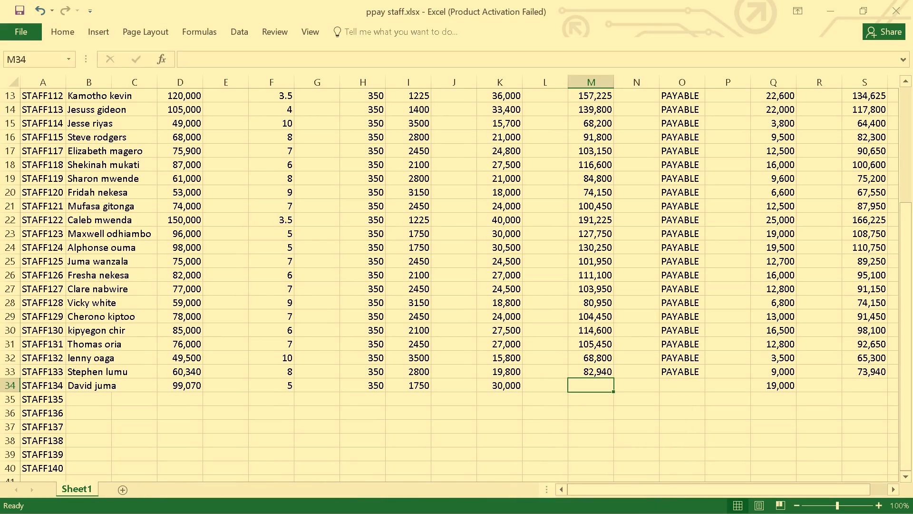
Enter the employee's name for STAFF135 in the staff name column, cell B35.
scroll(587, 266, up, 5)
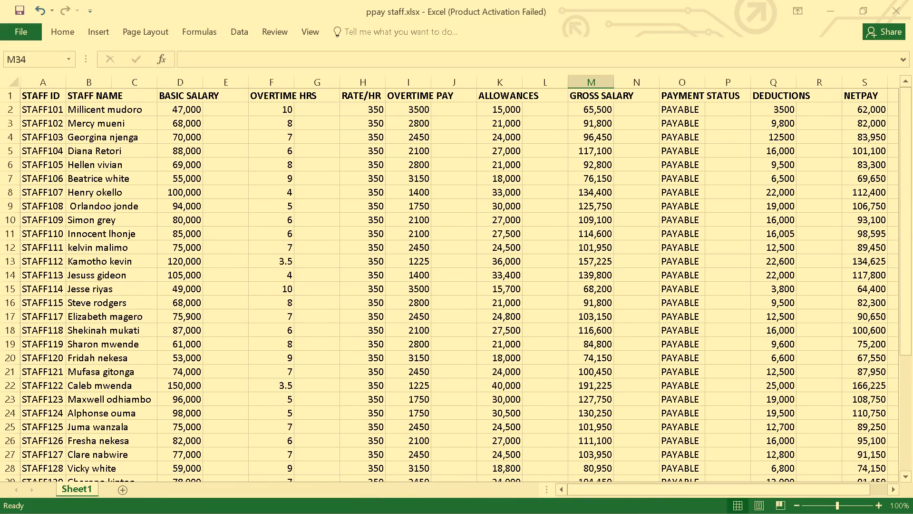
scroll(587, 266, down, 6)
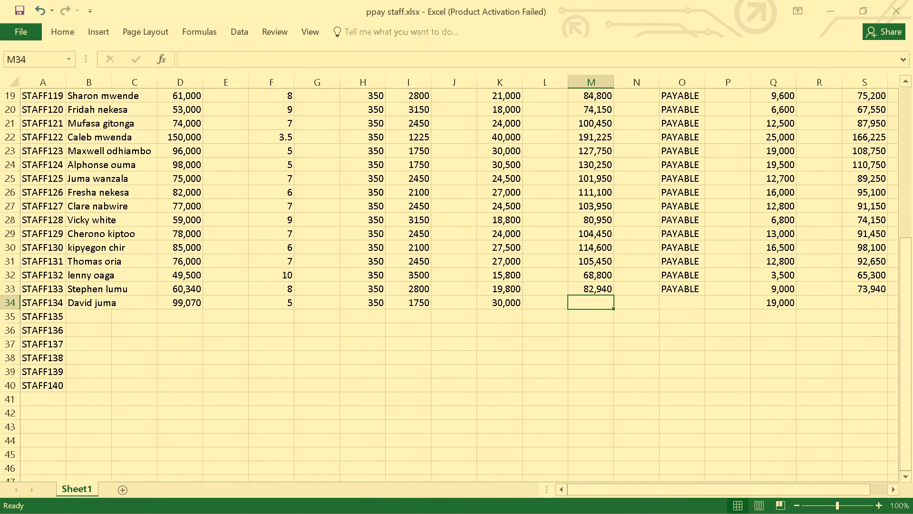
scroll(587, 266, down, 1)
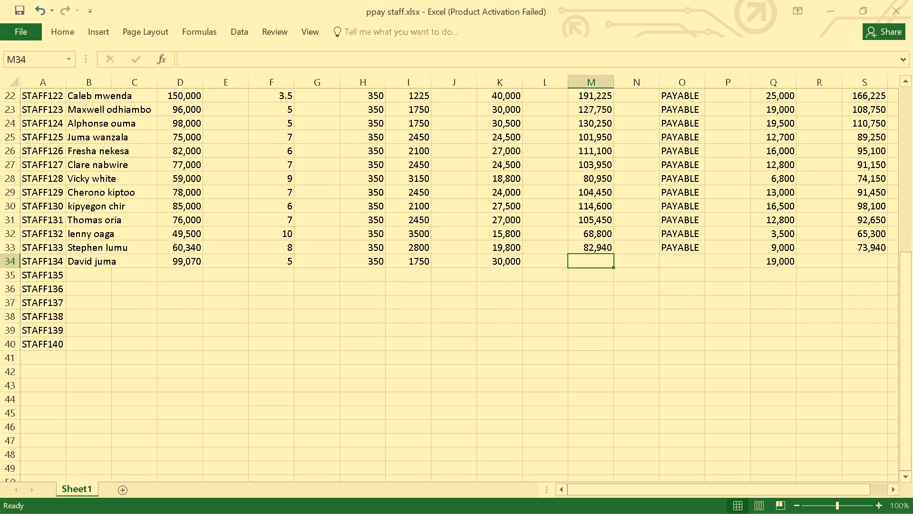
click(85, 271)
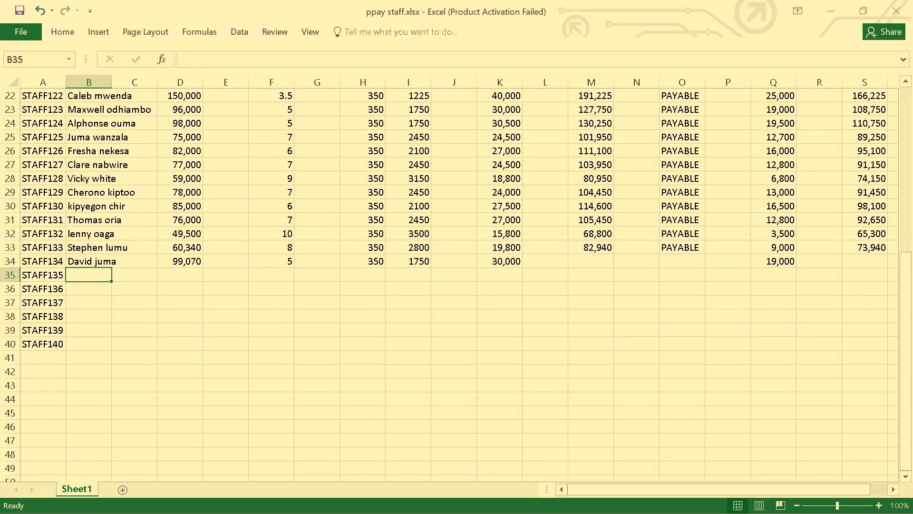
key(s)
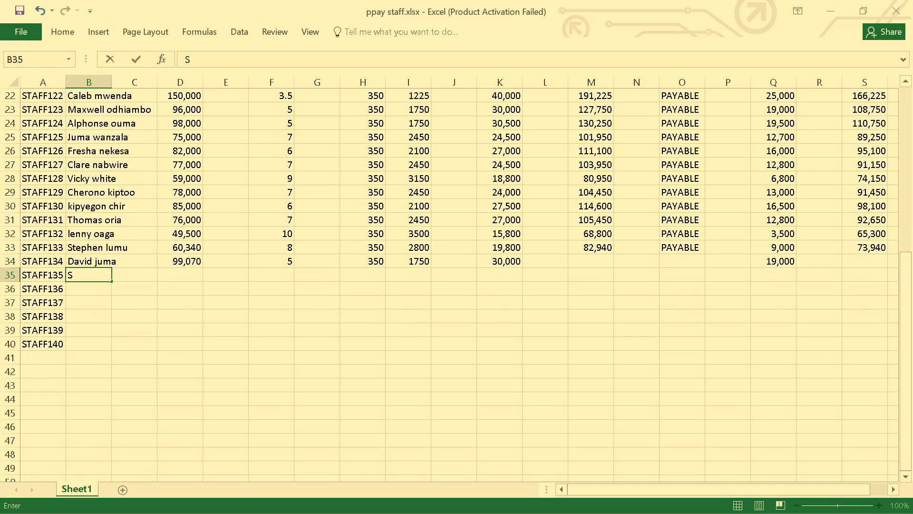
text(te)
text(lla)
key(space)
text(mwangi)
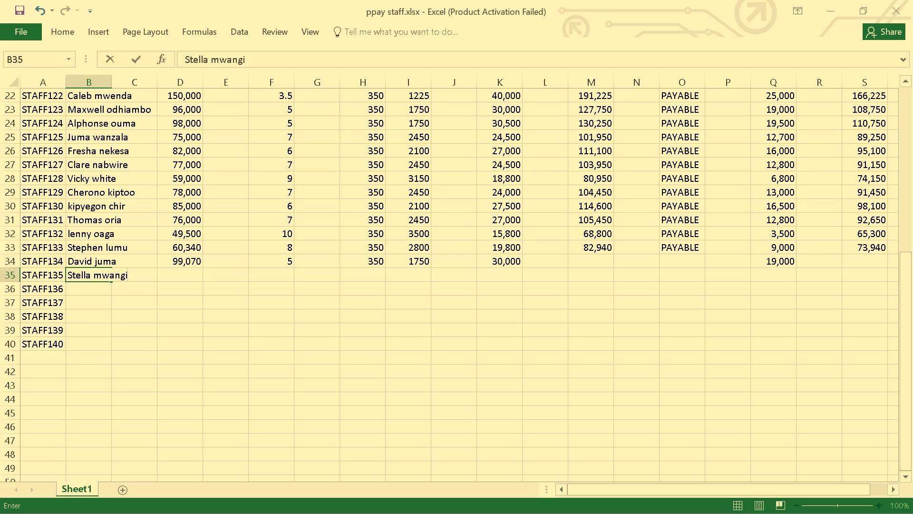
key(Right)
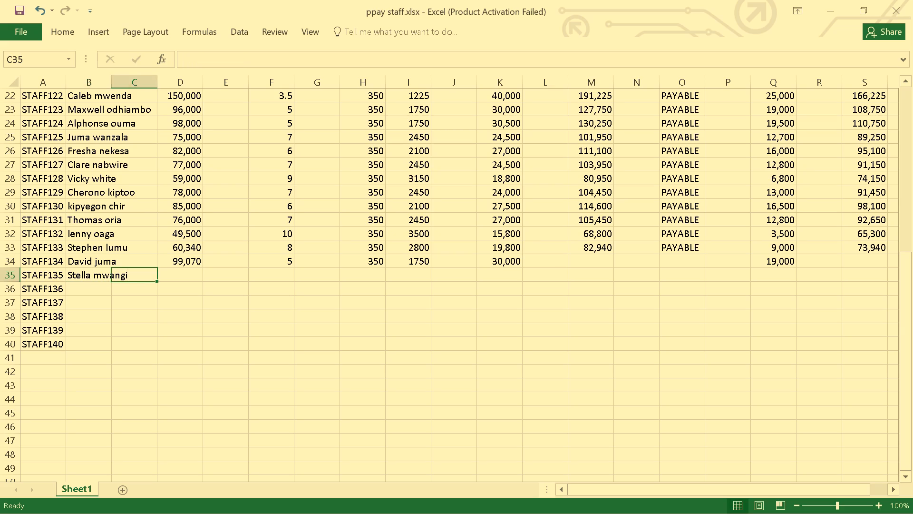
Enter the employee's name for STAFF136 in the staff name column, cell B36.
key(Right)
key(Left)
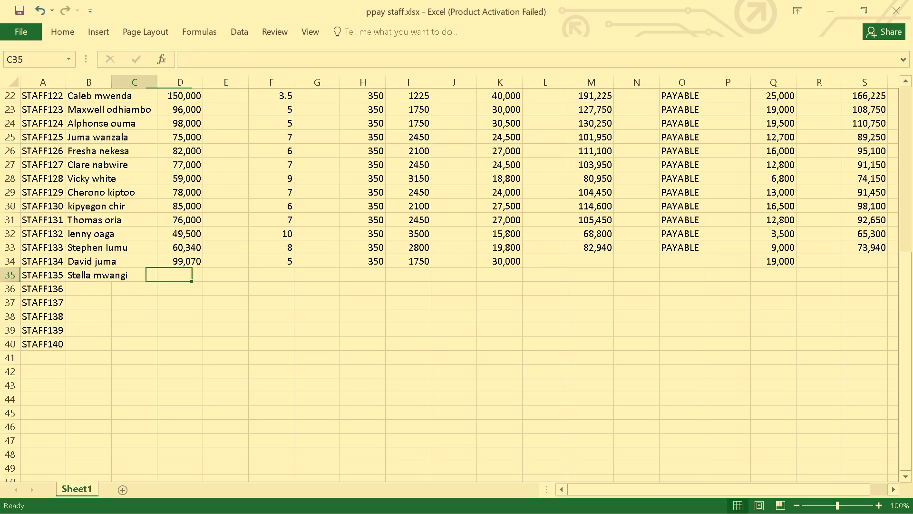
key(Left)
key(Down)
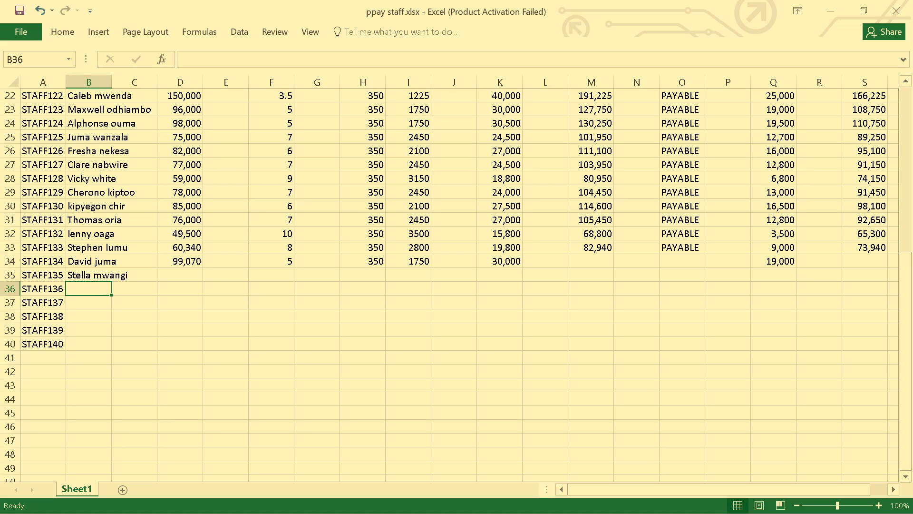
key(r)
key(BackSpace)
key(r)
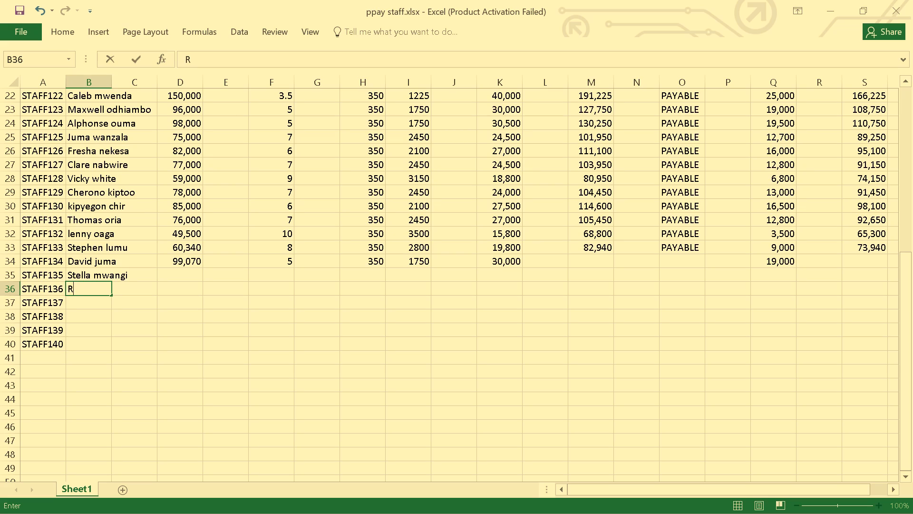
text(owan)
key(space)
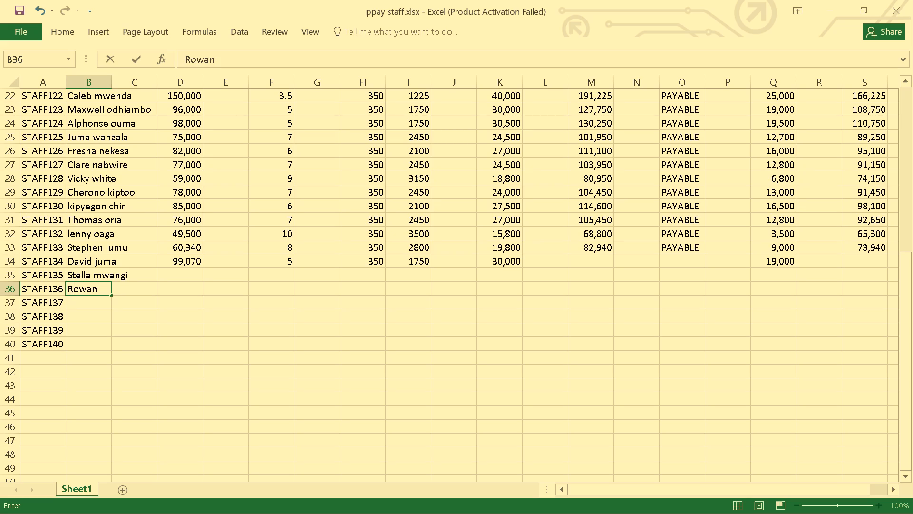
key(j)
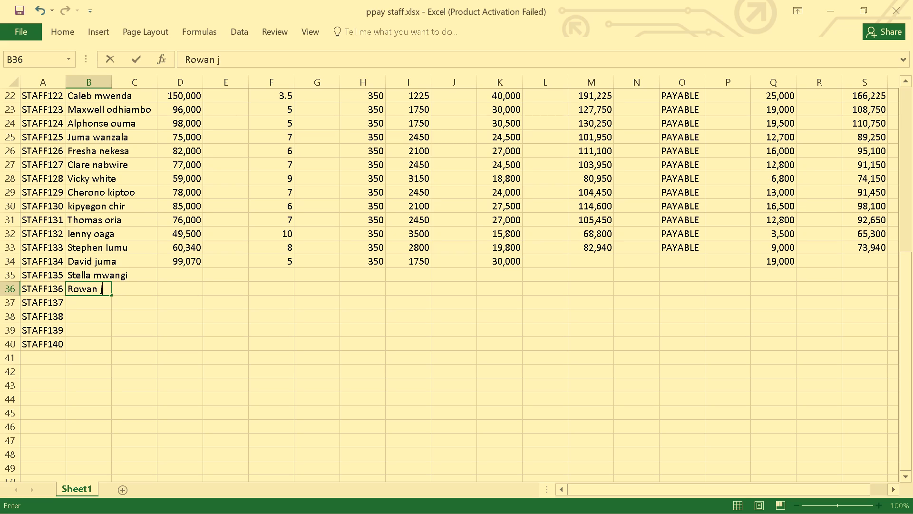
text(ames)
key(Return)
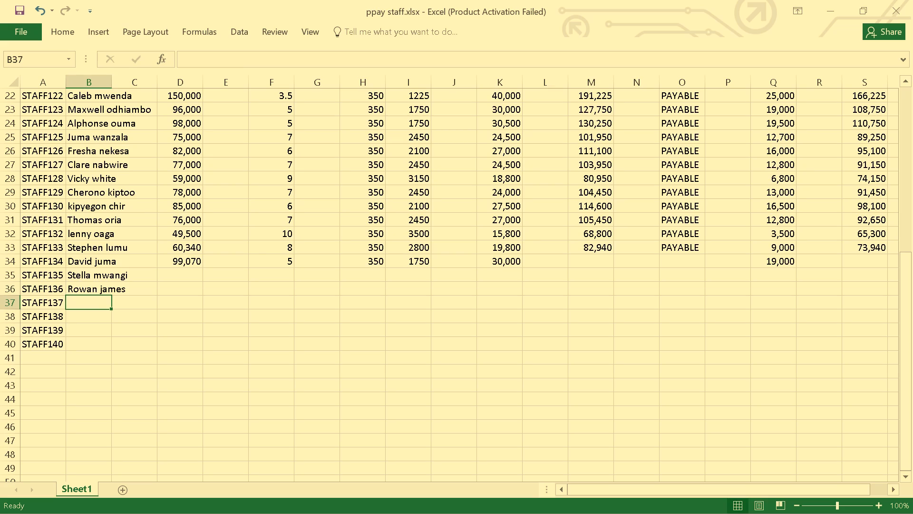
Enter the employee's name for STAFF137 in the staff name column, cell B37.
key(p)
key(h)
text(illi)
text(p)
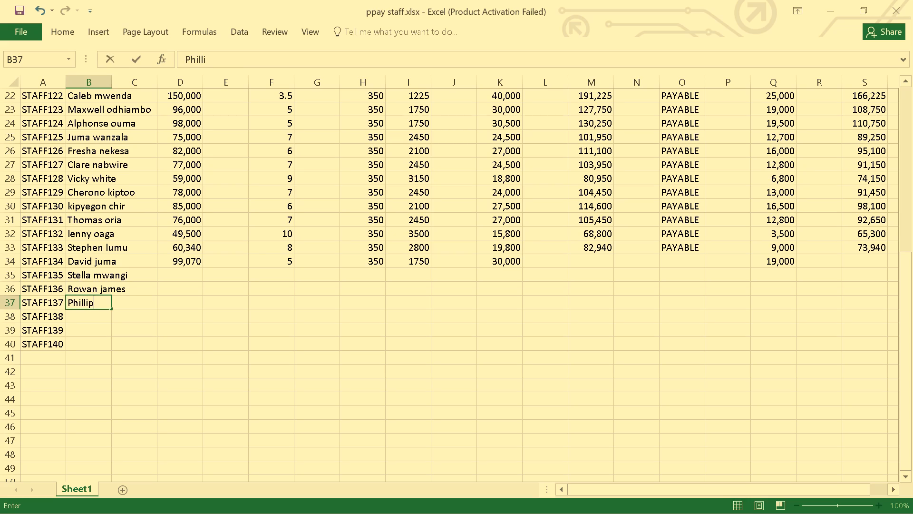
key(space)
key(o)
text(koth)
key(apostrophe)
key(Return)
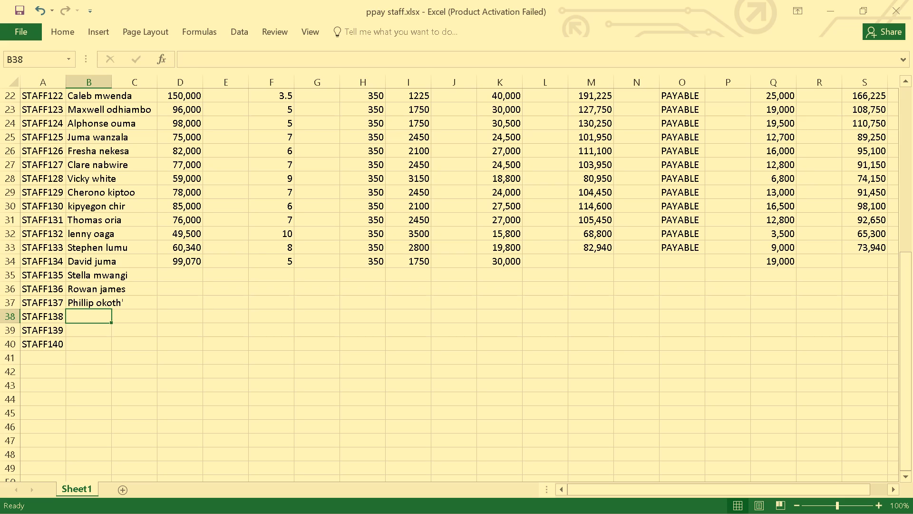
Enter the employee's name for STAFF138 in the staff name column, cell B38.
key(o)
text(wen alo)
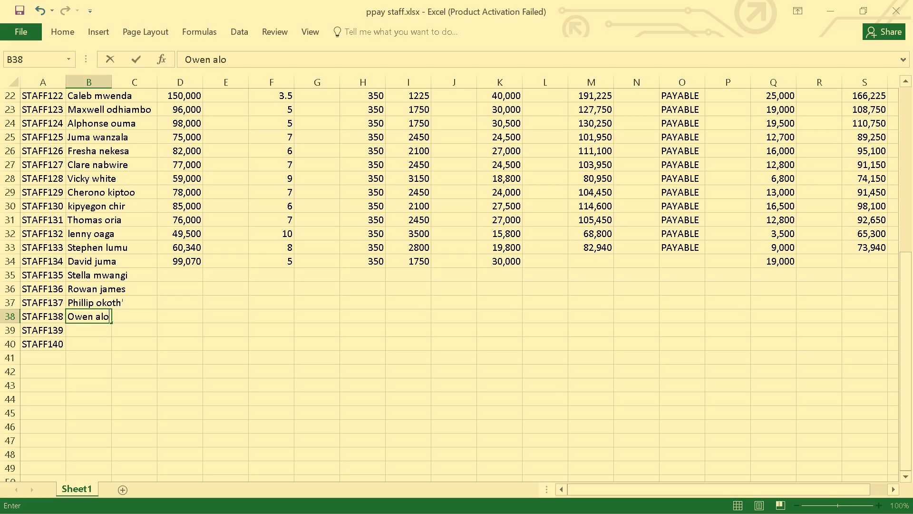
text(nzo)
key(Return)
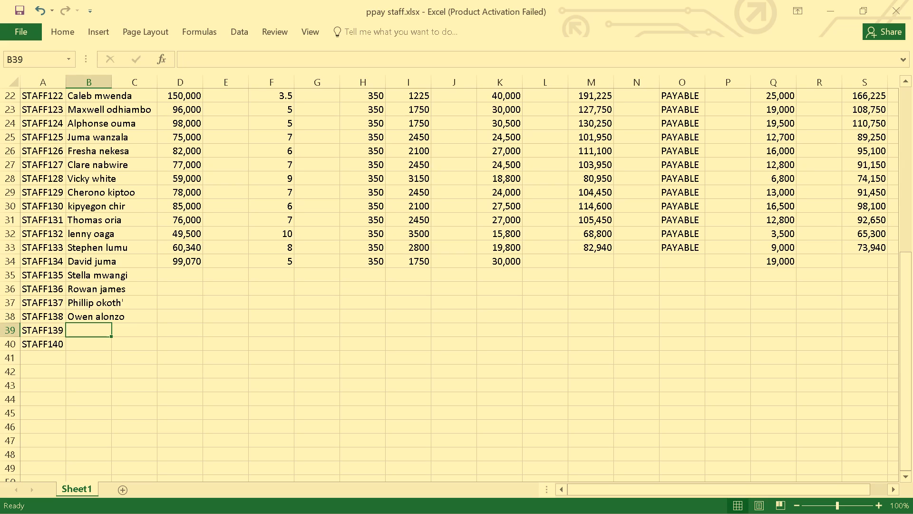
Enter the employee's name for STAFF139 in the staff name column, cell B39.
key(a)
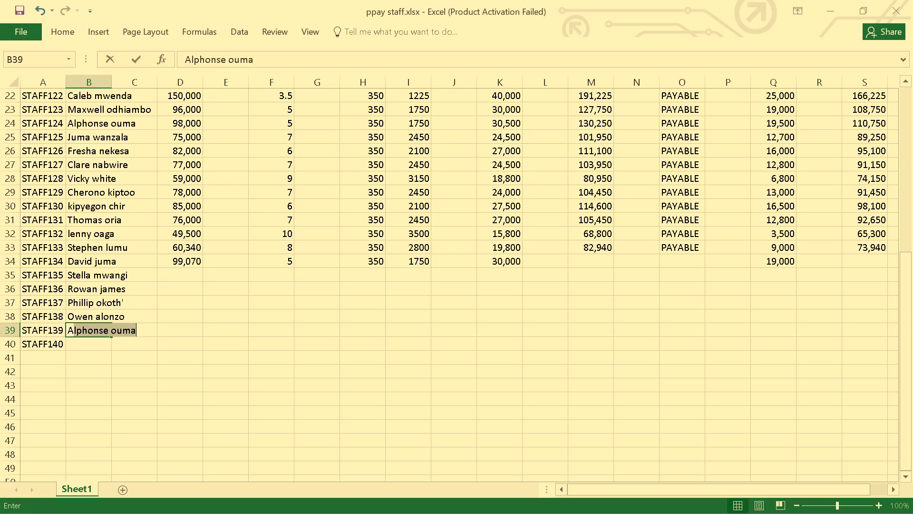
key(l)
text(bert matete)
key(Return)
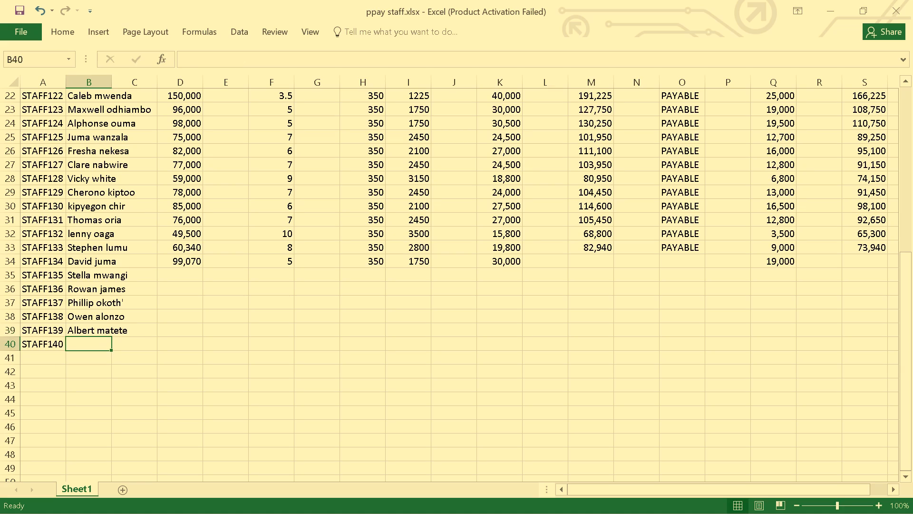
Enter the employee's name for STAFF140 in the staff name column, cell B40.
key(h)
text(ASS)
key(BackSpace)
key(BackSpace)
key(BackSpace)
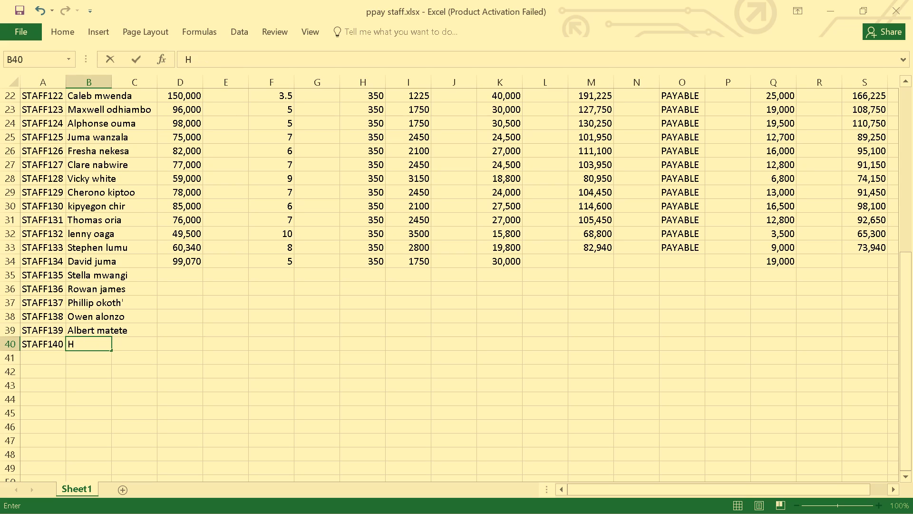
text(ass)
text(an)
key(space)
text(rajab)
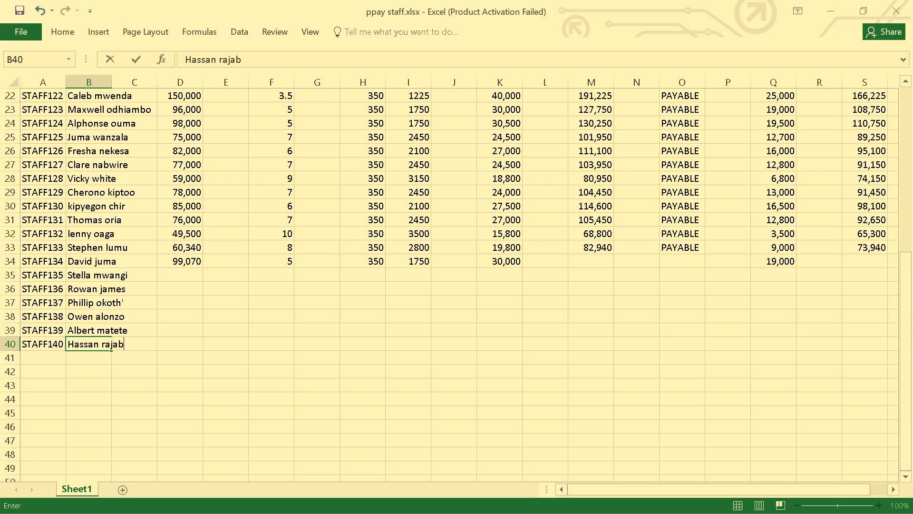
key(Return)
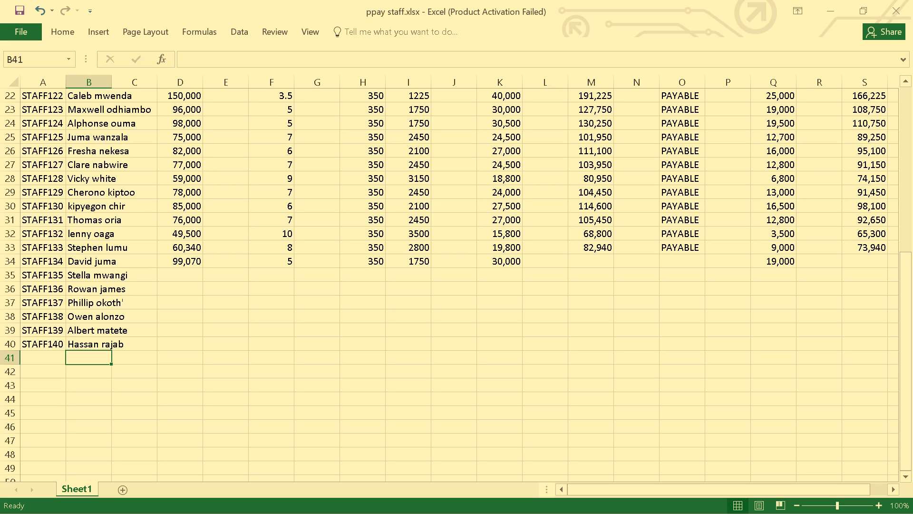
Enter the staff ID STAFF141 in cell A41, below STAFF140.
click(49, 361)
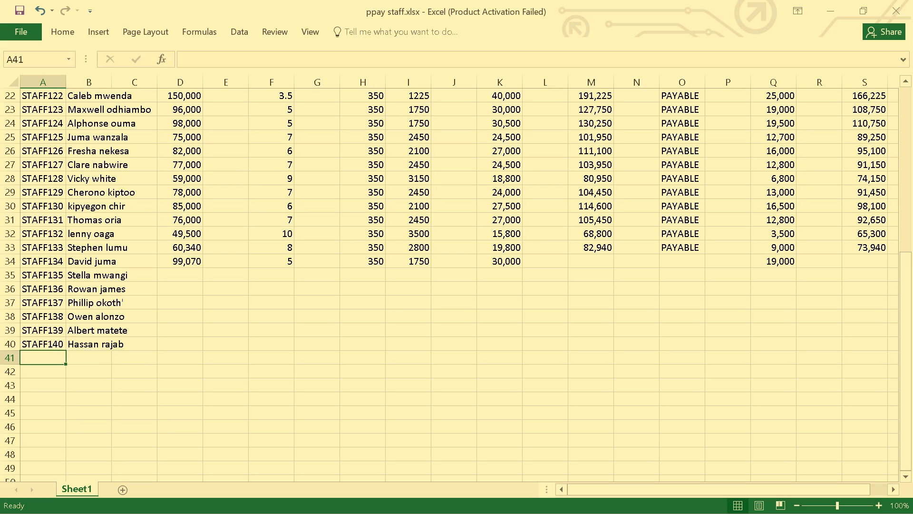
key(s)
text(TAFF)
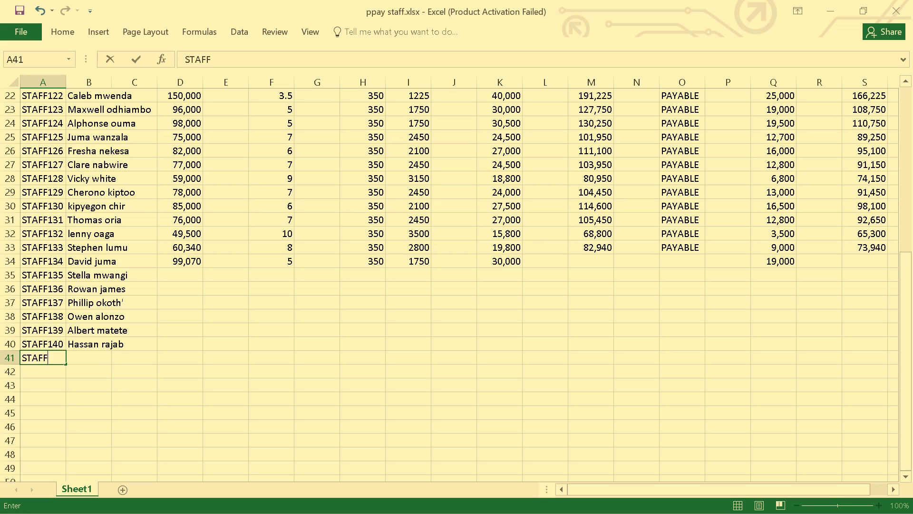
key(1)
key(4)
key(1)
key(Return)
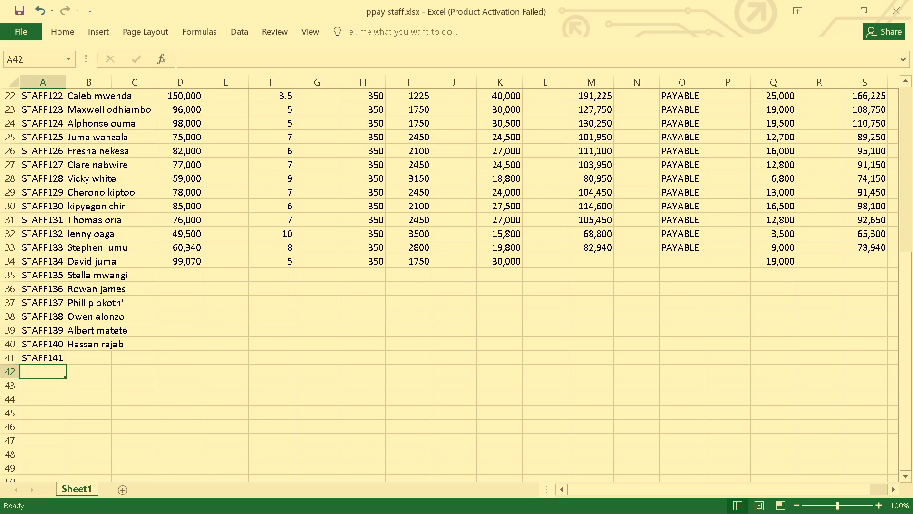
Copy the STAFF141 ID from cell A41 and paste it into cell A42.
click(48, 360)
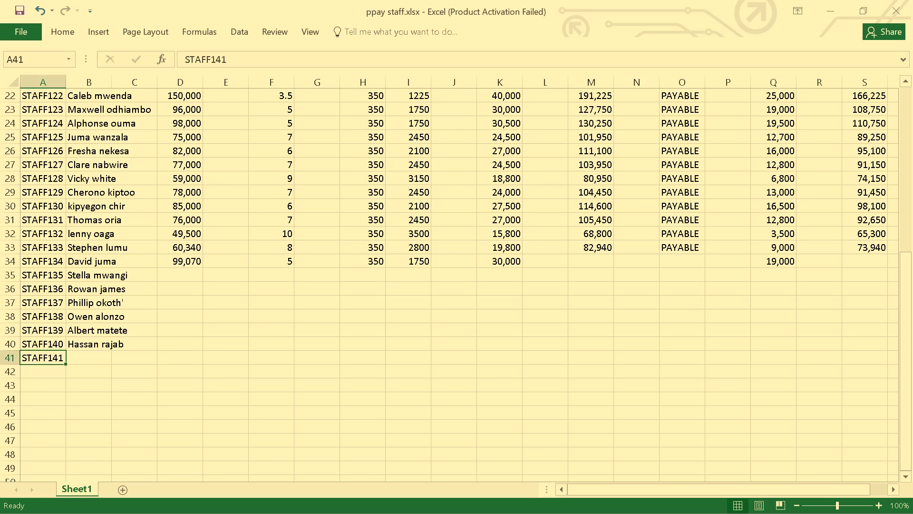
right_click(48, 360)
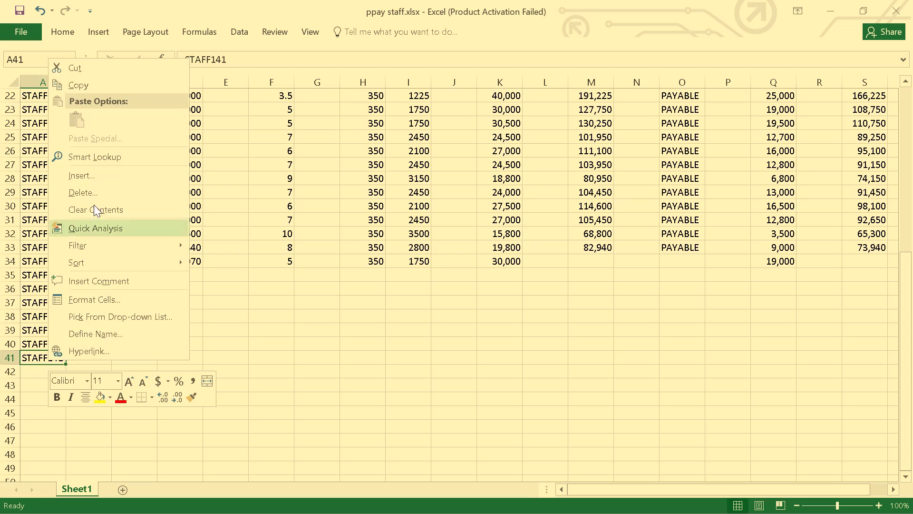
click(80, 79)
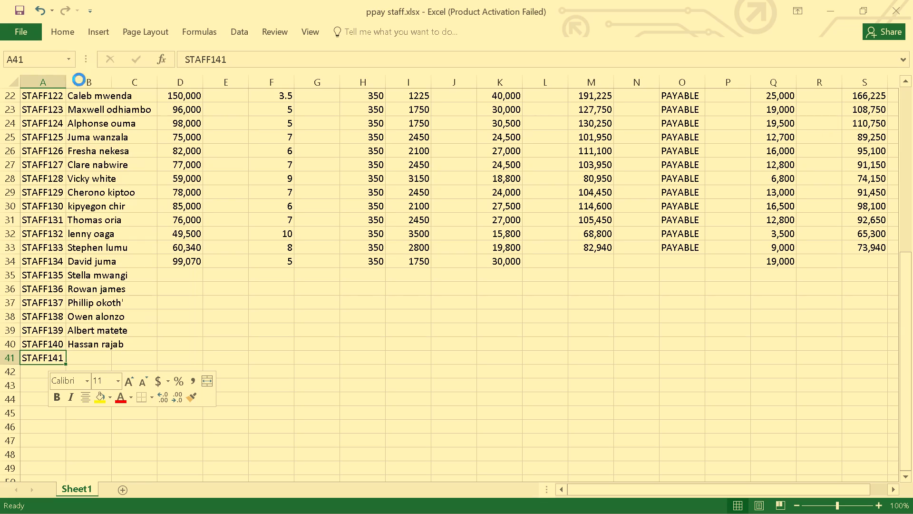
click(27, 371)
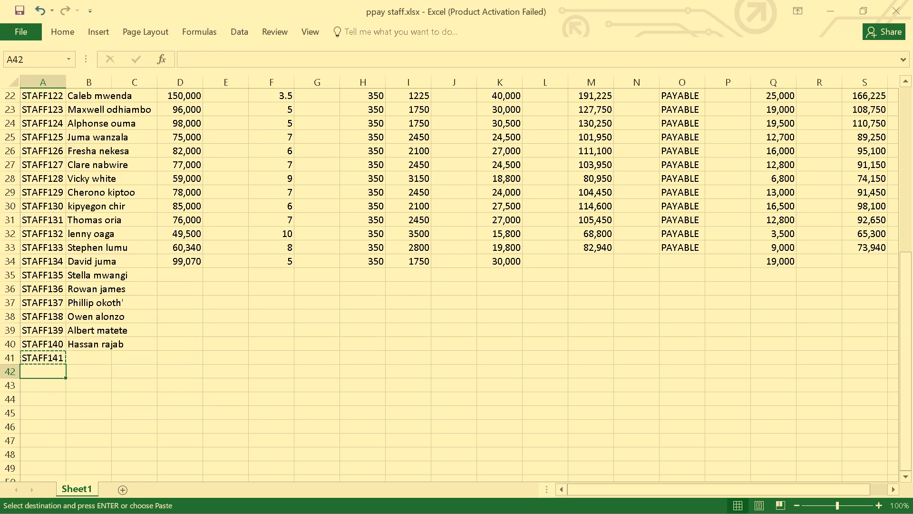
right_click(27, 371)
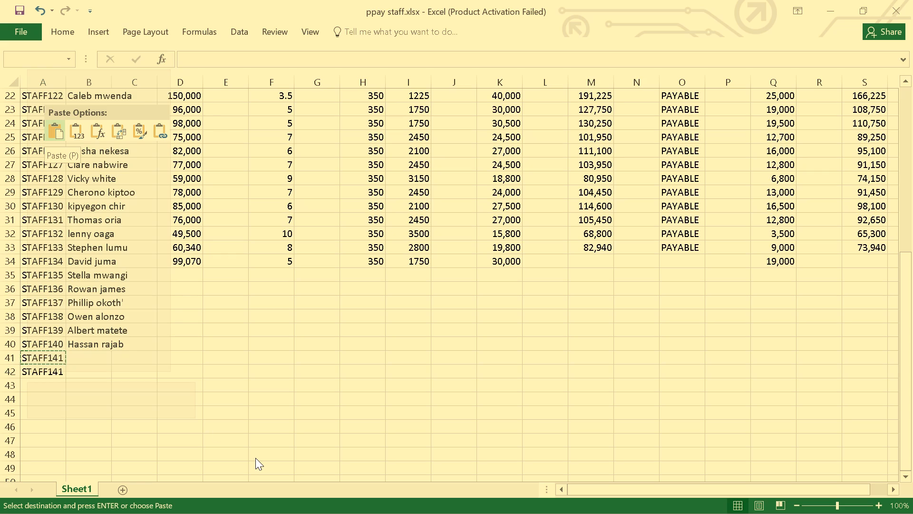
key(Down)
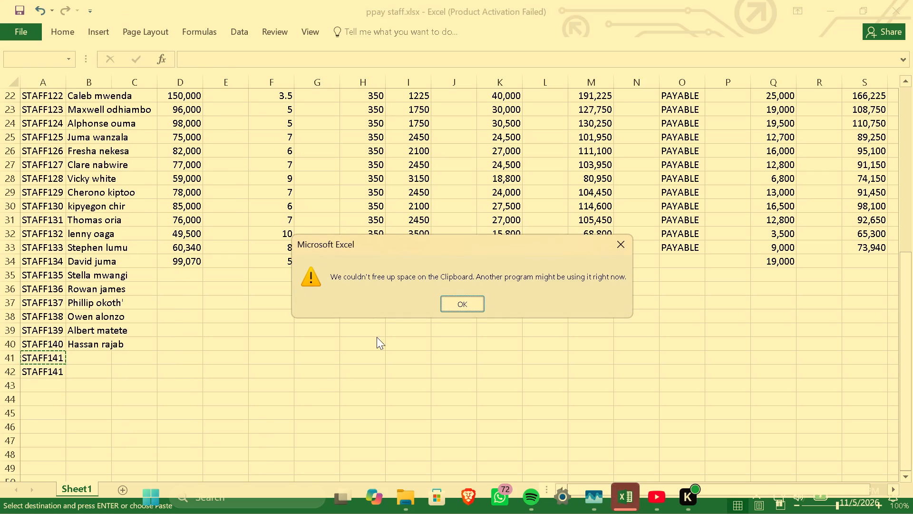
click(459, 301)
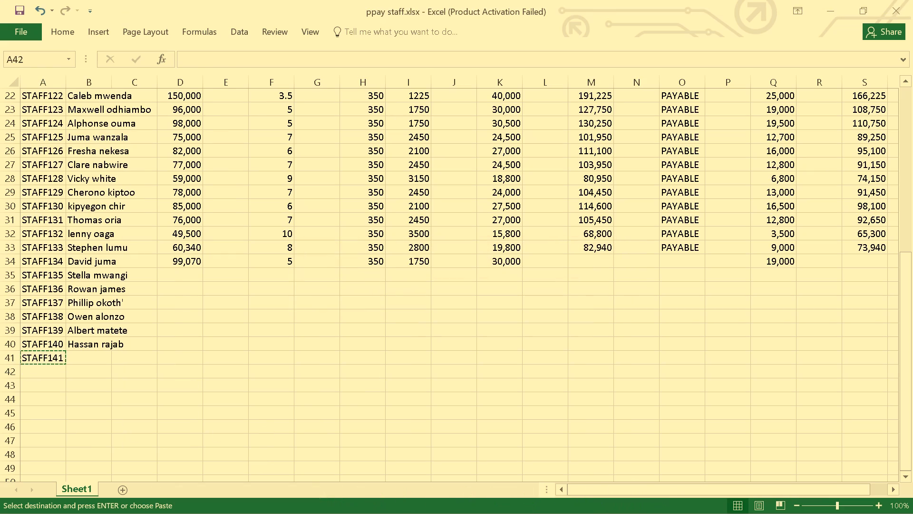
click(44, 371)
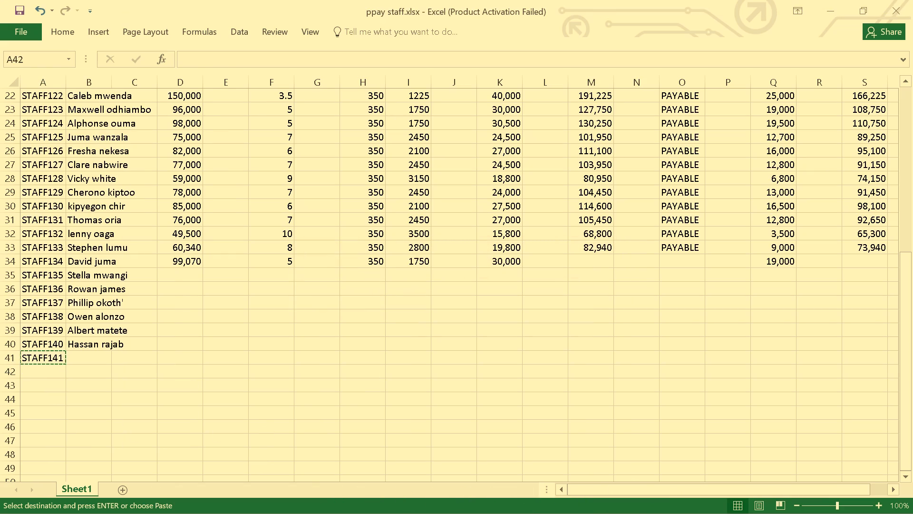
click(44, 371)
key(Down)
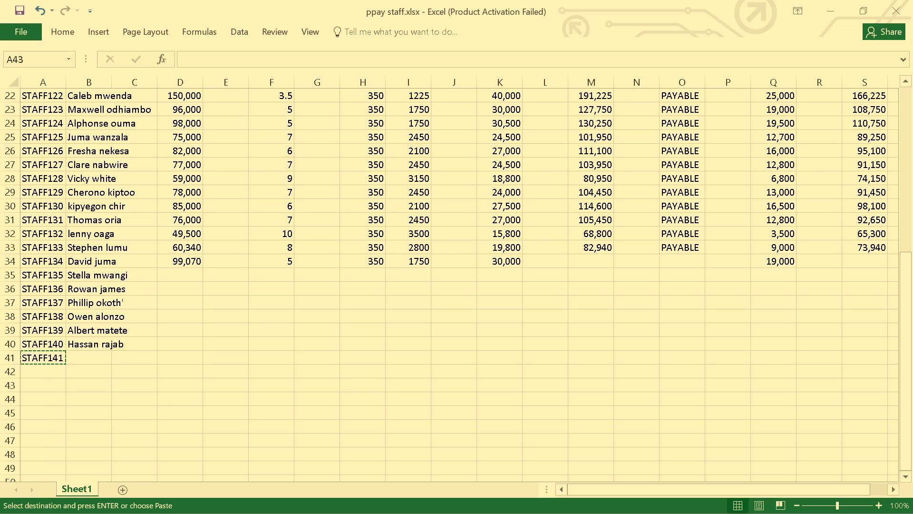
click(35, 377)
click(39, 370)
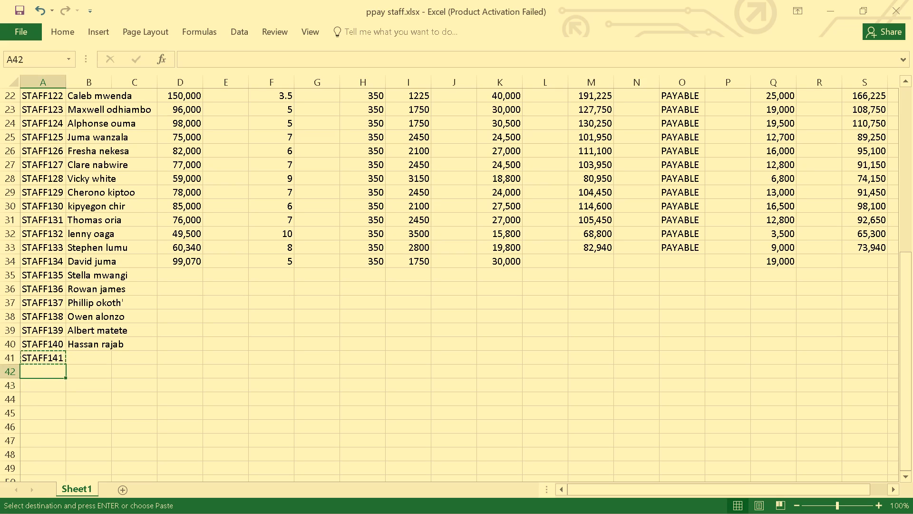
key(ctrl+v)
Paste the copied STAFF141 ID into each staff ID cell from A43 down to A50.
key(Down)
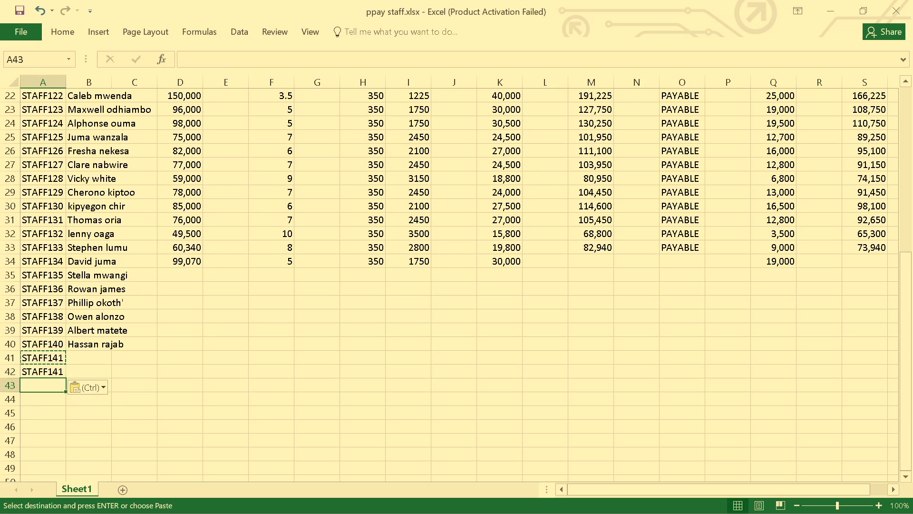
key(ctrl+v)
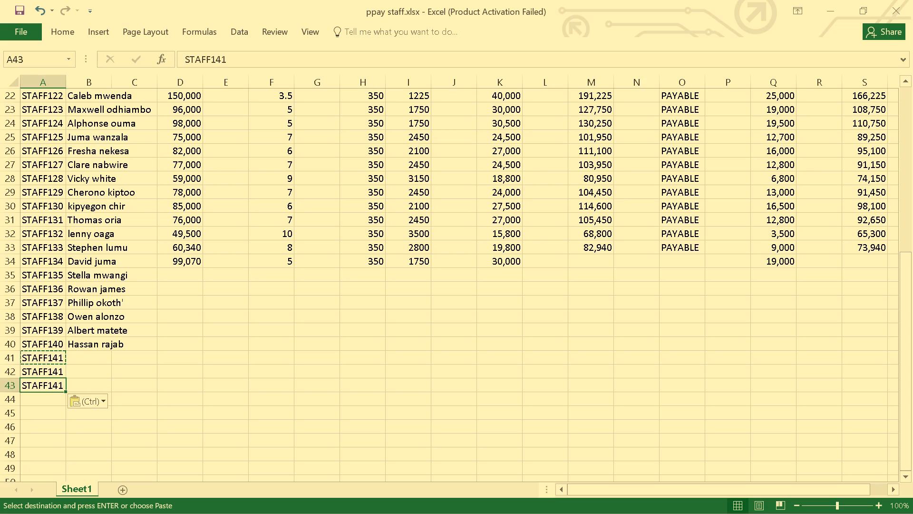
key(Down)
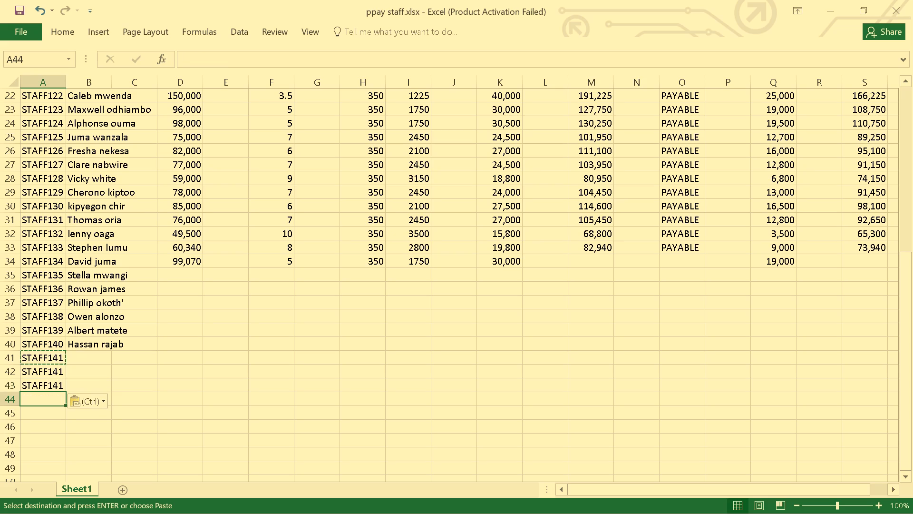
key(ctrl+v)
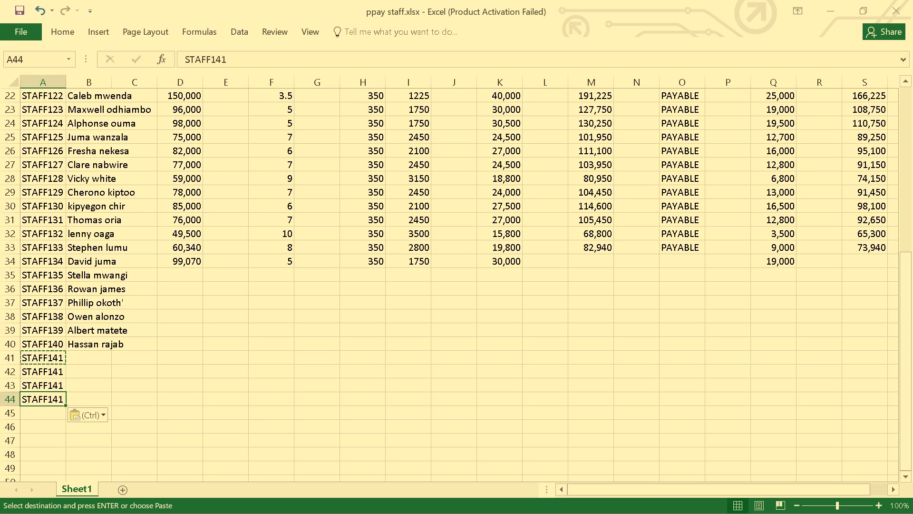
key(Down)
key(ctrl+v)
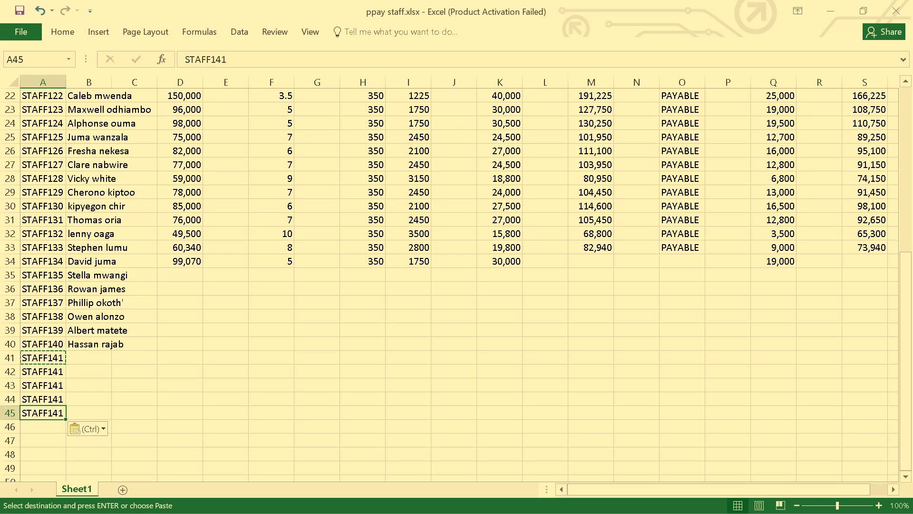
key(Down)
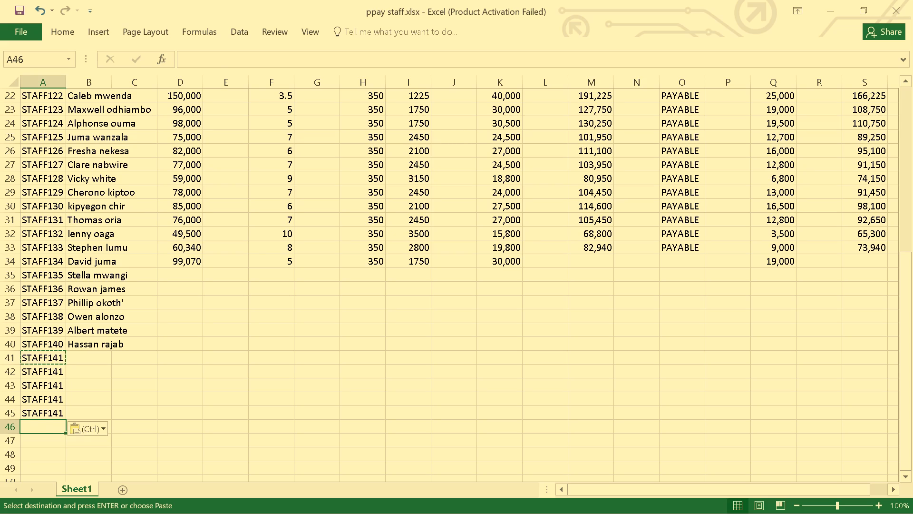
key(ctrl+v)
key(Down)
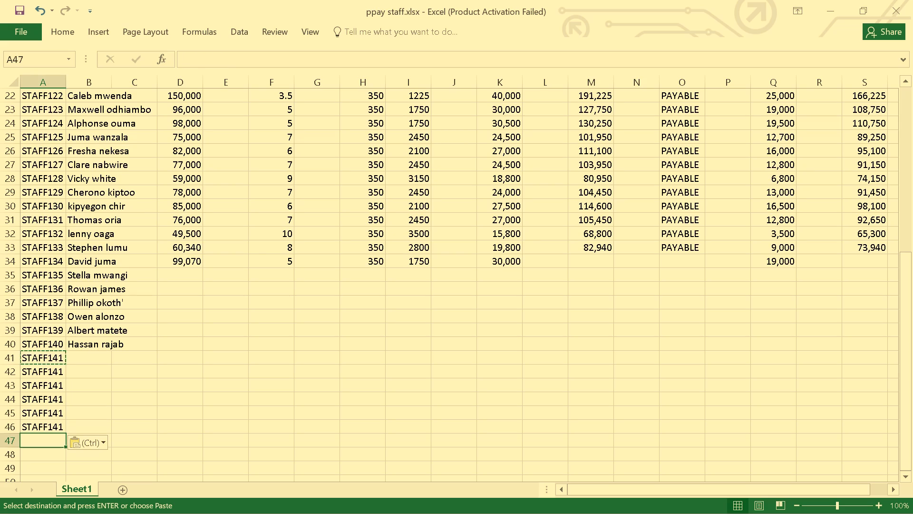
key(ctrl+v)
key(Down)
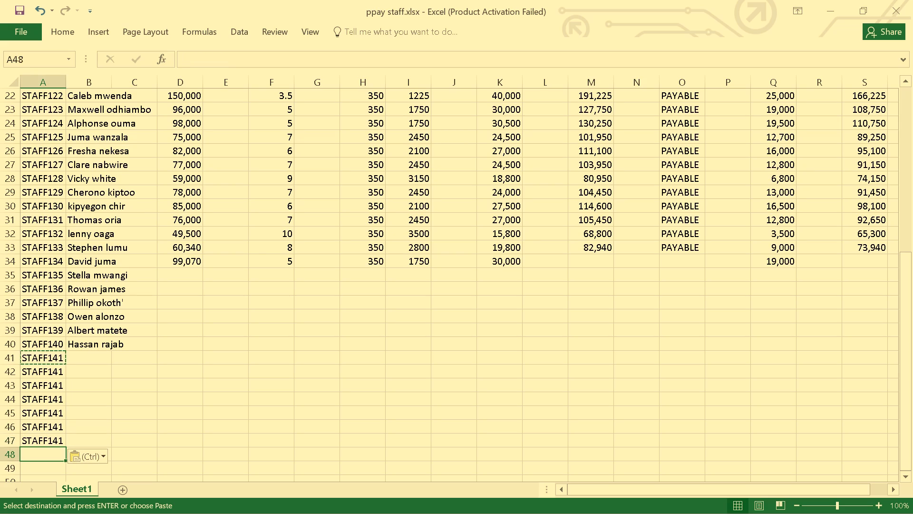
key(ctrl+v)
key(Down)
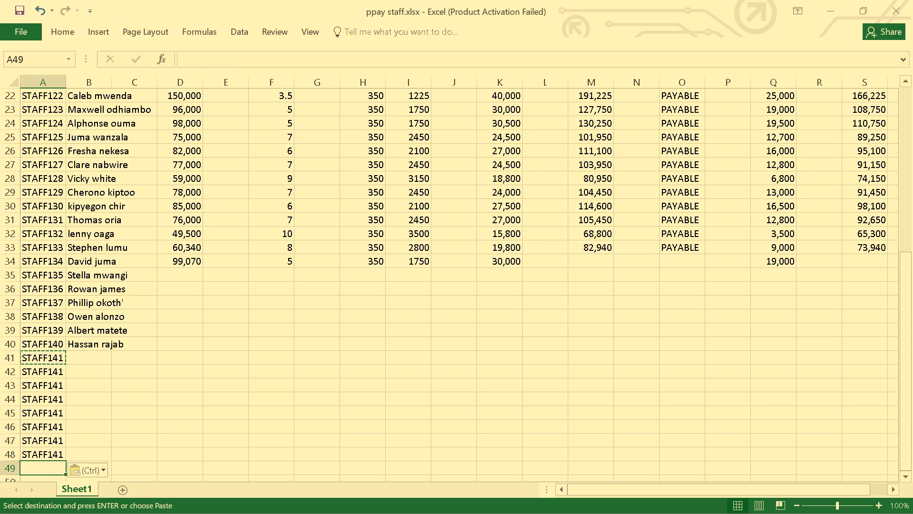
key(ctrl+v)
key(Down)
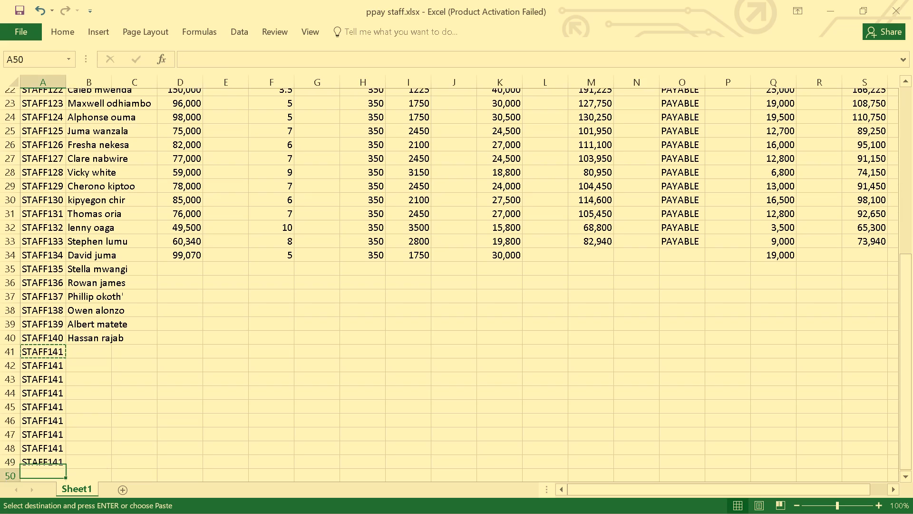
key(ctrl+v)
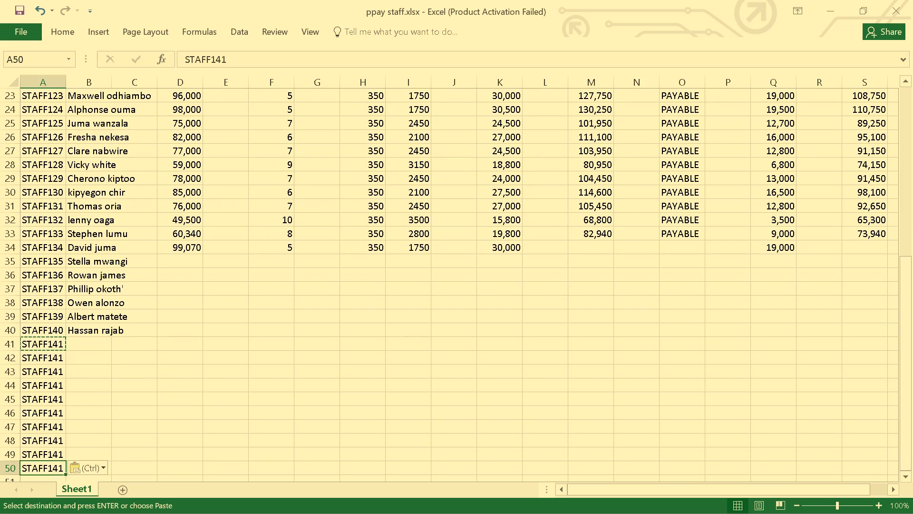
Paste the copied STAFF141 ID into each staff ID cell from A51 down to A55.
key(Down)
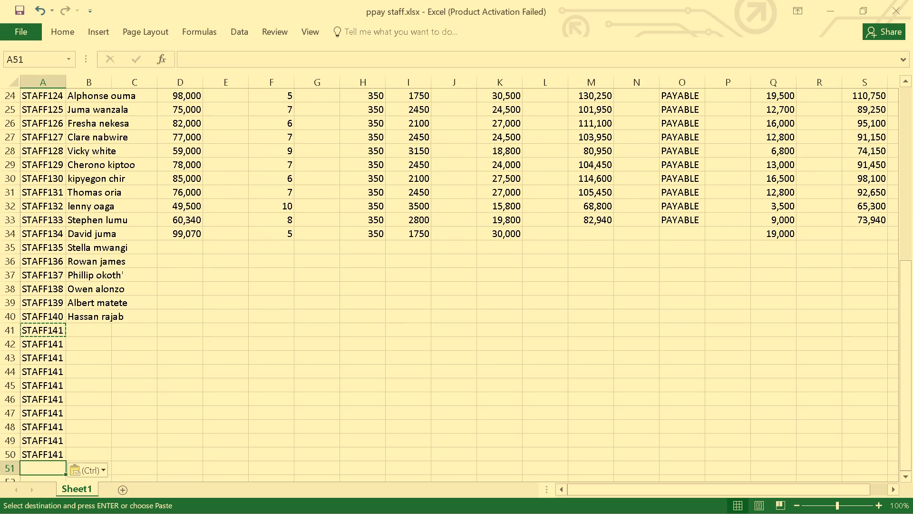
key(ctrl+v)
key(Down)
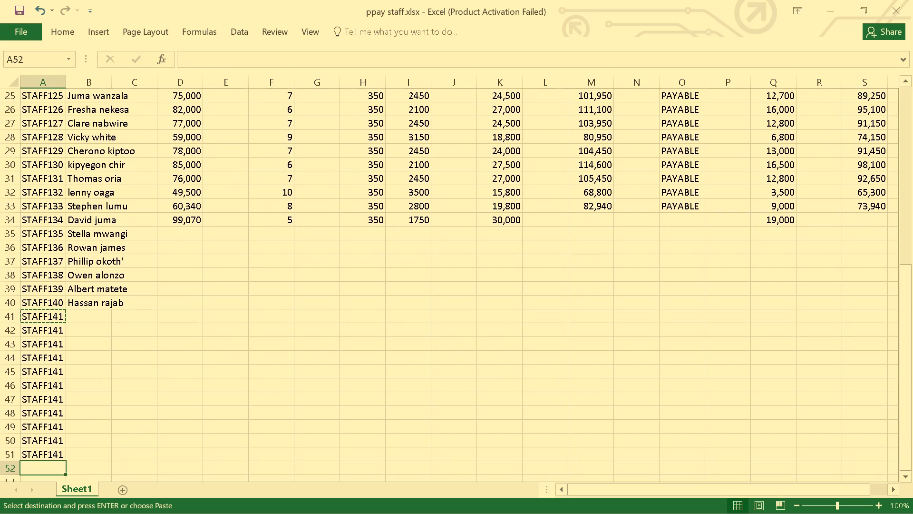
key(ctrl+v)
key(Down)
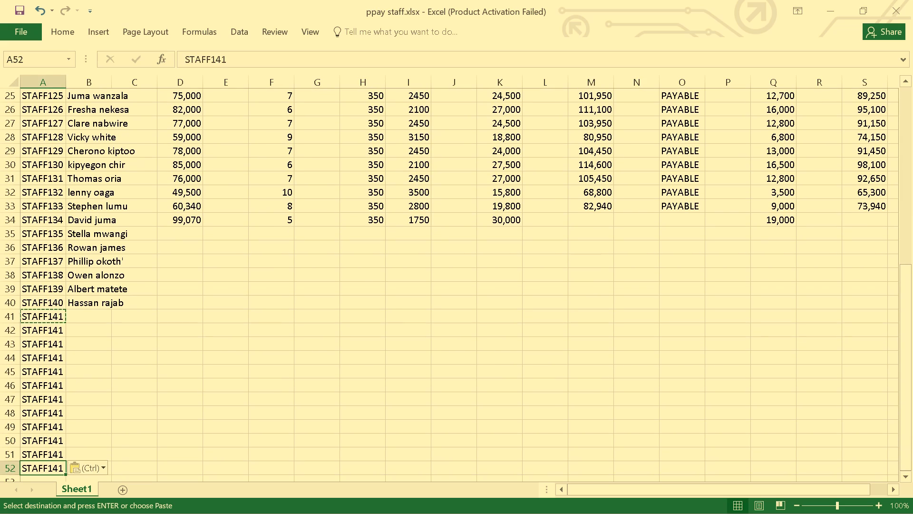
key(ctrl+v)
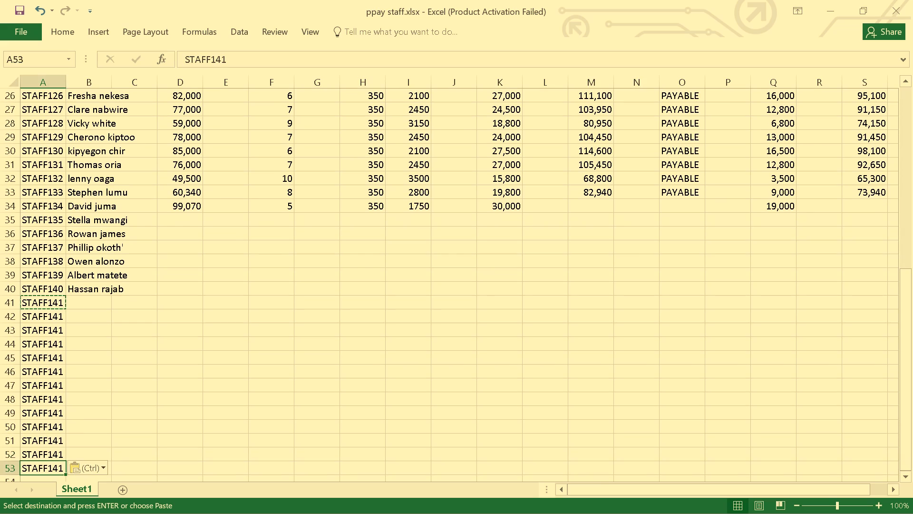
key(Down)
key(ctrl+v)
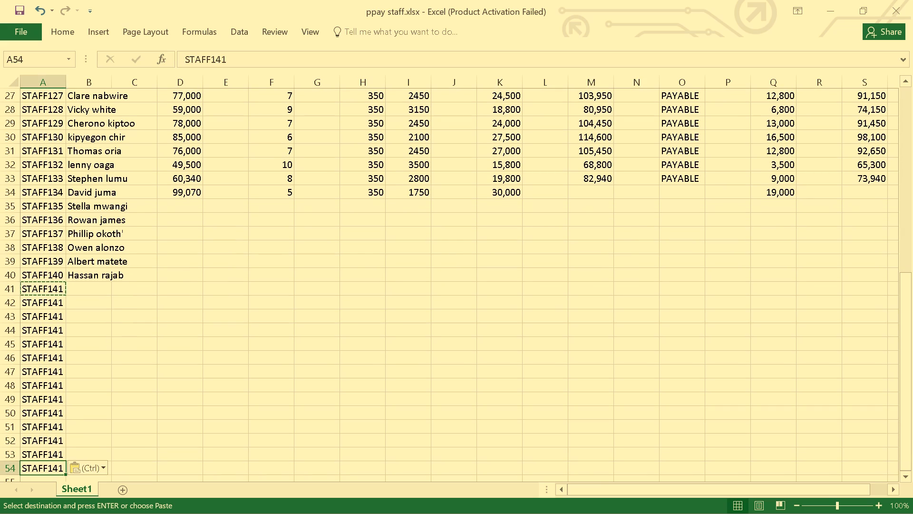
key(Down)
key(ctrl+v)
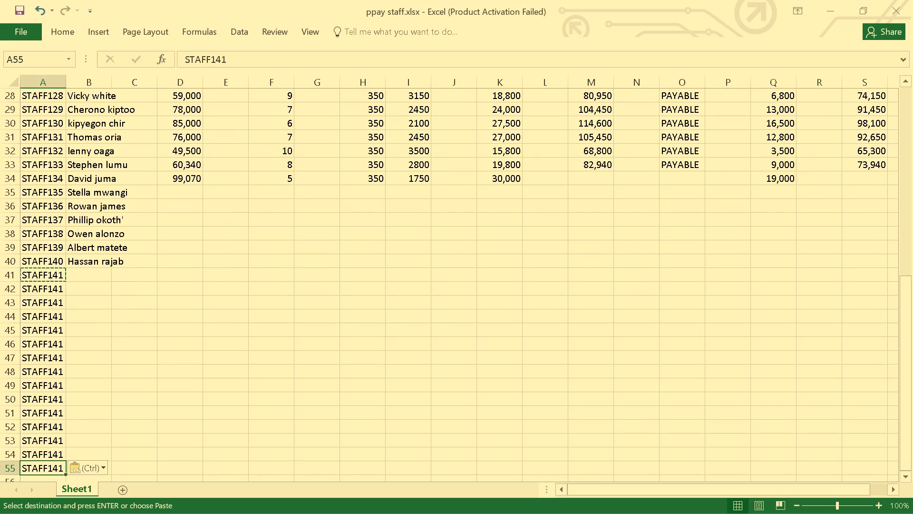
Paste the copied STAFF141 ID into each cell from A56 down to A60 and end the copy mode.
key(Down)
key(ctrl+v)
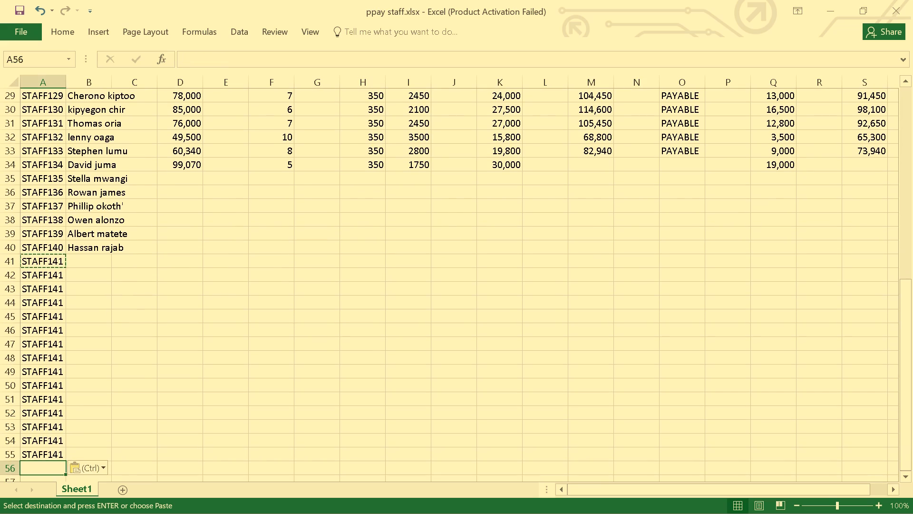
key(Down)
key(ctrl+v)
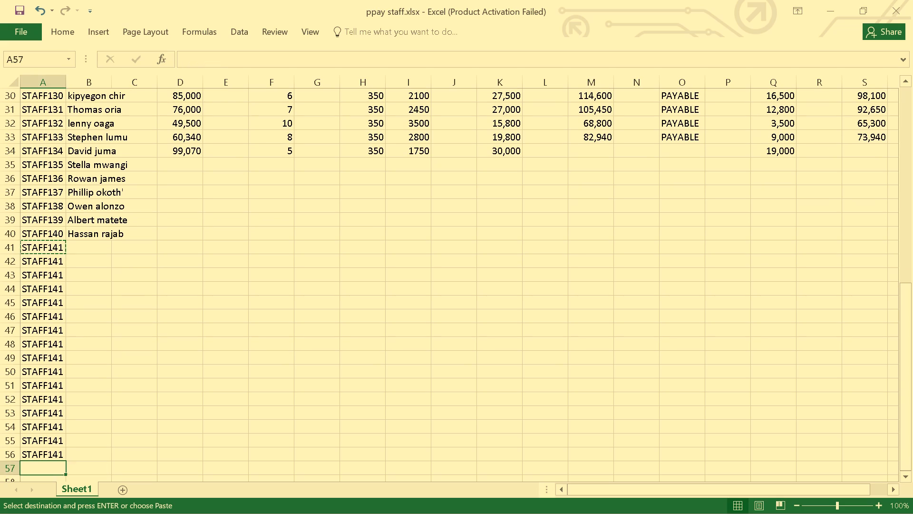
key(Down)
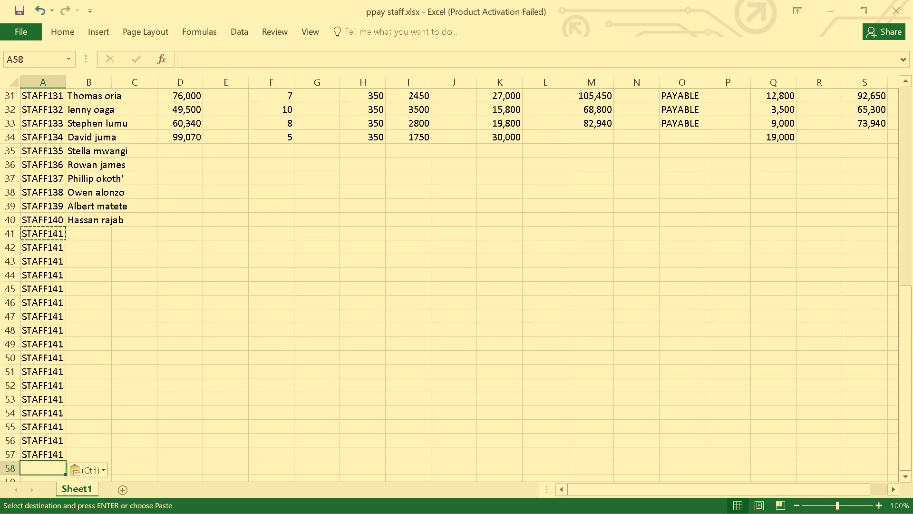
key(ctrl+v)
key(Down)
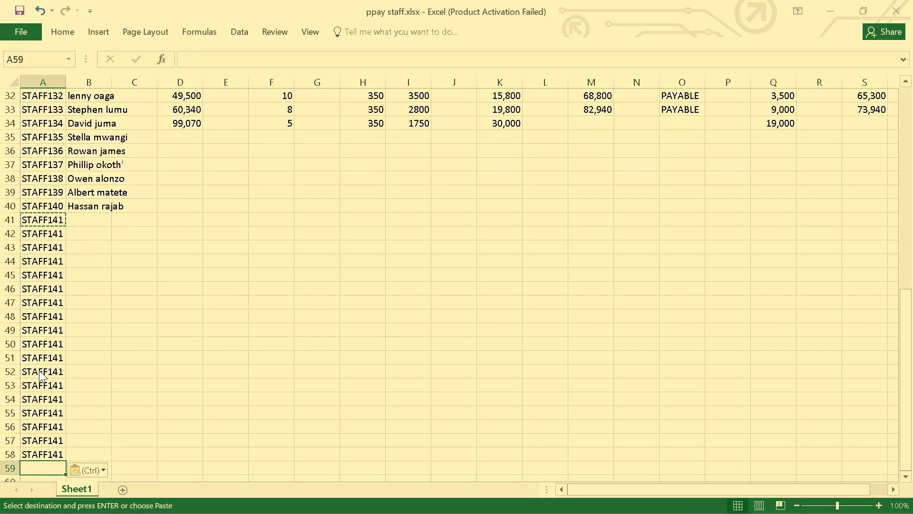
key(ctrl+v)
key(Down)
key(ctrl+v)
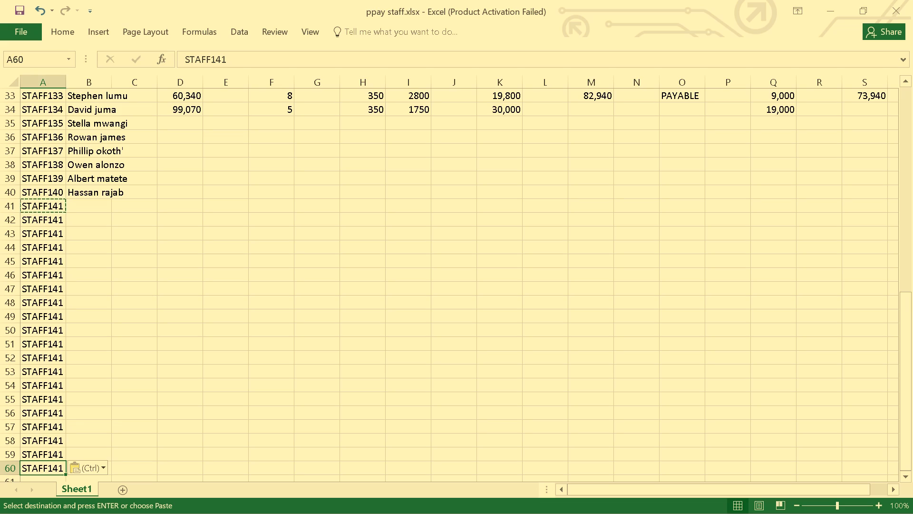
click(83, 208)
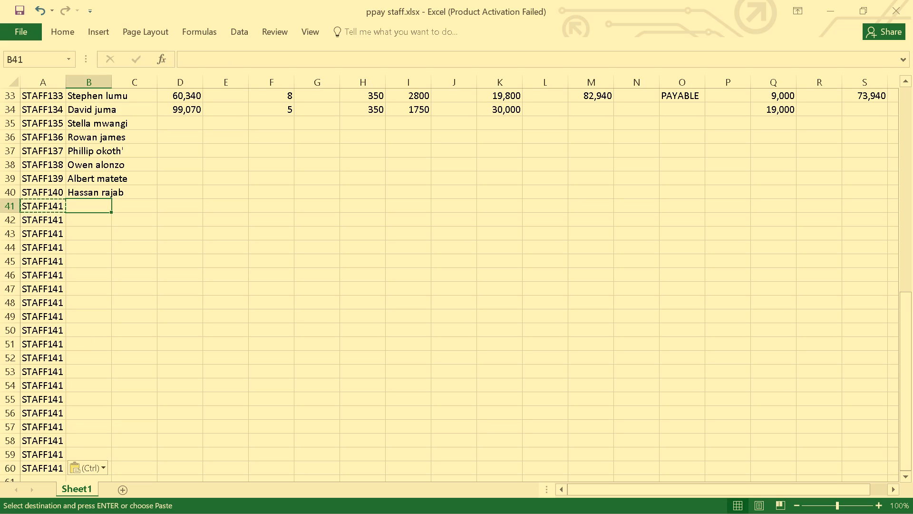
click(51, 219)
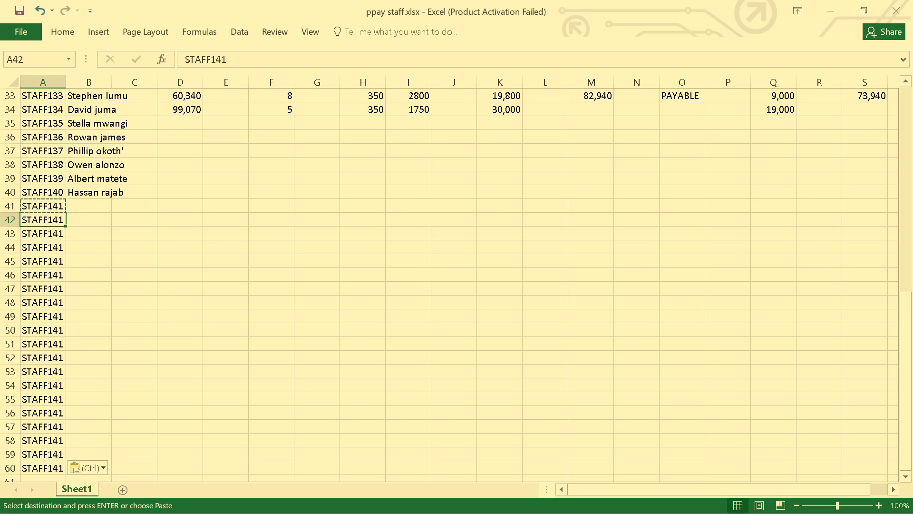
key(Return)
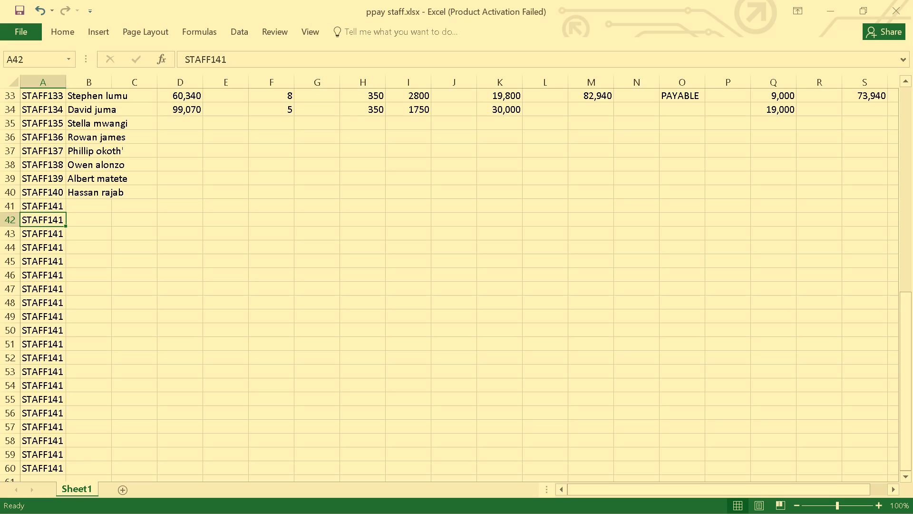
Enter the same employee name as in cell B36 for STAFF141 in the staff name column, cell B41.
click(86, 207)
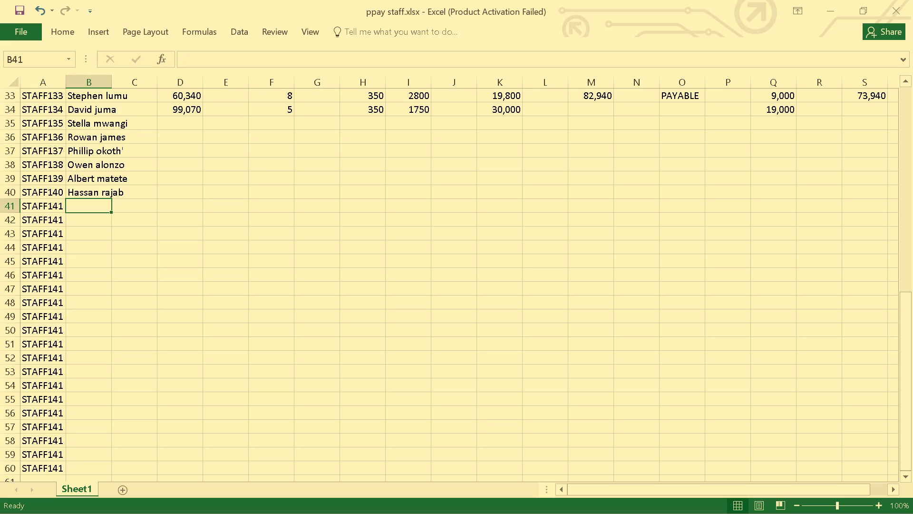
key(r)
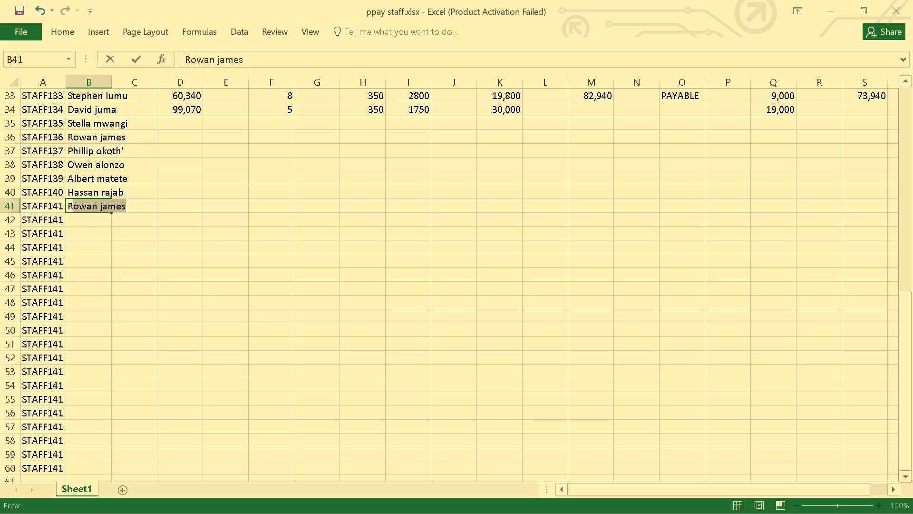
click(82, 226)
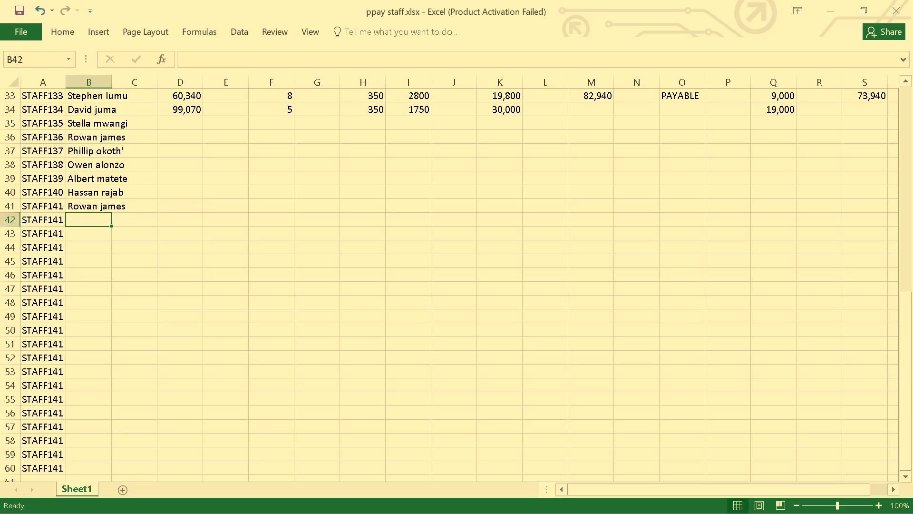
Change the staff IDs in cells A42 and A43 to STAFF142 and STAFF143.
click(46, 225)
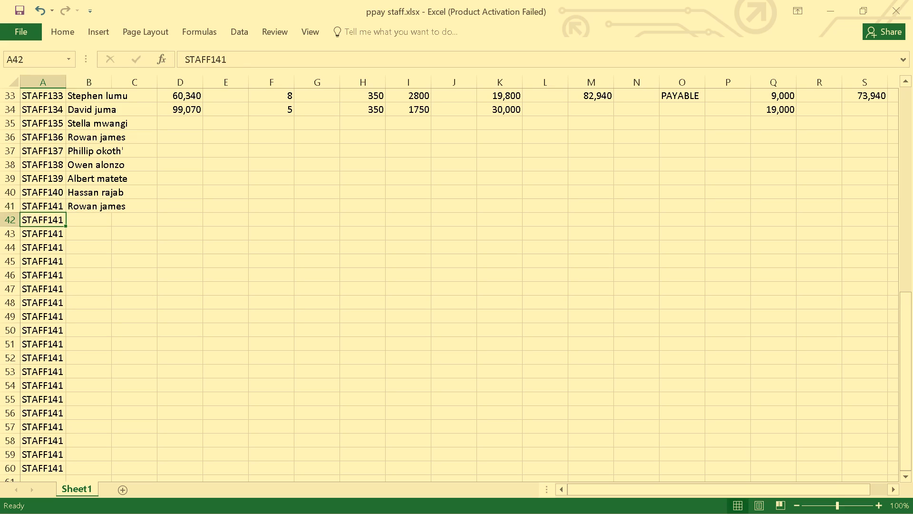
click(239, 58)
key(BackSpace)
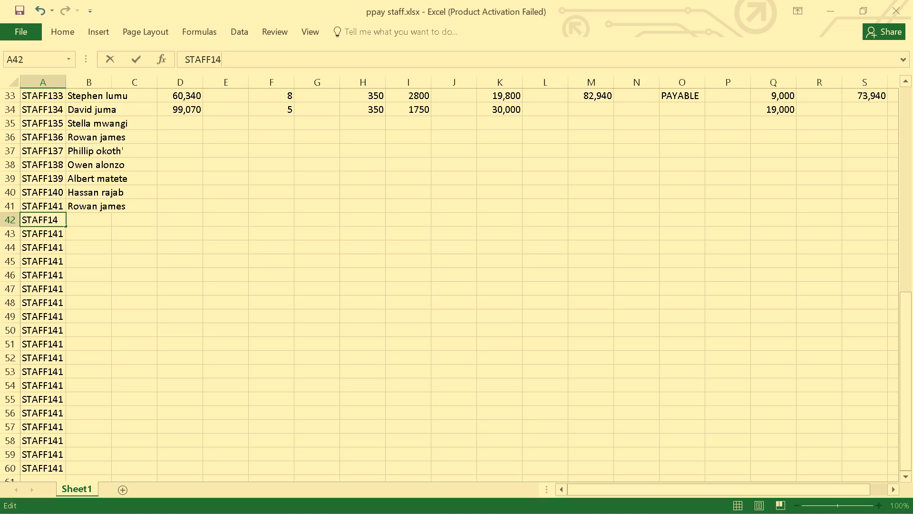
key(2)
key(Return)
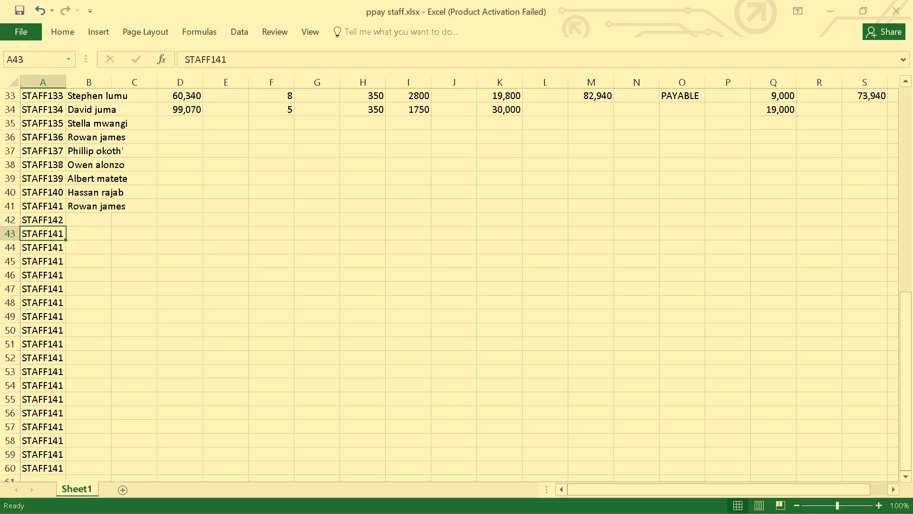
click(237, 58)
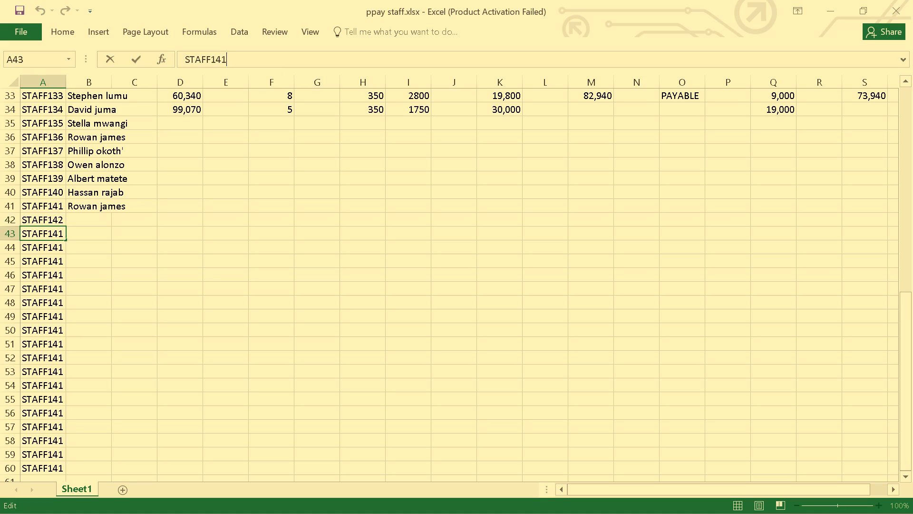
key(BackSpace)
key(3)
key(Return)
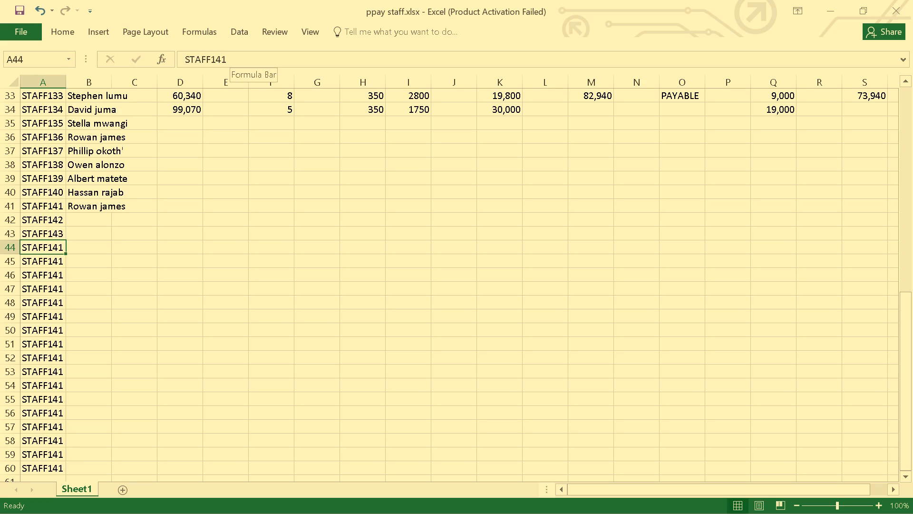
Change the staff IDs in cells A44 and A45 to STAFF144 and STAFF145.
click(230, 58)
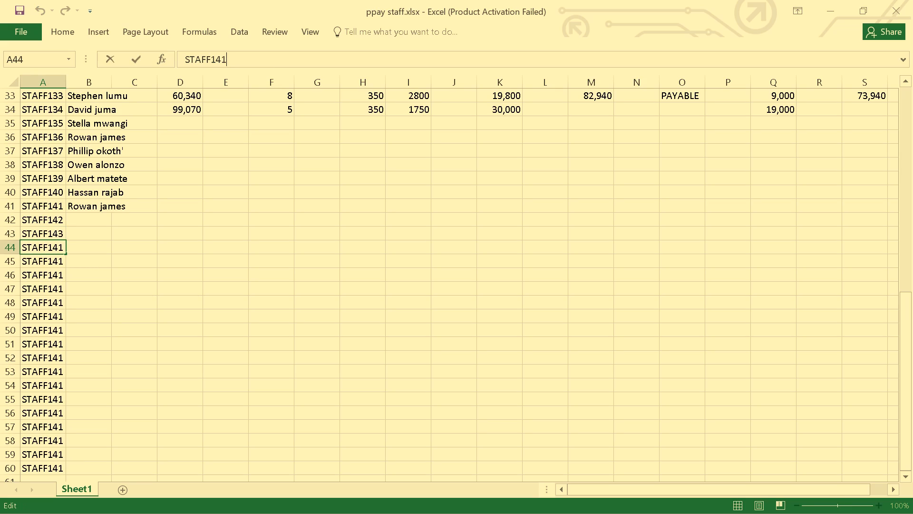
key(BackSpace)
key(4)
key(Return)
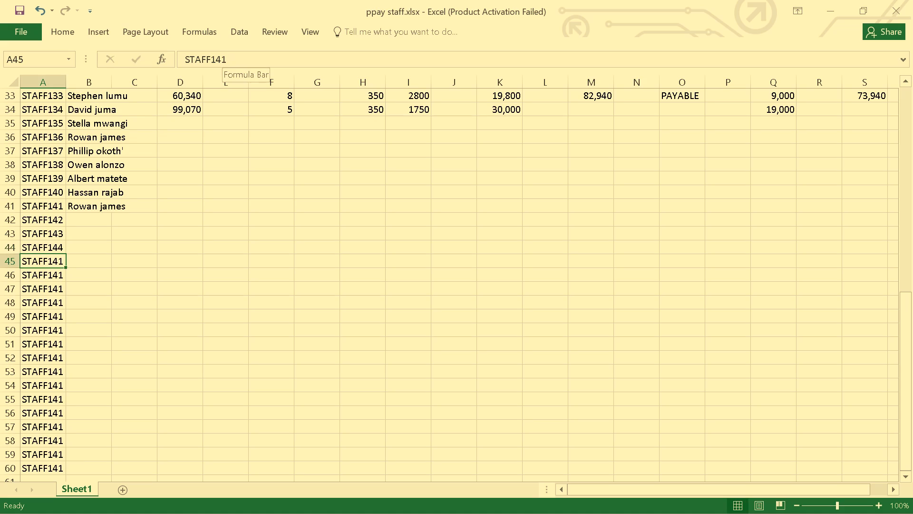
key(BackSpace)
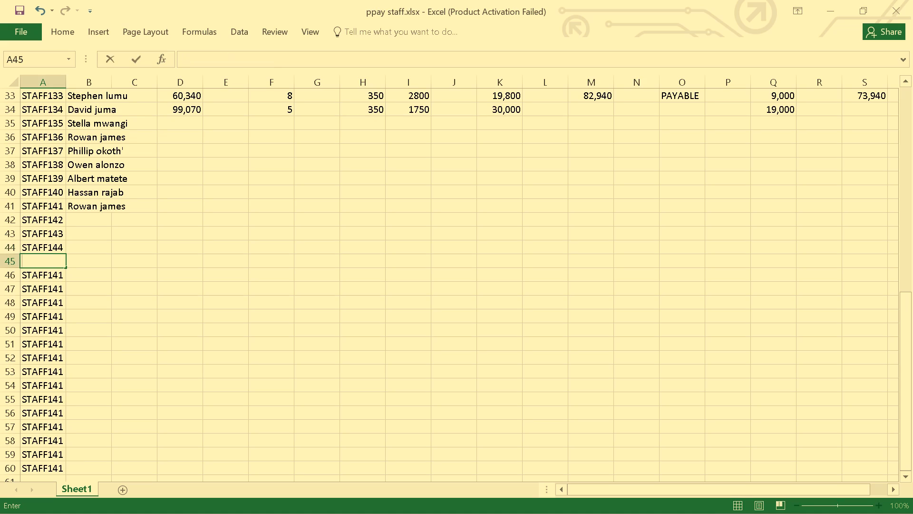
click(42, 15)
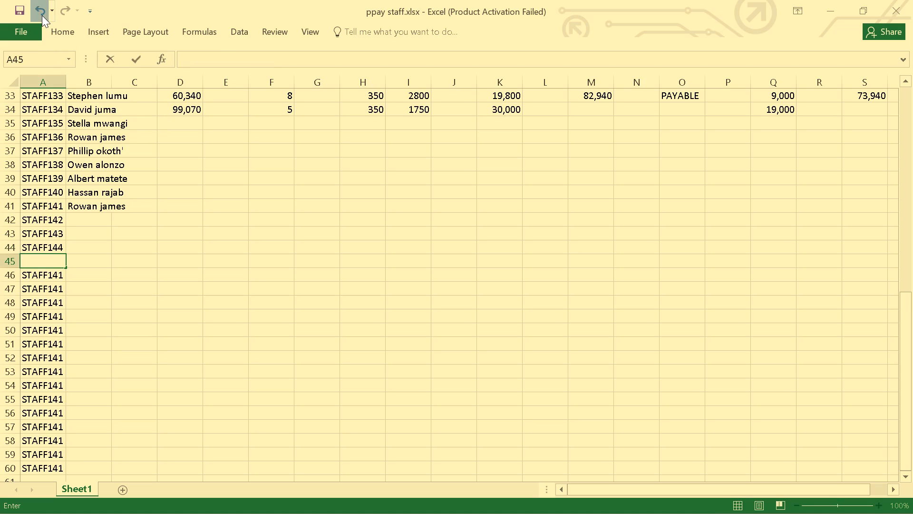
click(239, 59)
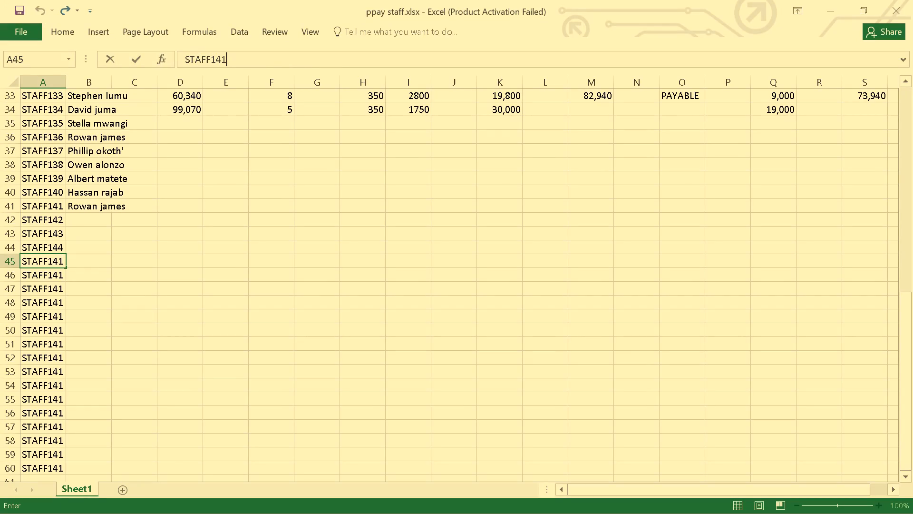
key(BackSpace)
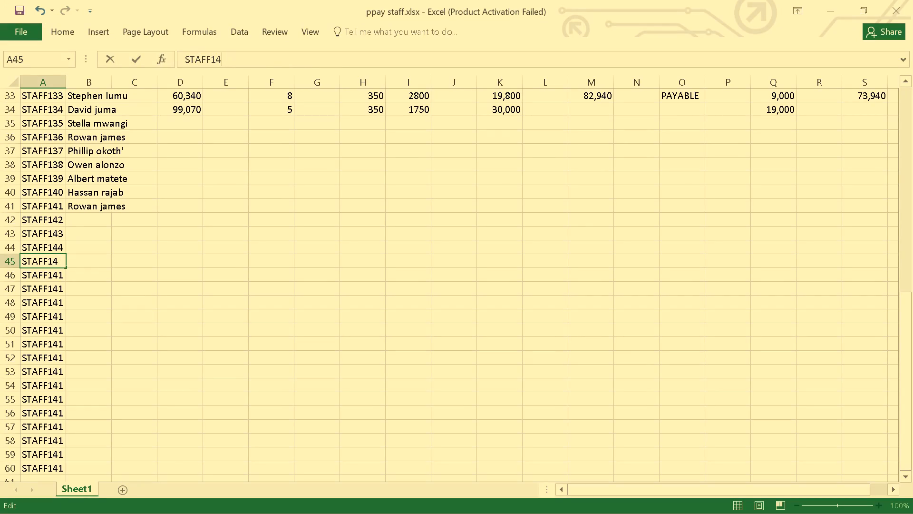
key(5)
key(Return)
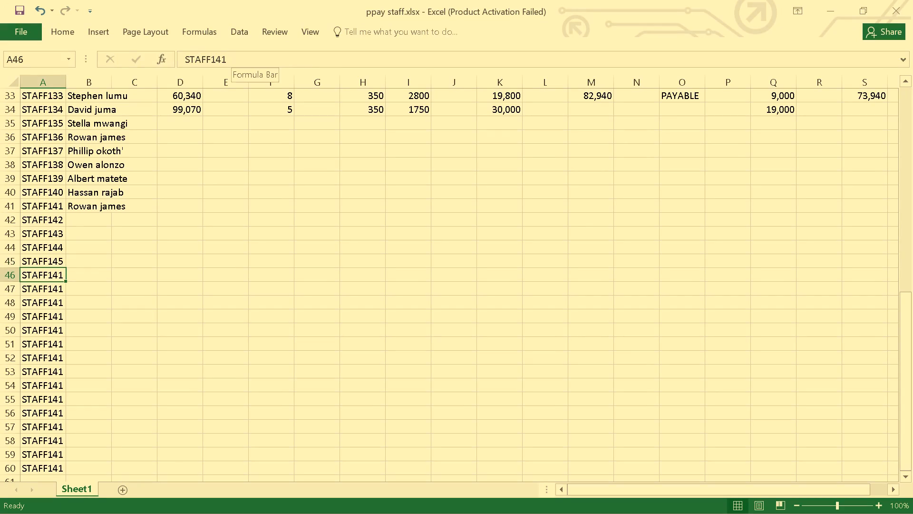
Change the staff IDs in cells A46 and A47 to STAFF146 and STAFF147.
click(234, 58)
key(BackSpace)
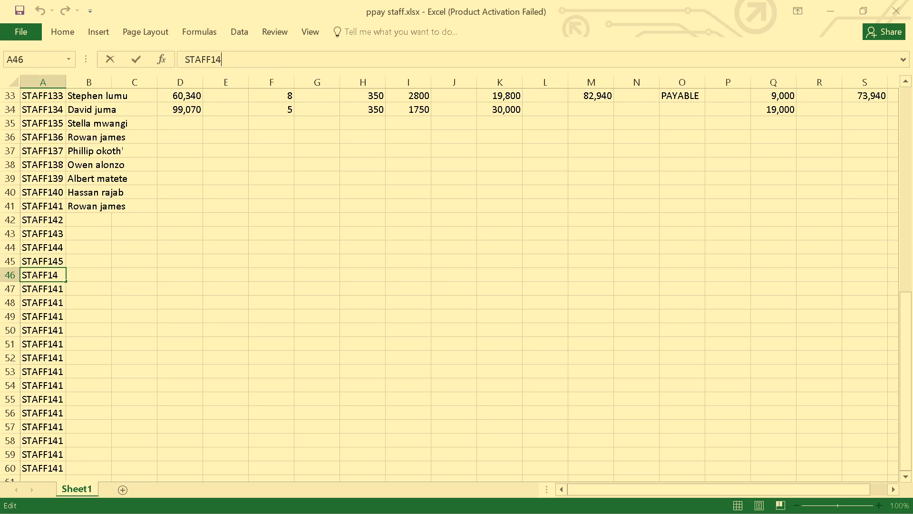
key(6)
key(Return)
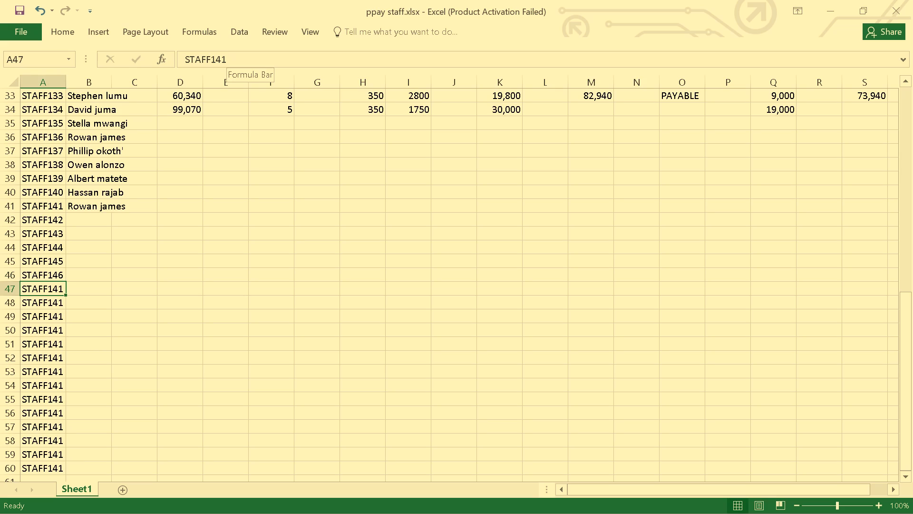
key(BackSpace)
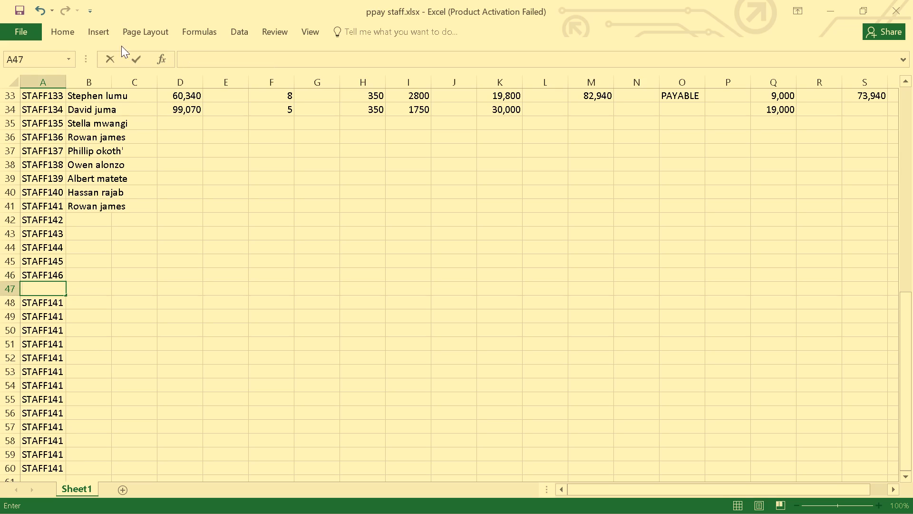
click(34, 13)
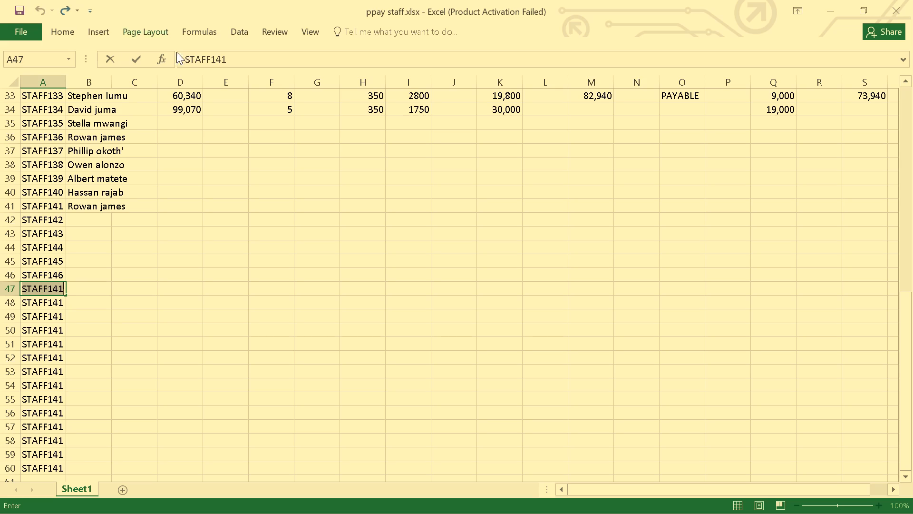
click(233, 59)
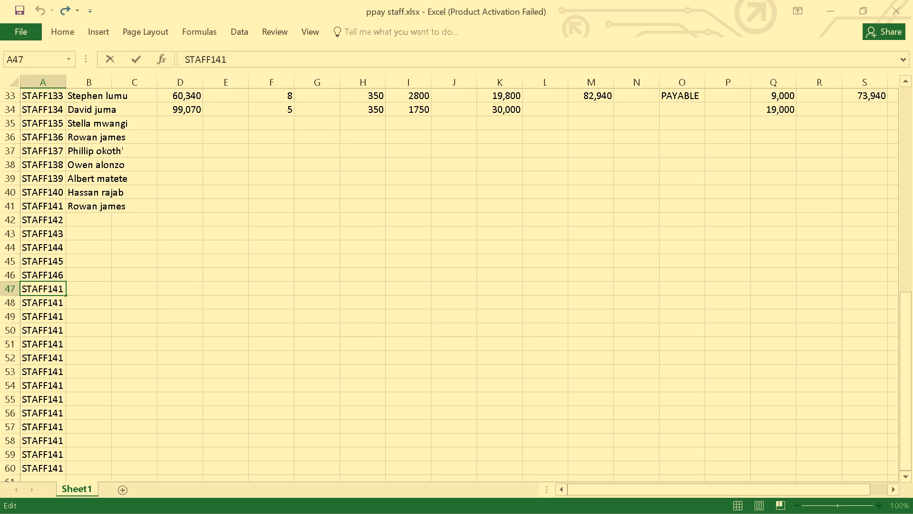
key(BackSpace)
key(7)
key(Return)
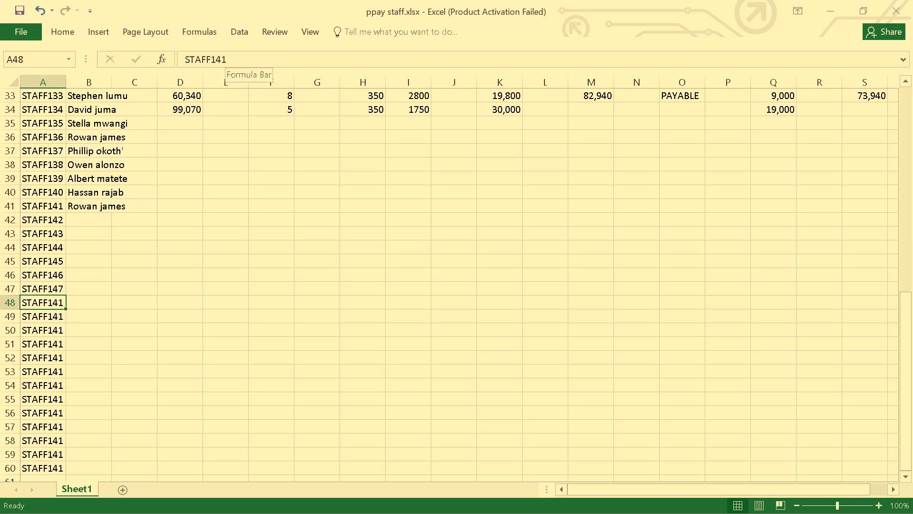
Change the staff IDs in cells A48 and A49 to STAFF148 and STAFF149.
click(222, 58)
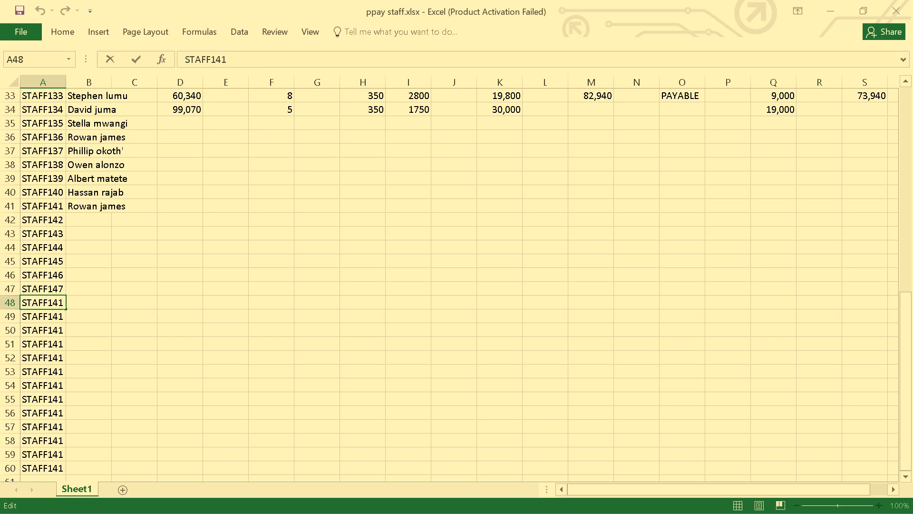
click(229, 58)
key(BackSpace)
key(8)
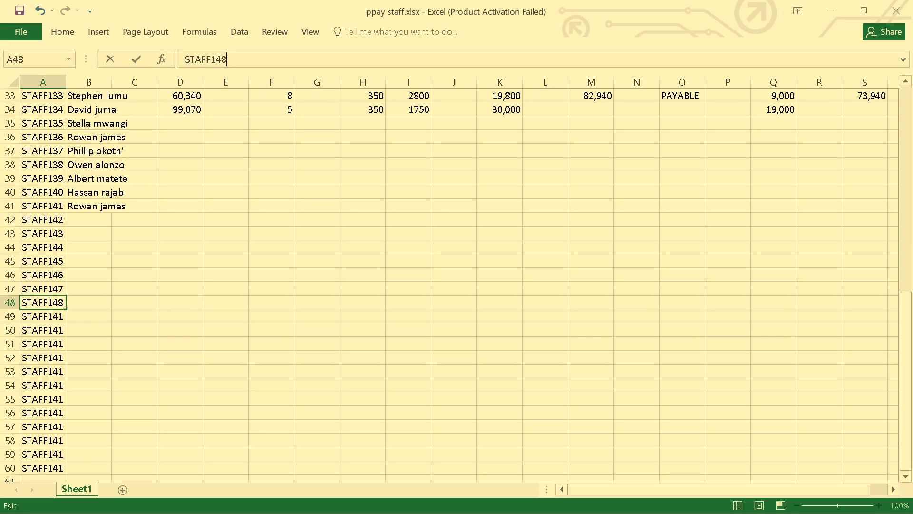
key(Return)
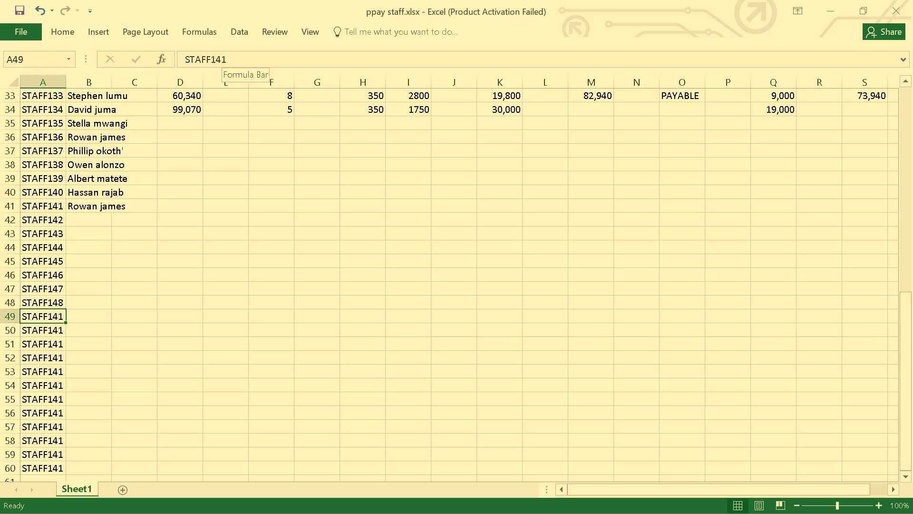
click(229, 58)
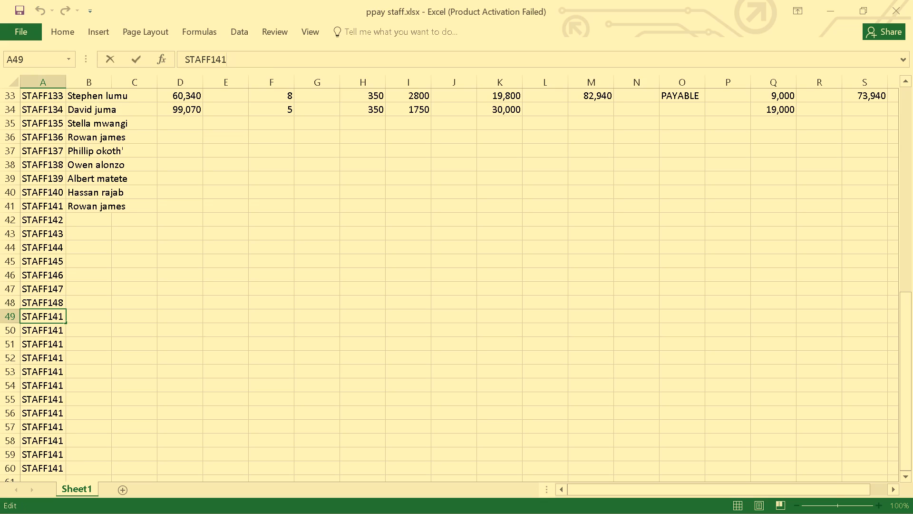
key(BackSpace)
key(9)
key(Return)
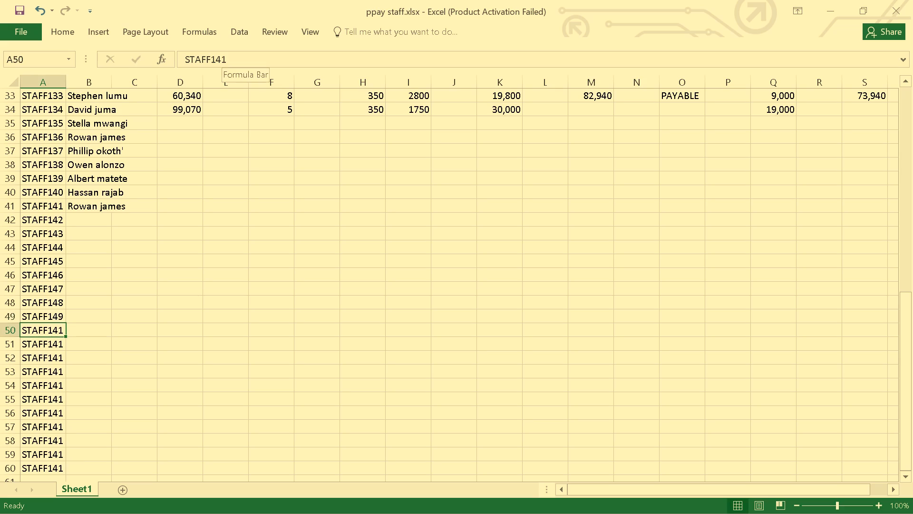
Change the staff IDs in cells A50 and A51 to STAFF150 and STAFF151.
key(BackSpace)
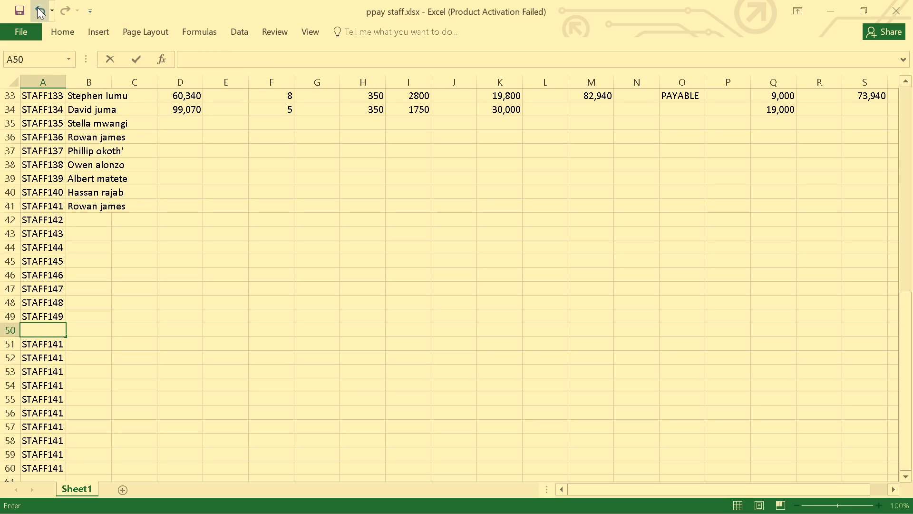
click(37, 7)
click(239, 60)
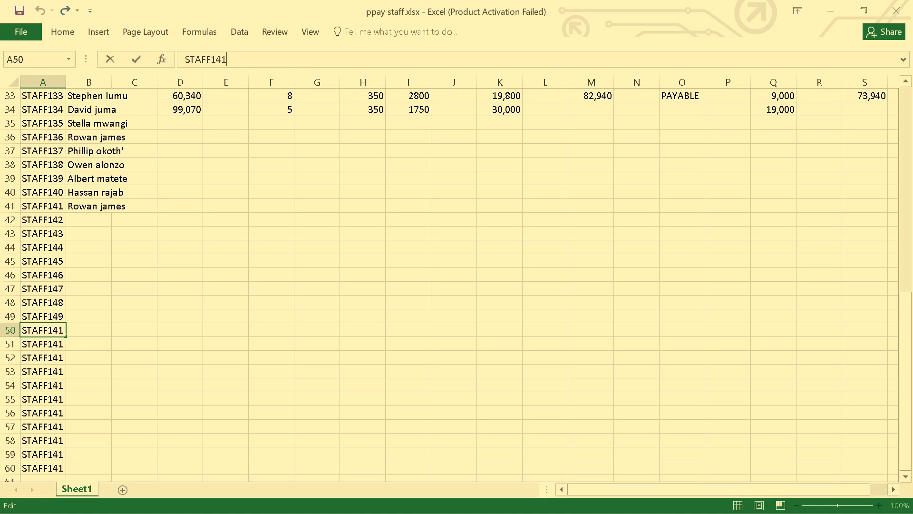
key(BackSpace)
key(BackSpace)
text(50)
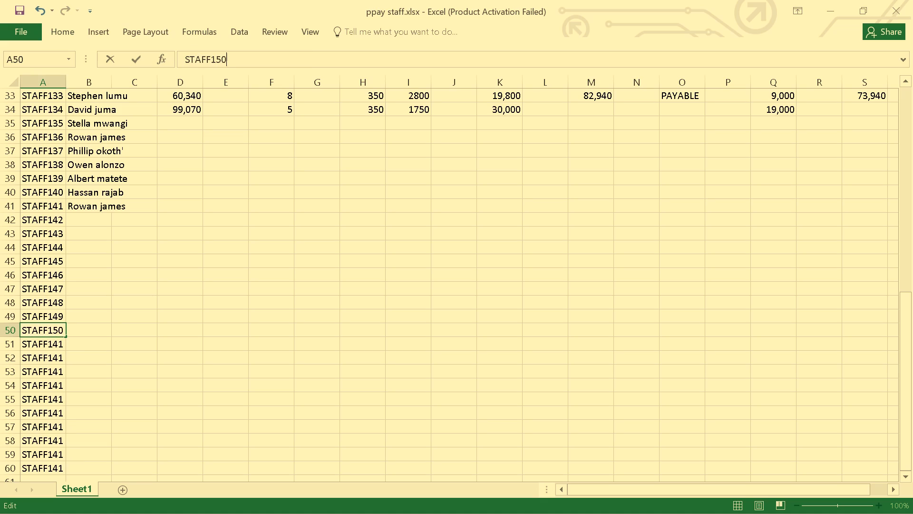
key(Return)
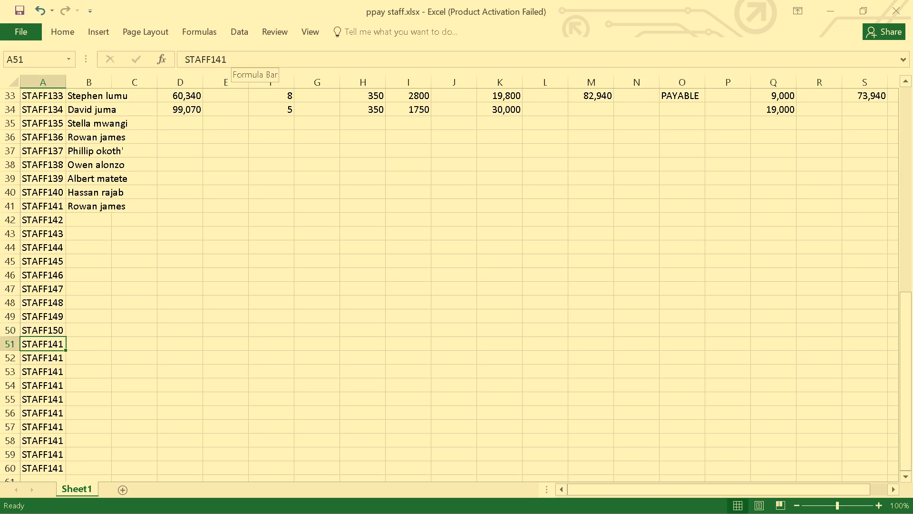
click(234, 60)
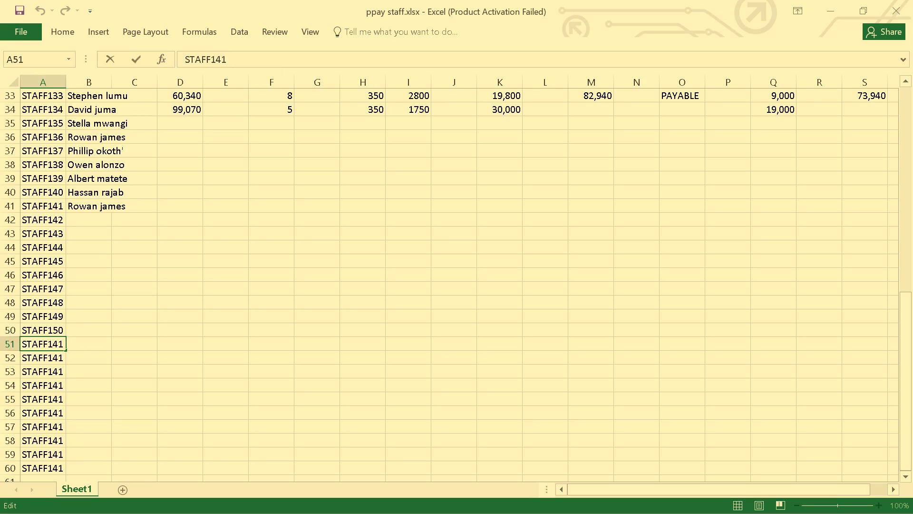
key(BackSpace)
key(BackSpace)
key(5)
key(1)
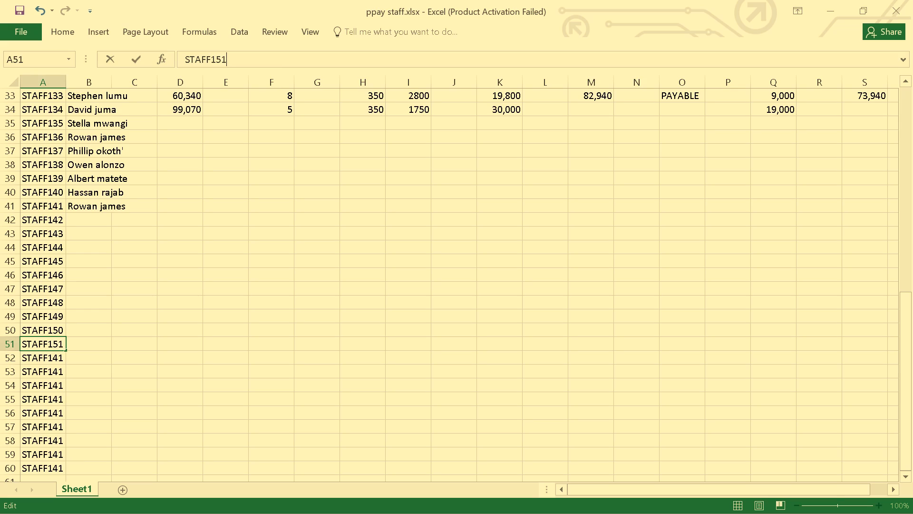
key(Return)
Change the staff IDs in cells A52 and A53 to STAFF152 and STAFF153.
click(229, 59)
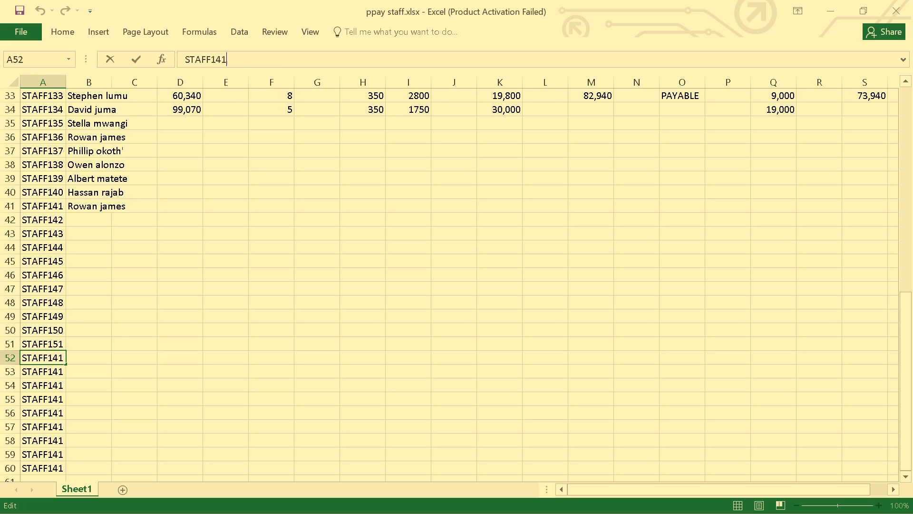
key(BackSpace)
key(BackSpace)
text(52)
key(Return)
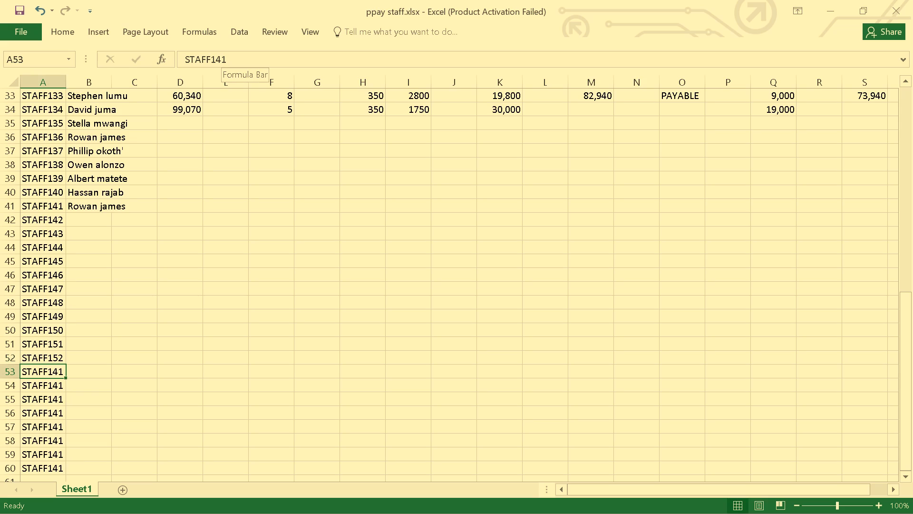
click(229, 59)
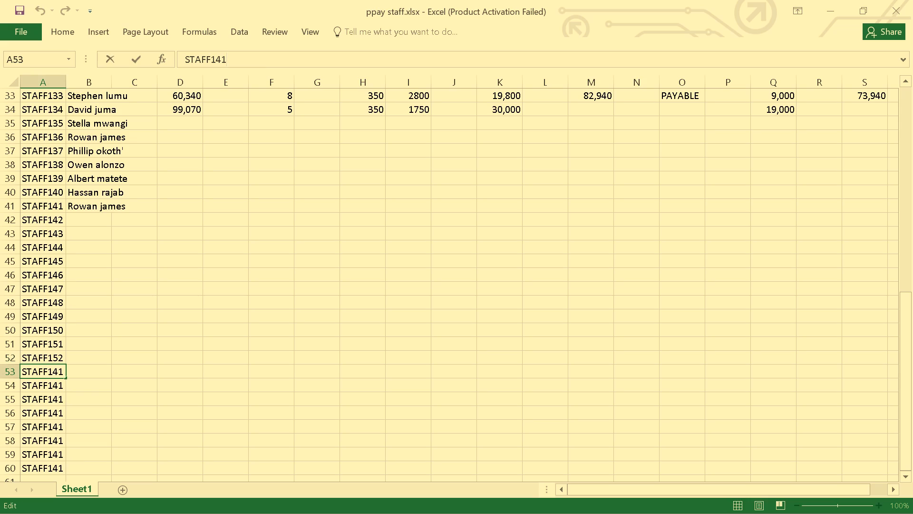
key(BackSpace)
key(BackSpace)
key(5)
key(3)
key(Return)
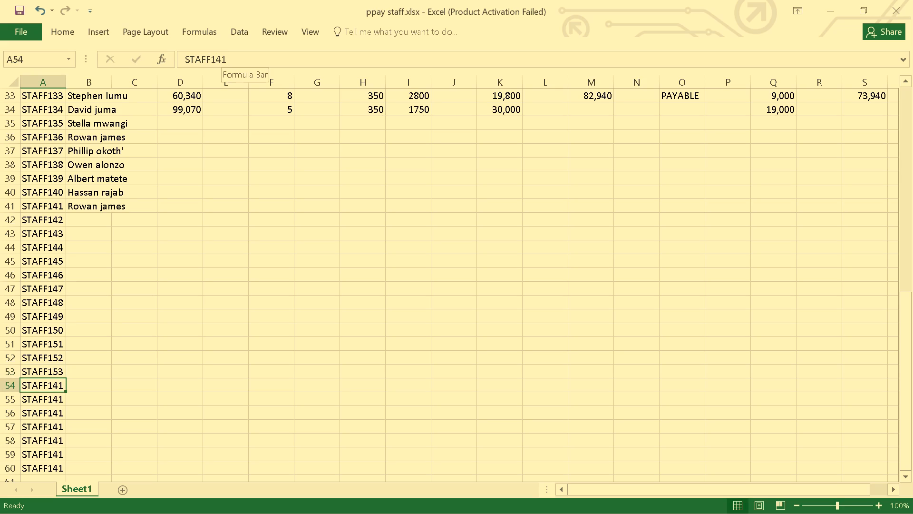
Change the staff IDs in cells A54 and A55 to STAFF154 and STAFF155.
click(234, 57)
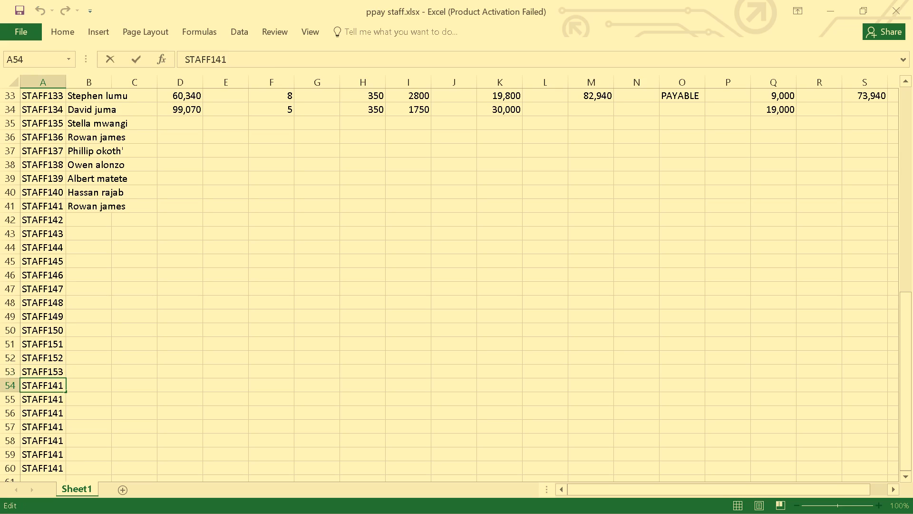
key(BackSpace)
key(BackSpace)
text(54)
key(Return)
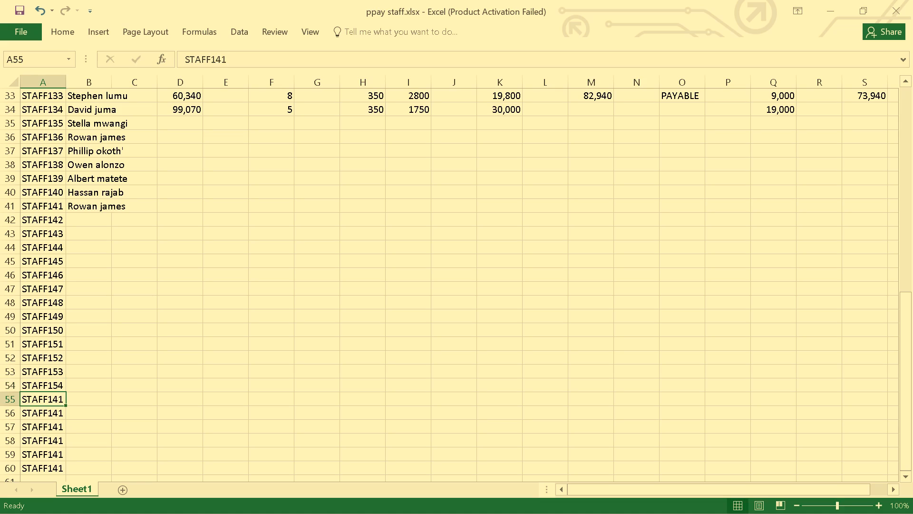
click(234, 57)
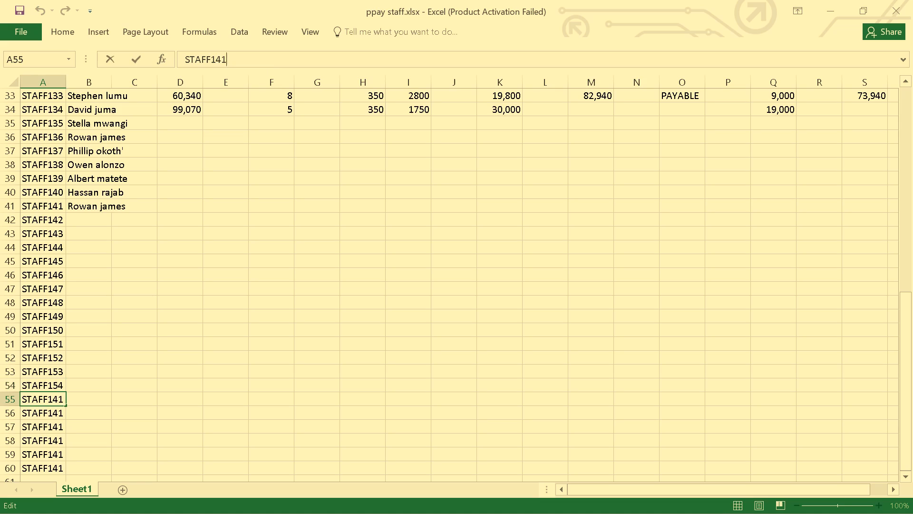
key(BackSpace)
key(BackSpace)
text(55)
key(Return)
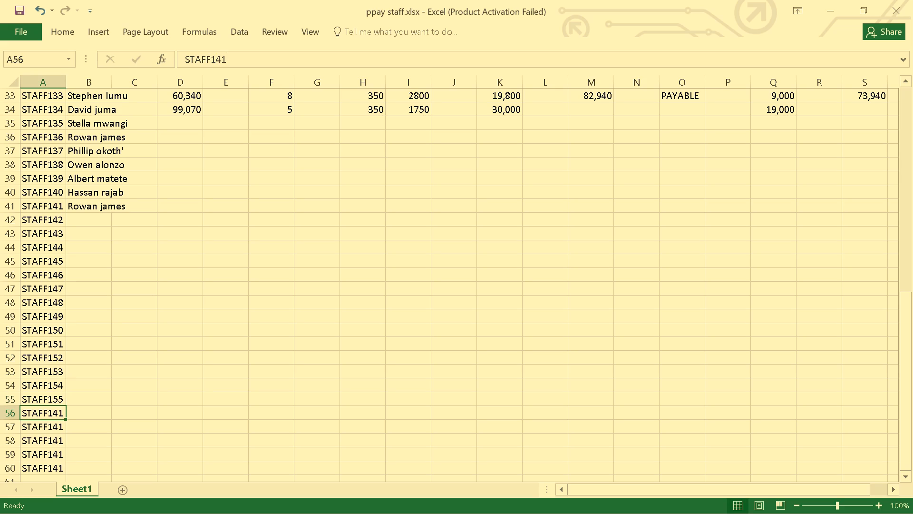
Change the staff IDs in cells A56 and A57 to STAFF156 and STAFF157.
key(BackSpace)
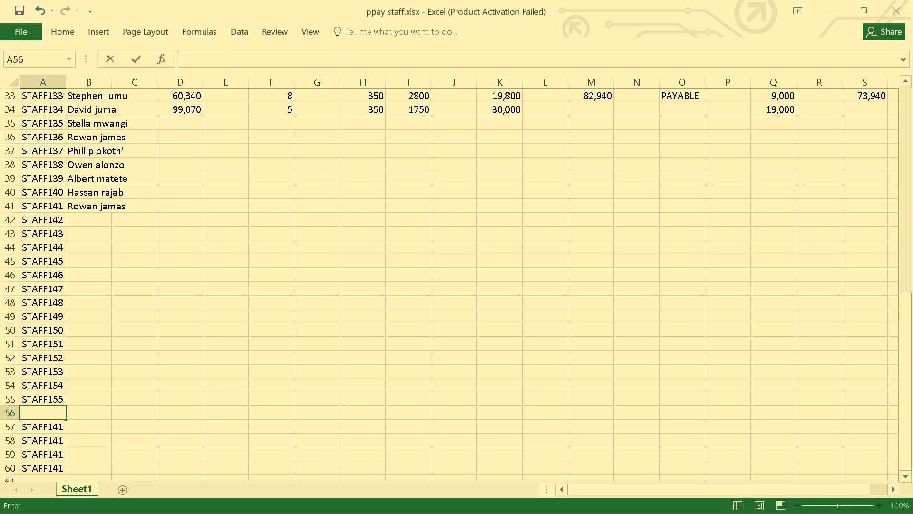
click(37, 15)
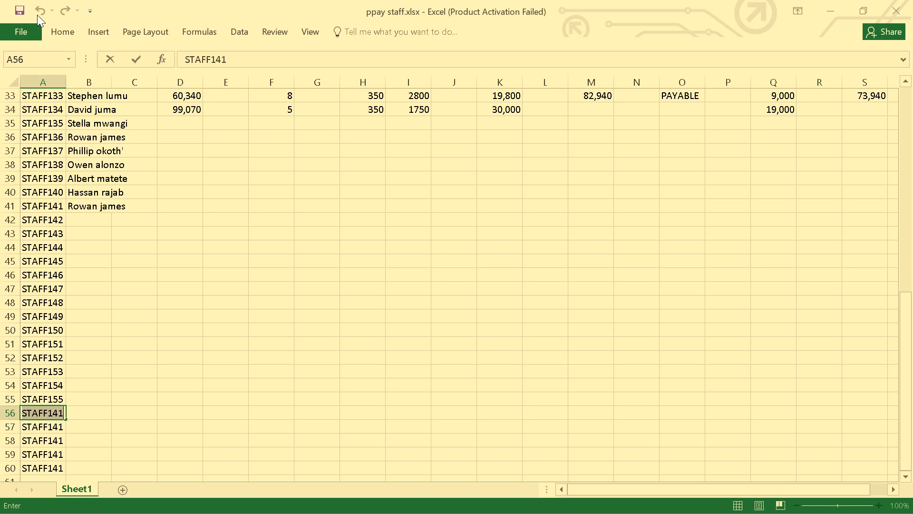
click(237, 54)
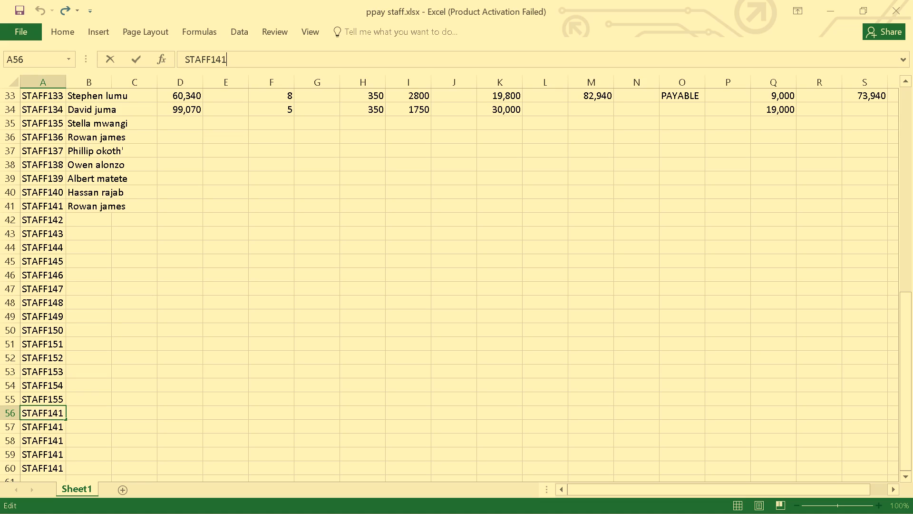
key(BackSpace)
key(BackSpace)
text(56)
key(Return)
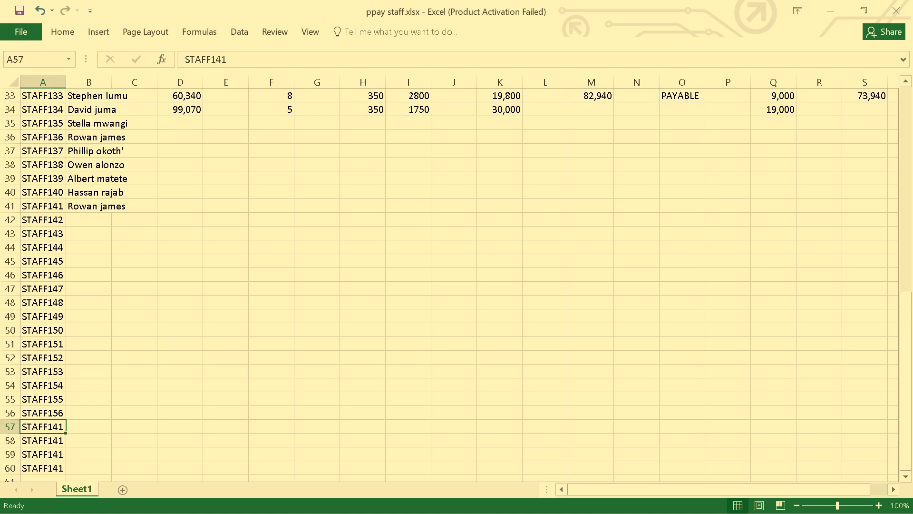
click(232, 57)
key(BackSpace)
key(BackSpace)
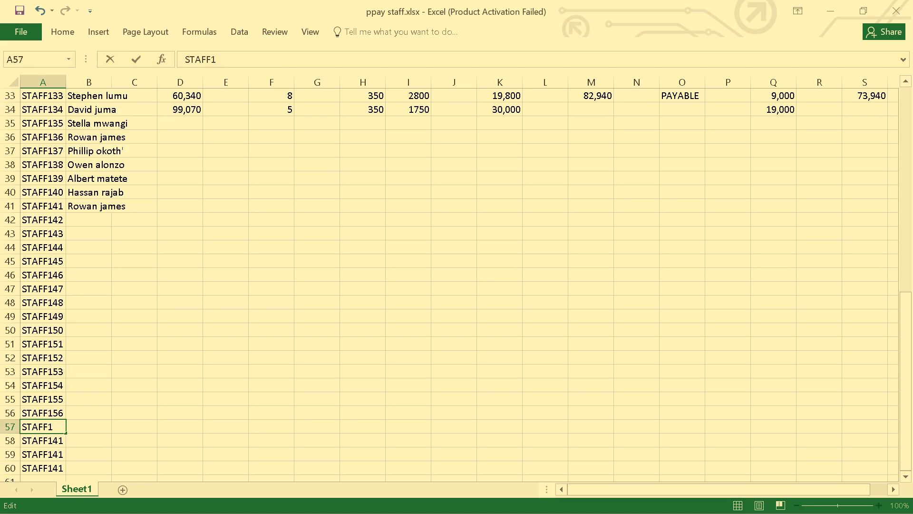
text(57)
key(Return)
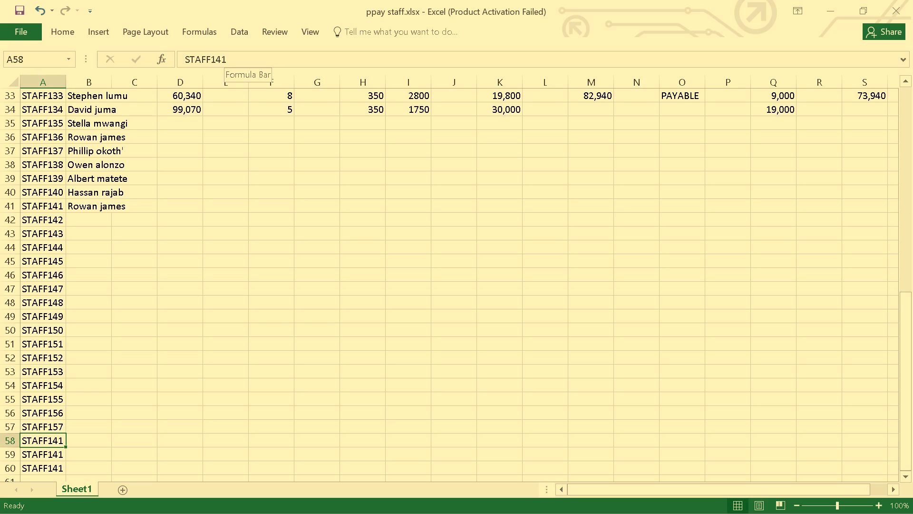
Change the staff IDs in cells A58 and A59 to STAFF158 and STAFF159.
click(227, 58)
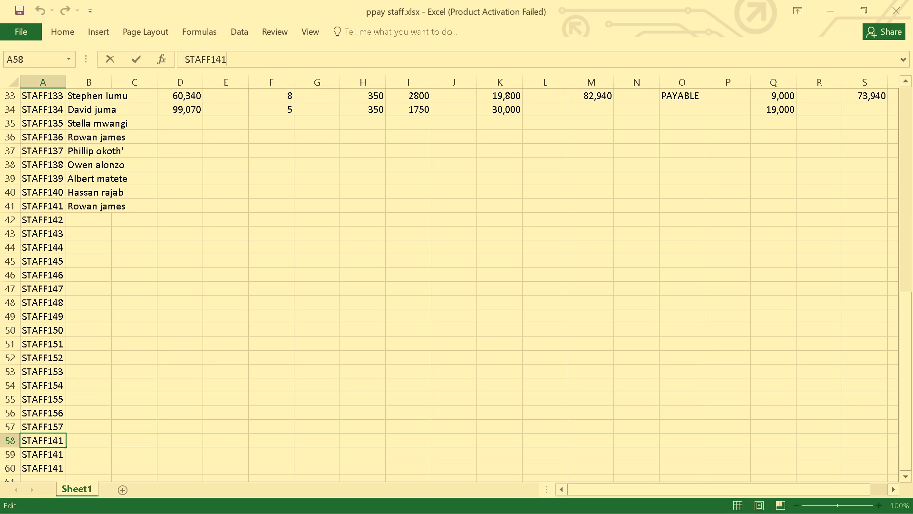
key(BackSpace)
key(BackSpace)
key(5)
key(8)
key(Return)
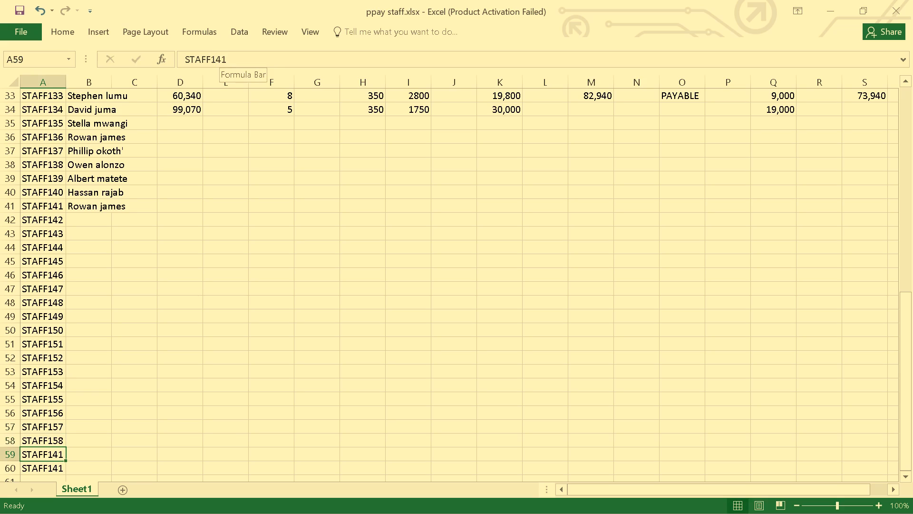
click(227, 58)
key(BackSpace)
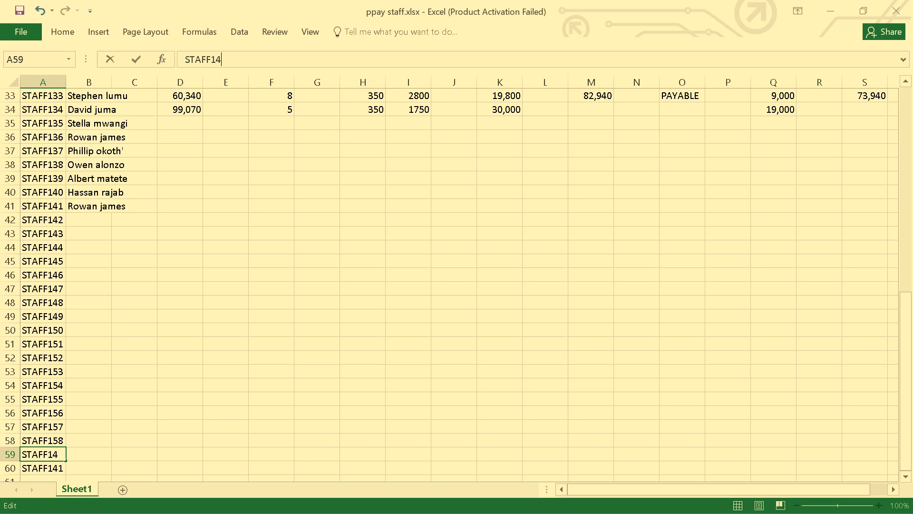
key(BackSpace)
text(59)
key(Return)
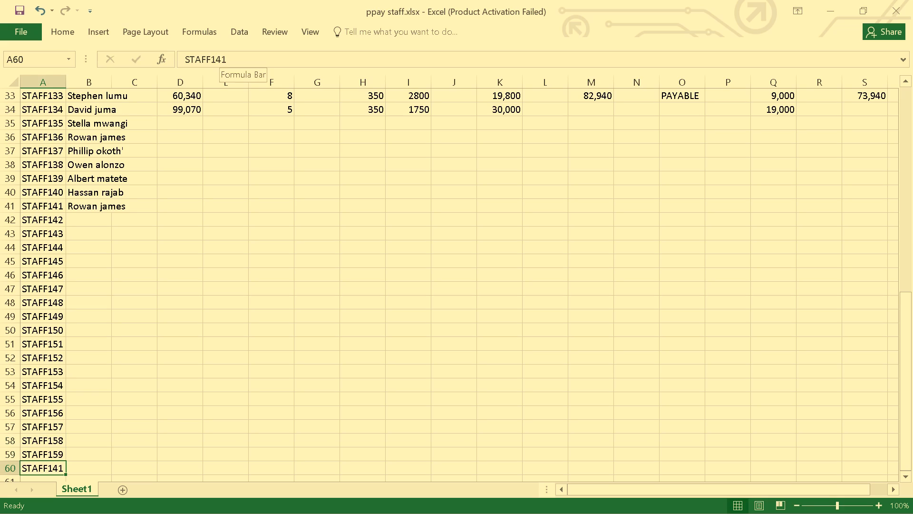
Change the staff ID in cell A60, the last copied entry, to STAFF160.
click(227, 58)
key(BackSpace)
key(BackSpace)
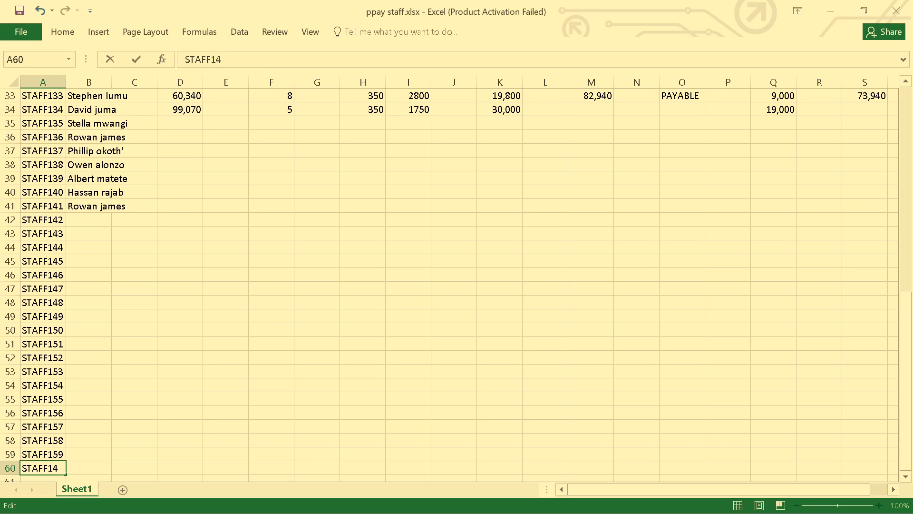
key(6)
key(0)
key(Return)
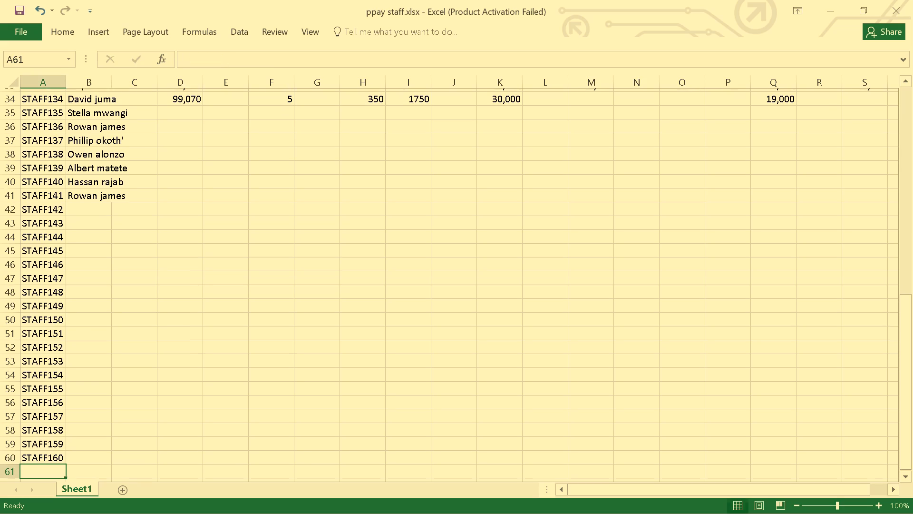
Enter the employee's first name and surname for STAFF142 in cell B42.
scroll(244, 123, up, 2)
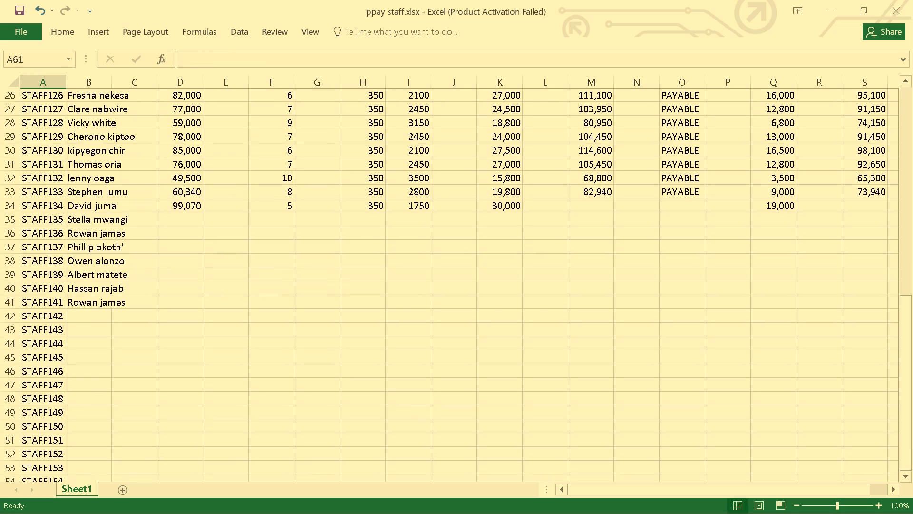
scroll(244, 123, down, 1)
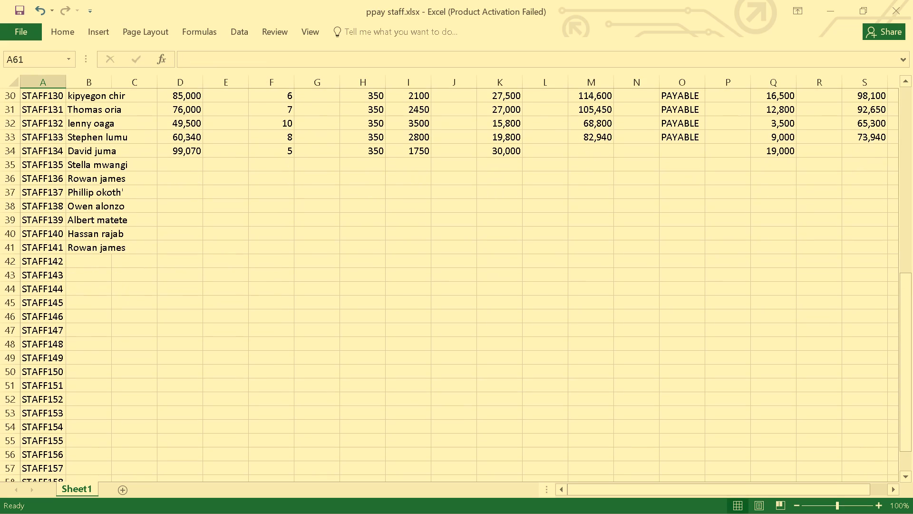
scroll(178, 227, down, 1)
click(101, 250)
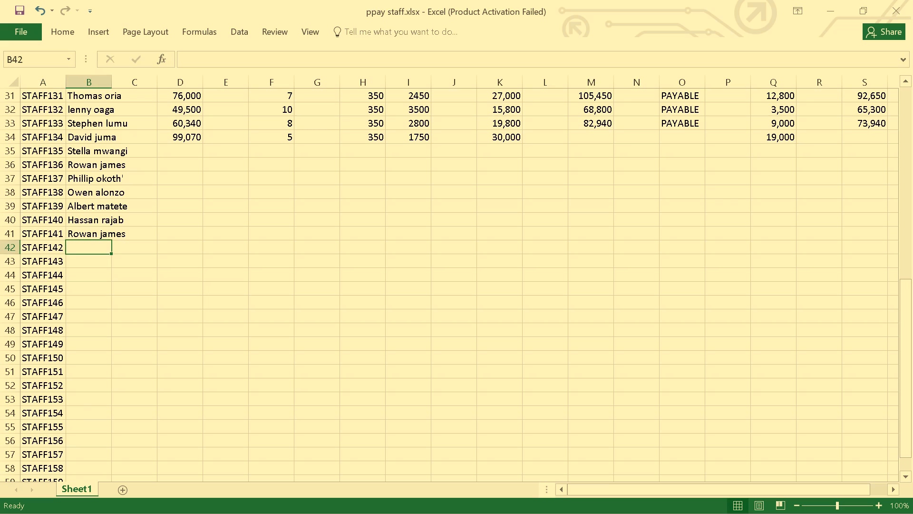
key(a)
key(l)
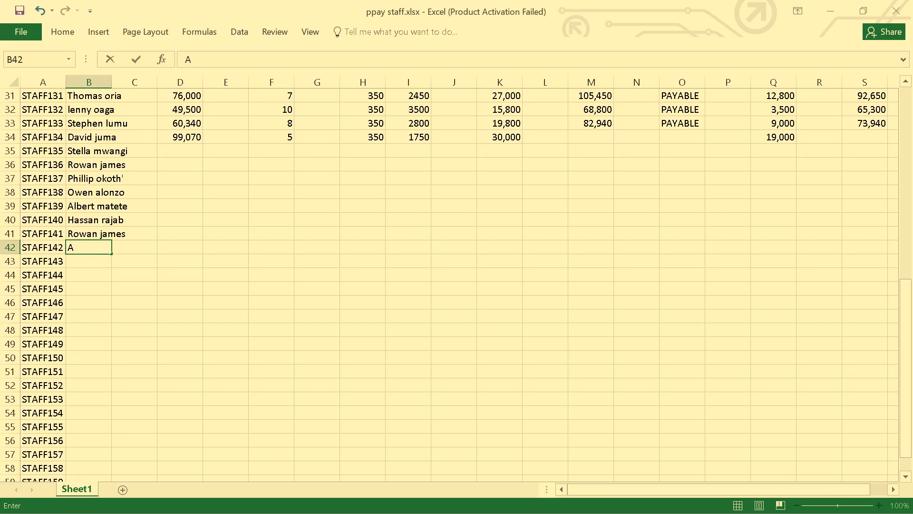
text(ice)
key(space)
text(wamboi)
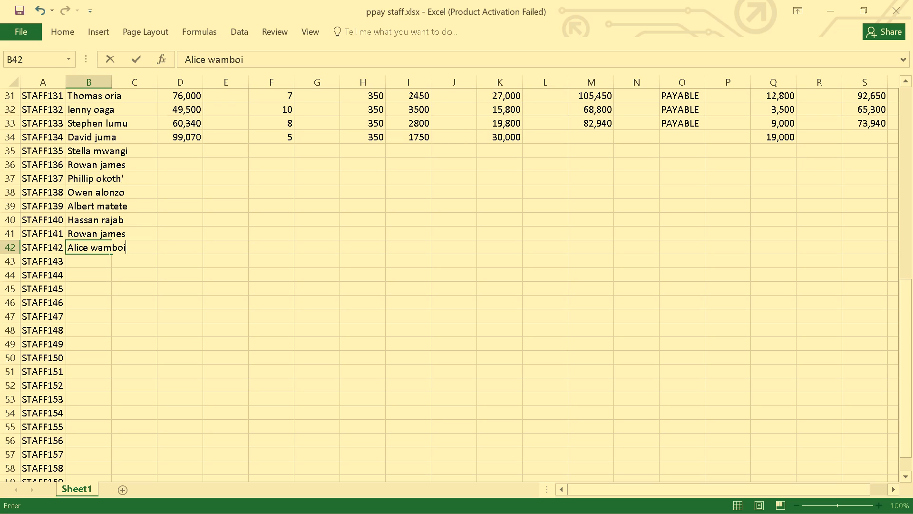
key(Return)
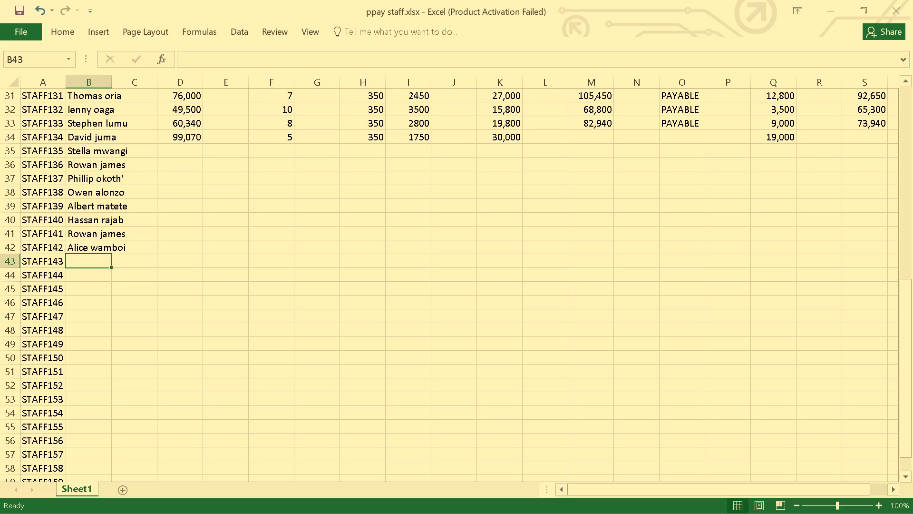
Enter the employee's first name and surname for STAFF143 in cell B43.
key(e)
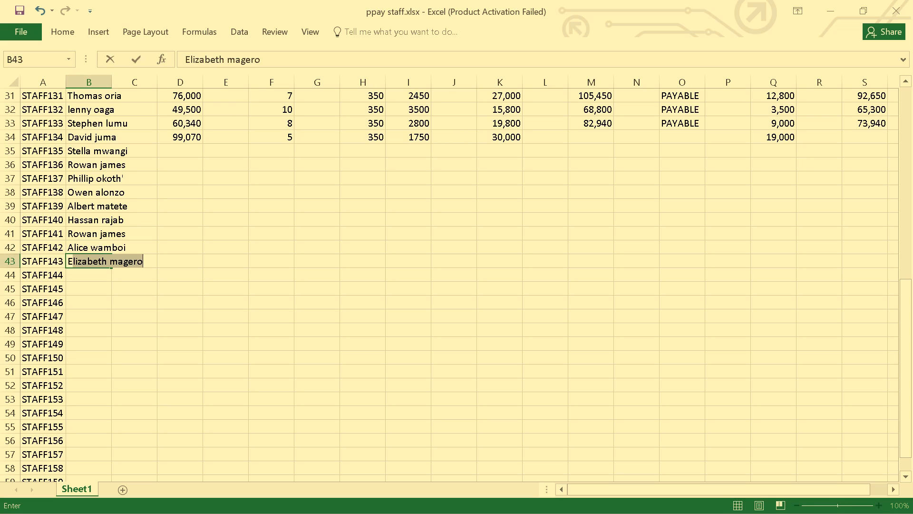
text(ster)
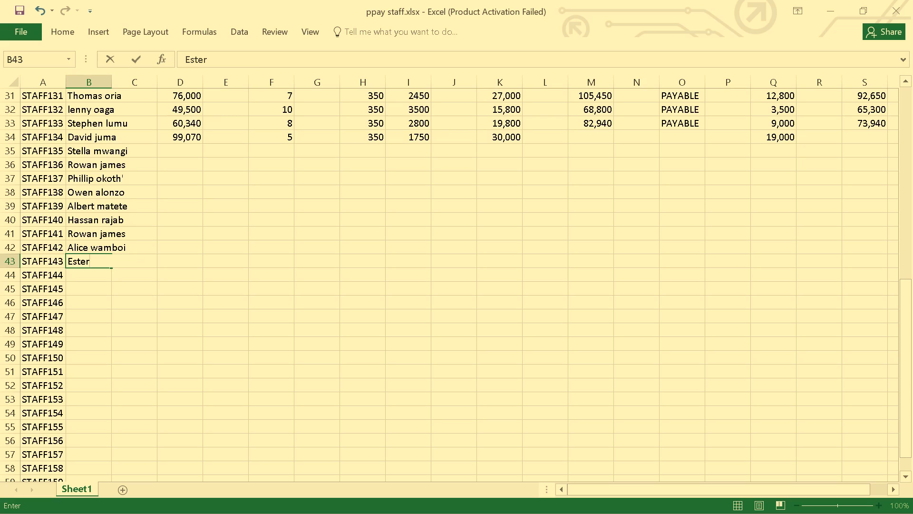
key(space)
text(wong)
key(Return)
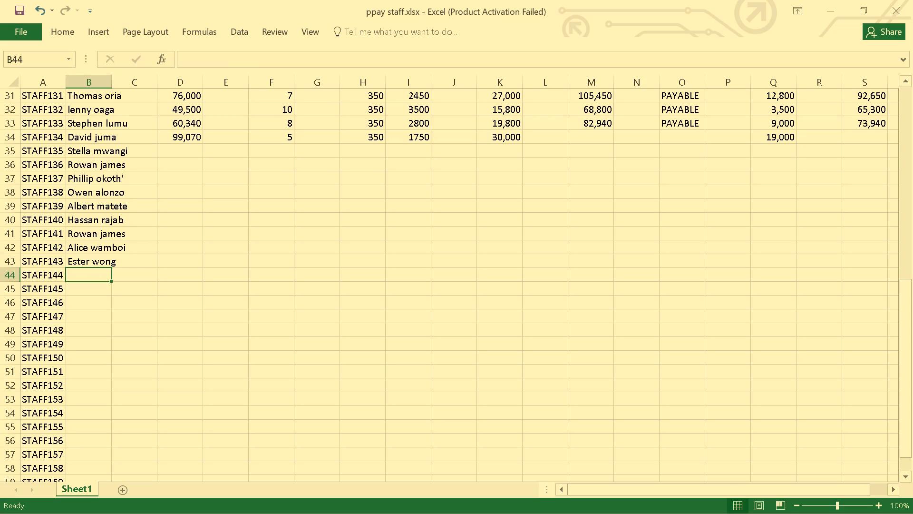
Enter the employee's first name and surname for STAFF144 in cell B44.
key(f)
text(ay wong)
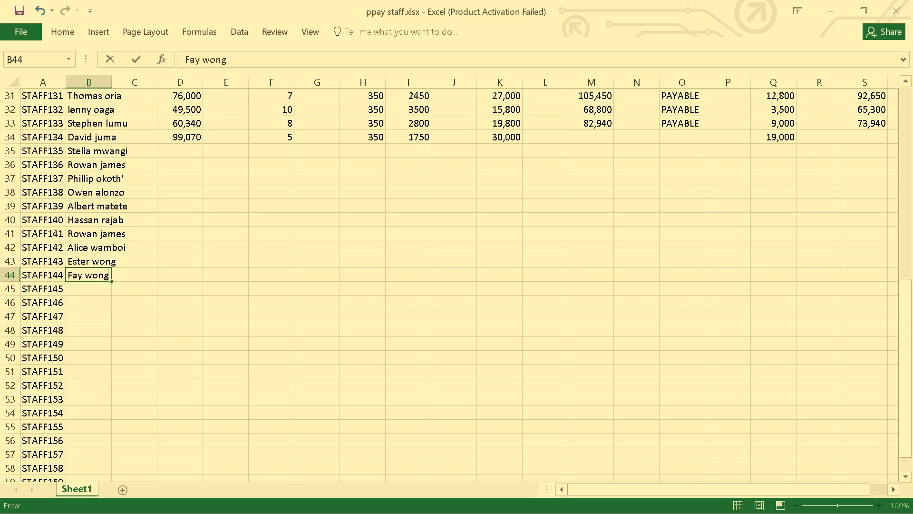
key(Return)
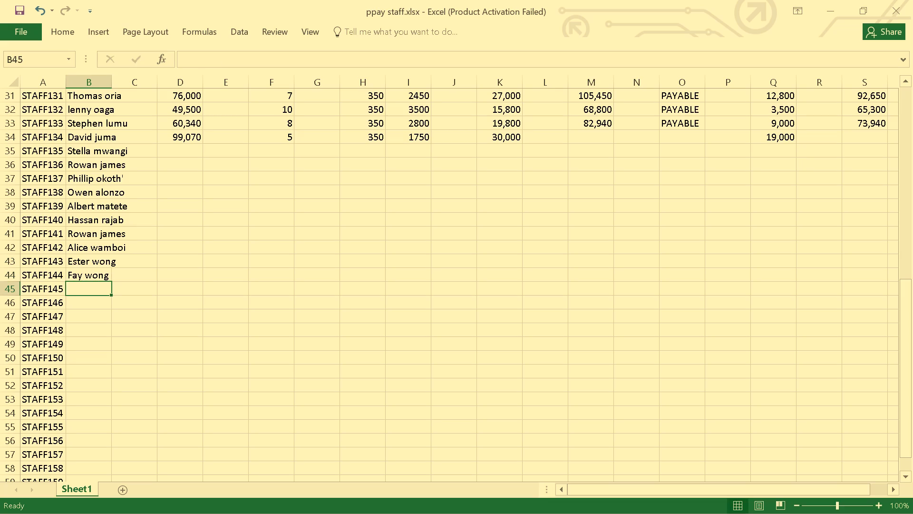
Enter the employee's first name and surname for STAFF145 in cell B45.
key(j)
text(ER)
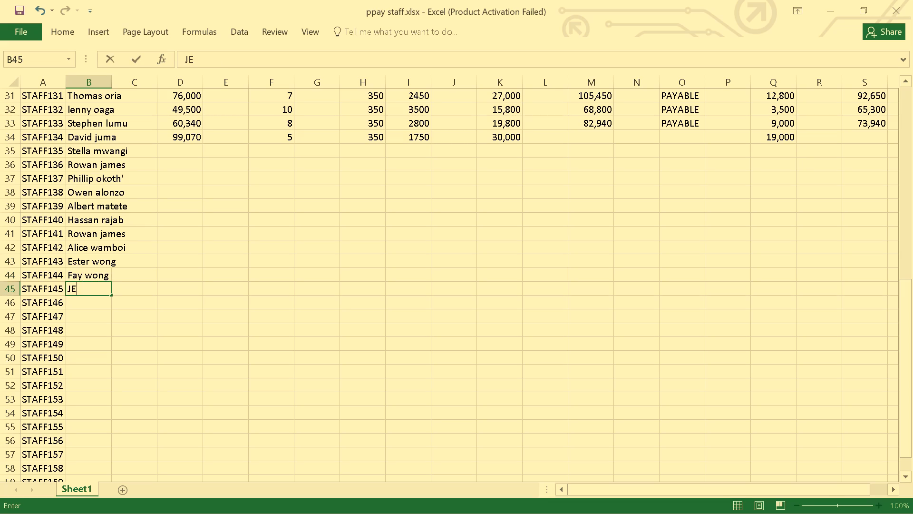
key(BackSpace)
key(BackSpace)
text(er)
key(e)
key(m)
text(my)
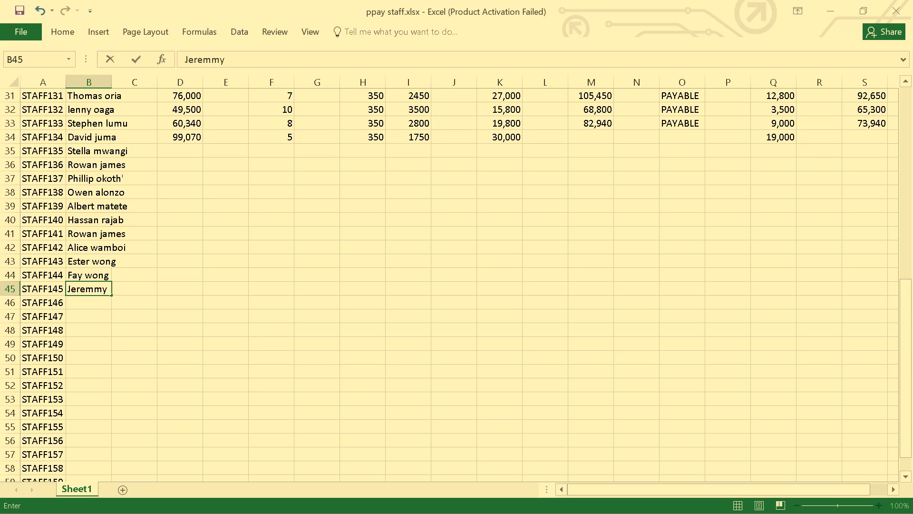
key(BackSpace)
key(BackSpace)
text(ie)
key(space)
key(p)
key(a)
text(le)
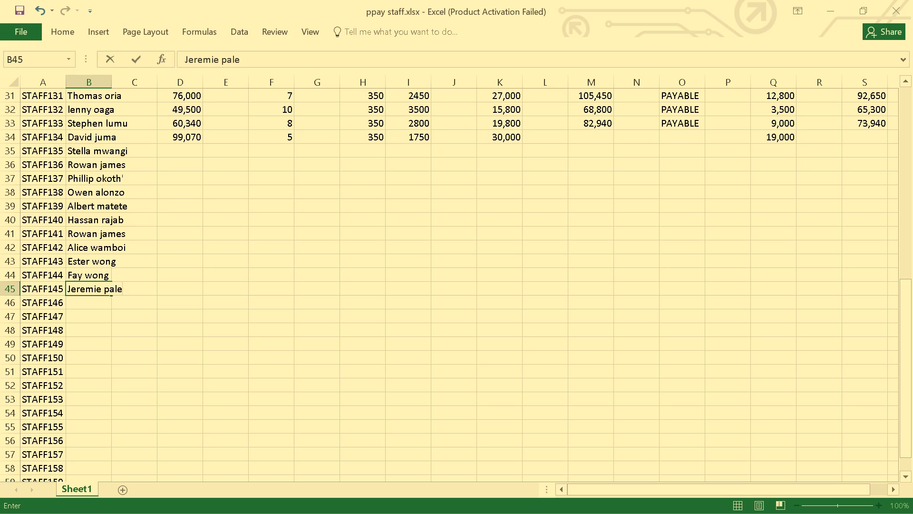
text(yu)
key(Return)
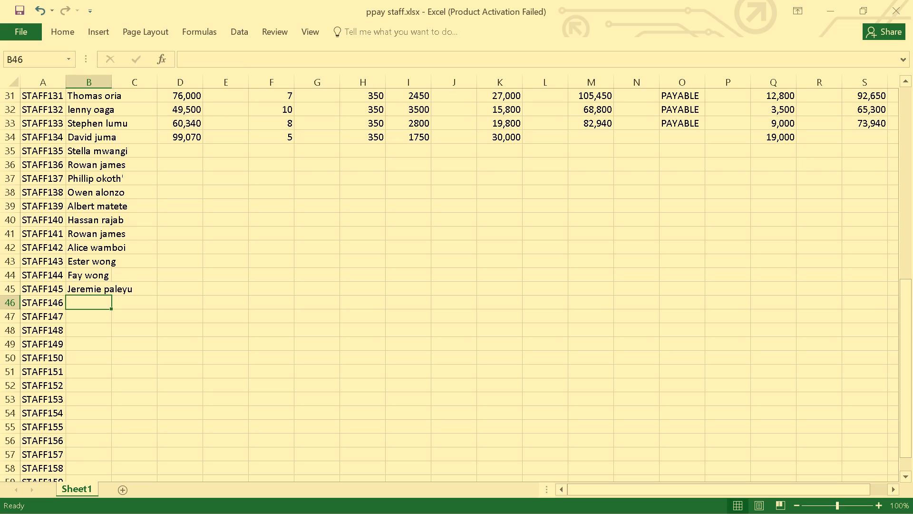
Enter the employee's first name and surname for STAFF146 in cell B46.
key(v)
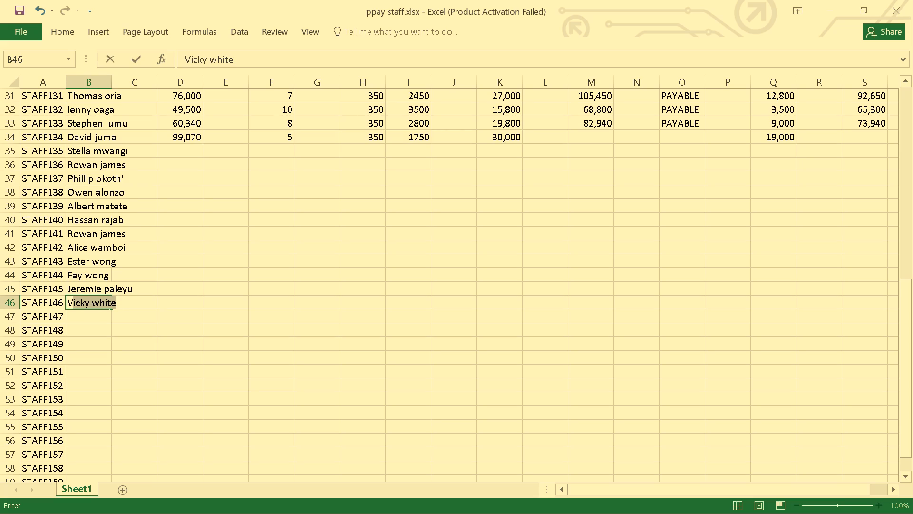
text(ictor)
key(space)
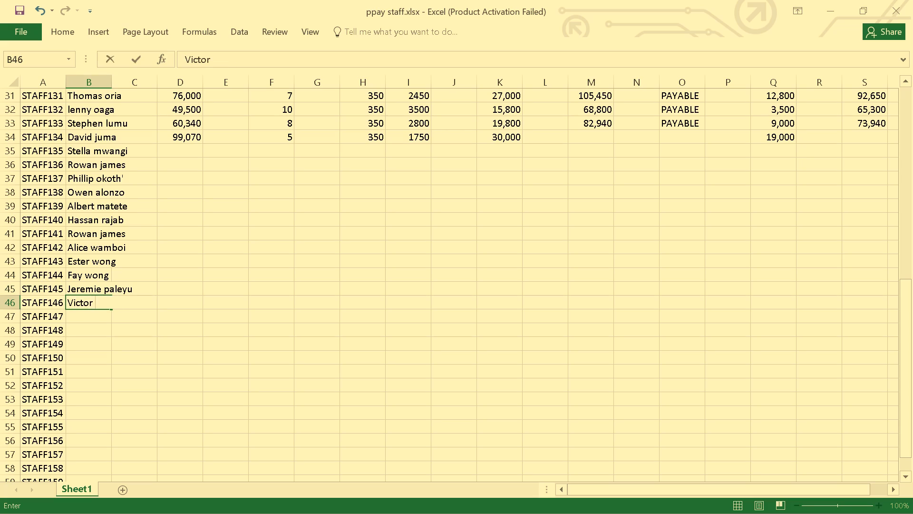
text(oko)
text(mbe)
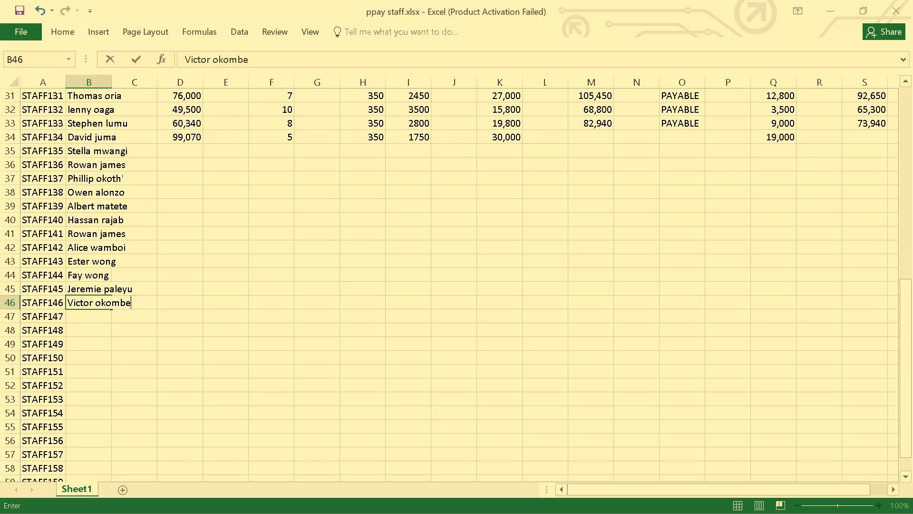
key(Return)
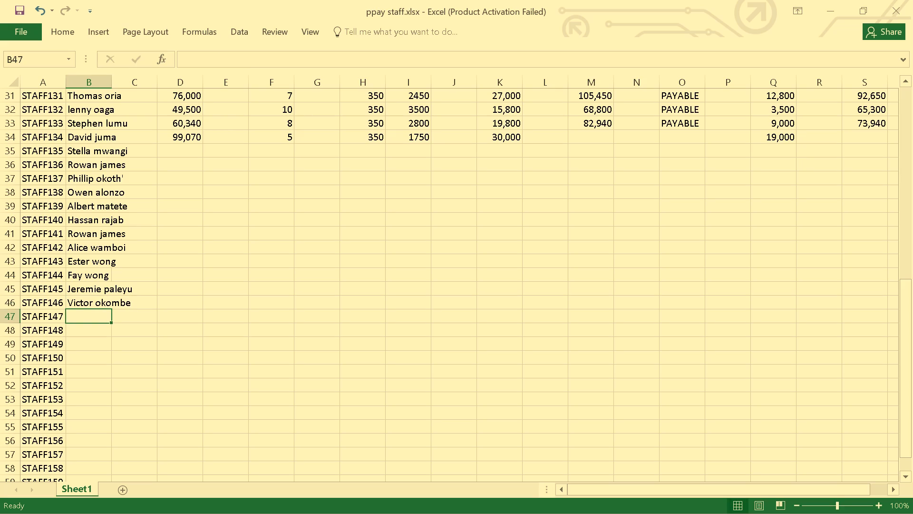
Enter the employee's first name and surname for STAFF147 in cell B47.
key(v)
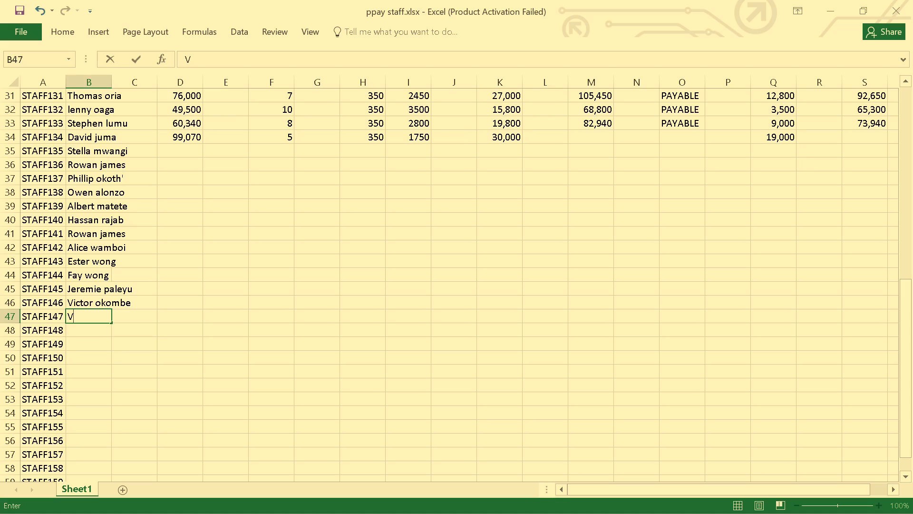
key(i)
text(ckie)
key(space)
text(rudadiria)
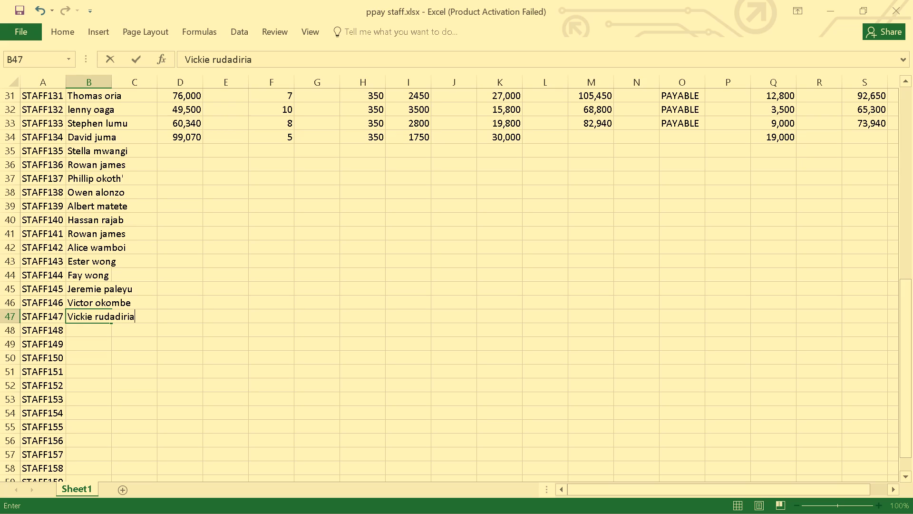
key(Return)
Enter the employee's first name and surname for STAFF148 in cell B48.
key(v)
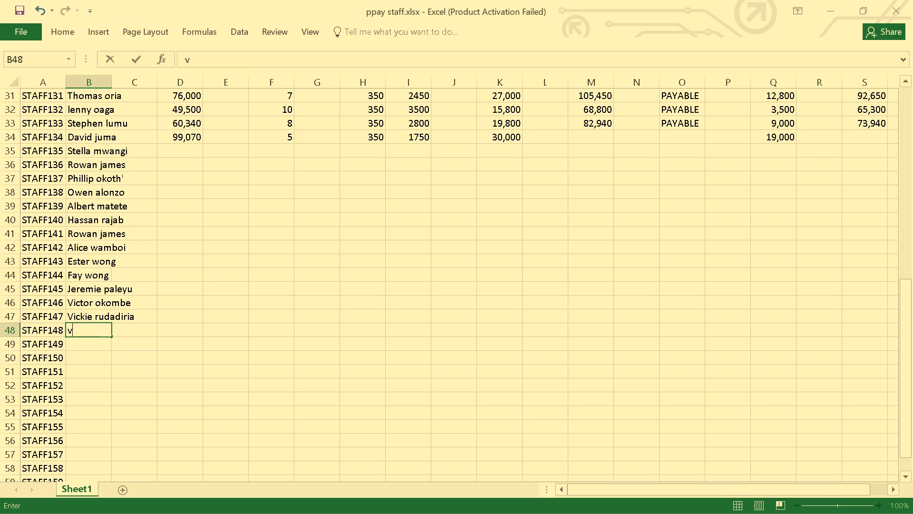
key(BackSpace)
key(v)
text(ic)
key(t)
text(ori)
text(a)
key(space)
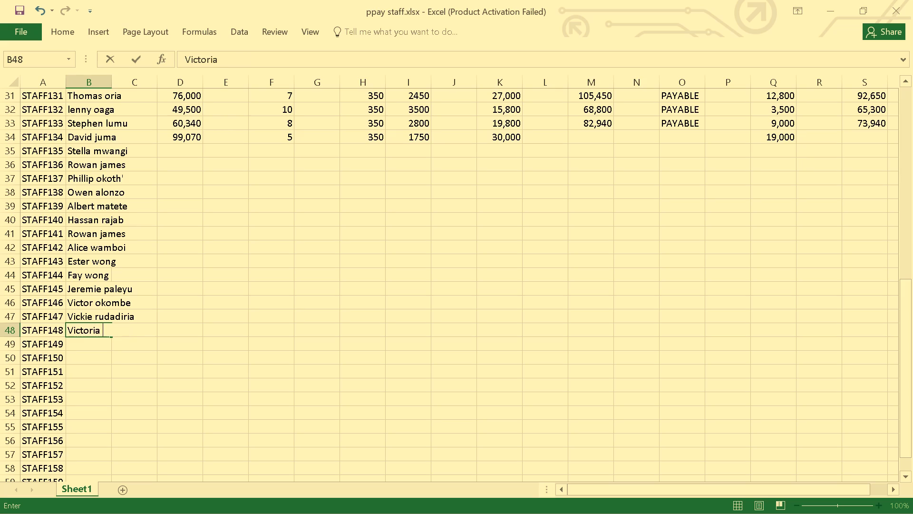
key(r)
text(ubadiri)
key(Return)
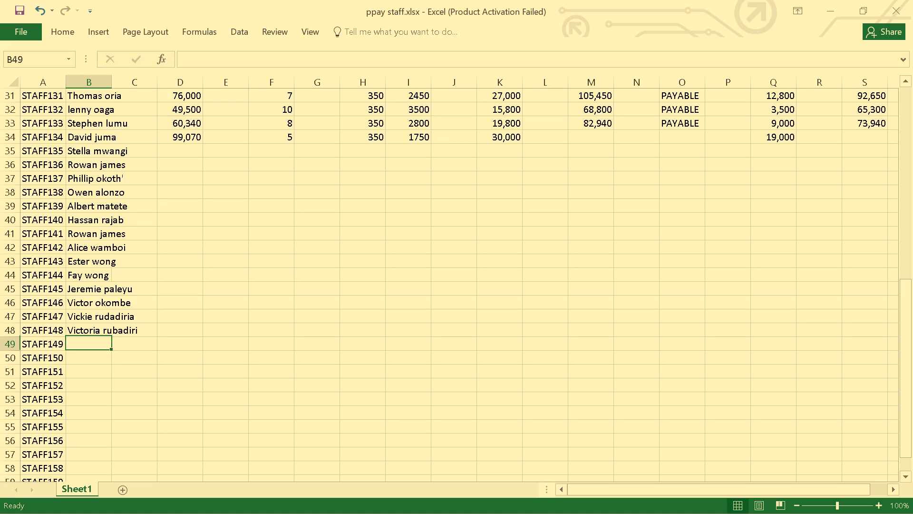
Enter the employee's first name and surname for STAFF149 in cell B49.
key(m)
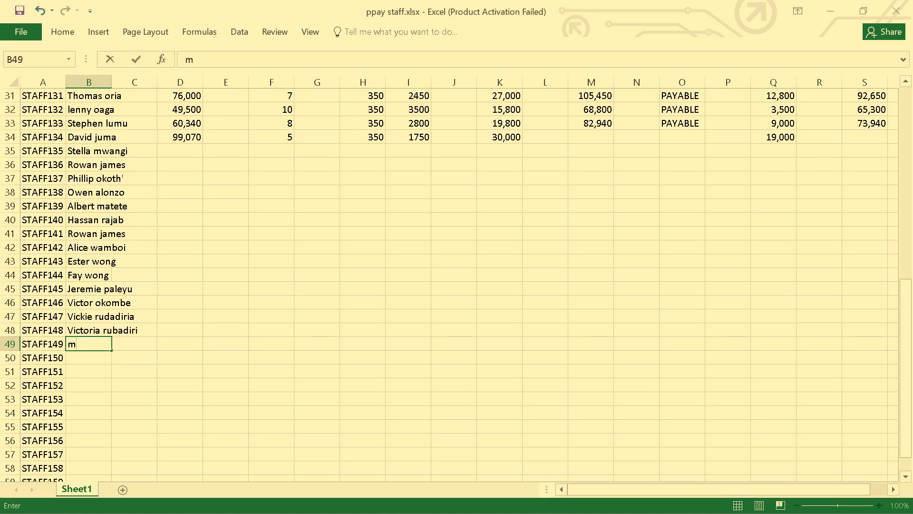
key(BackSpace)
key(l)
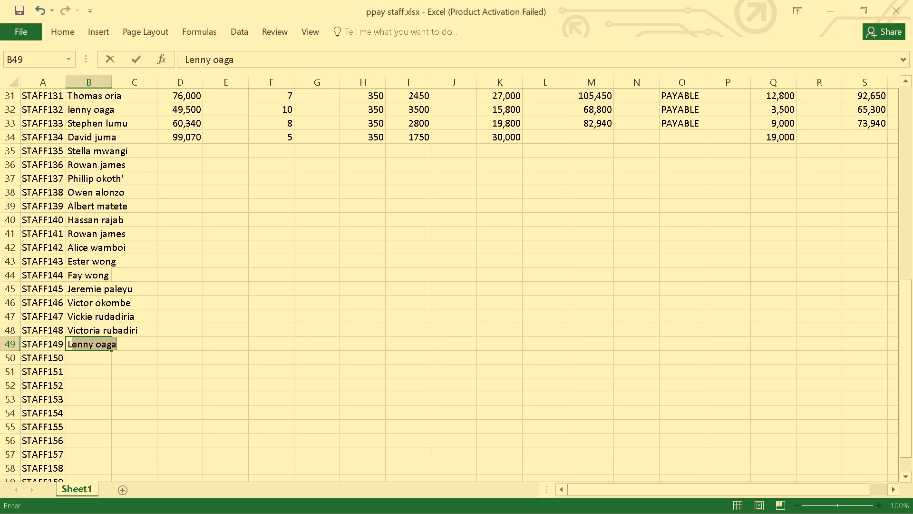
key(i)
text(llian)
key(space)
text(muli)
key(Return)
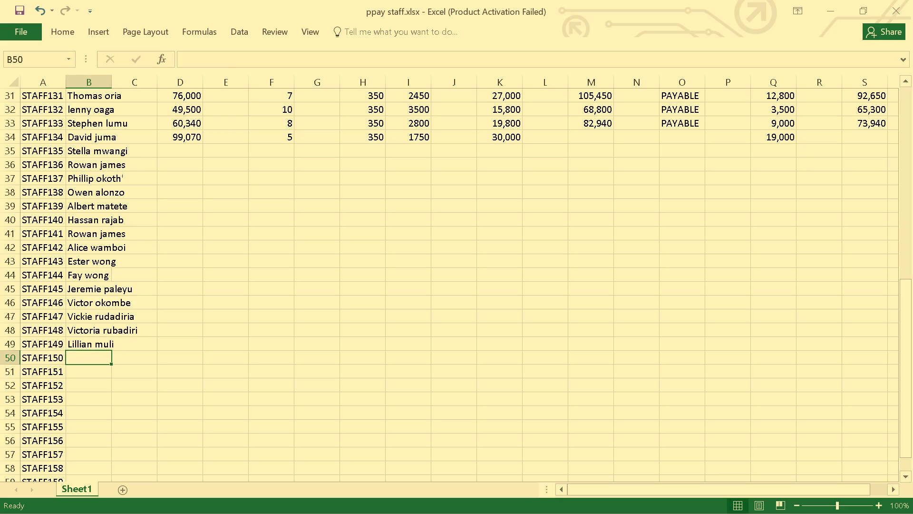
Enter the employee's first name and surname for STAFF150 in cell B50.
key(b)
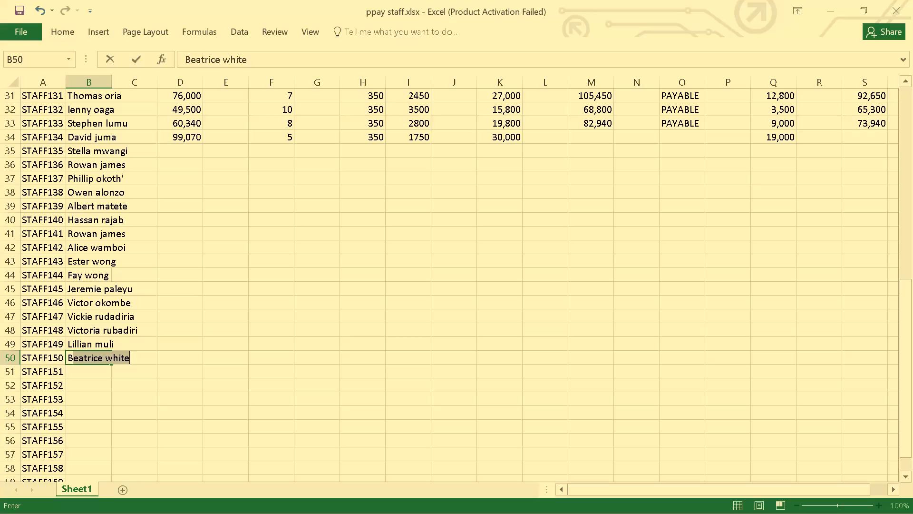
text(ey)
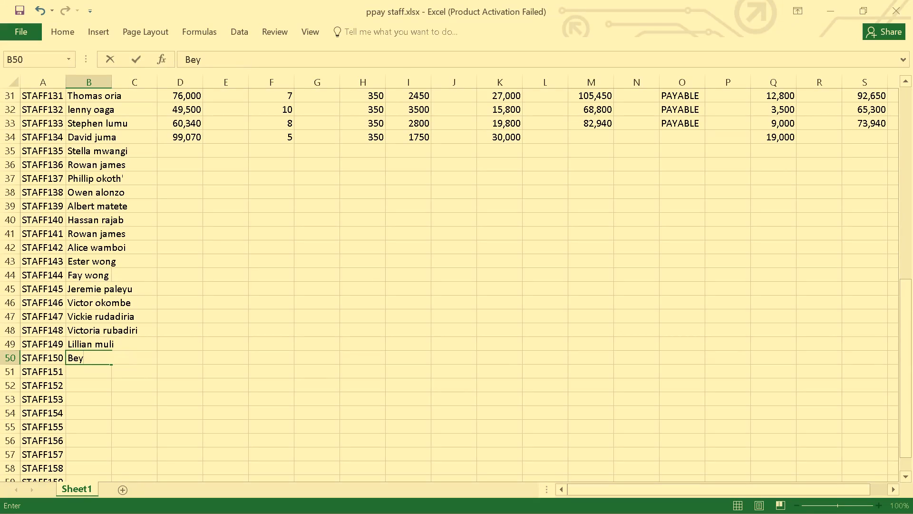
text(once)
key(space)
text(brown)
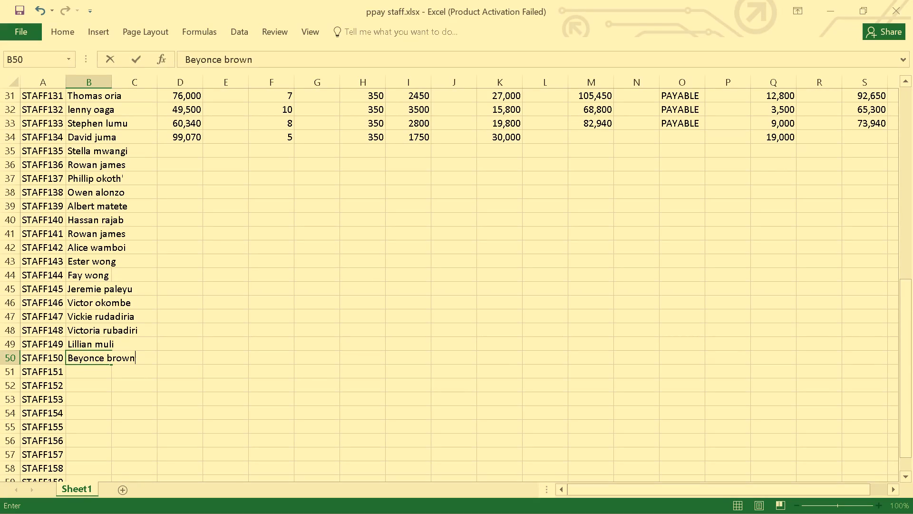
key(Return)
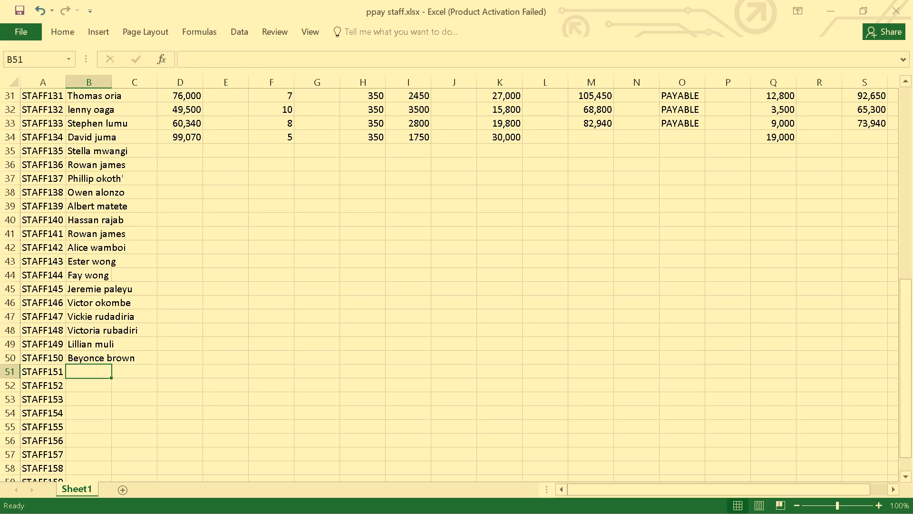
Enter the employee's first name and surname for STAFF151 in cell B51.
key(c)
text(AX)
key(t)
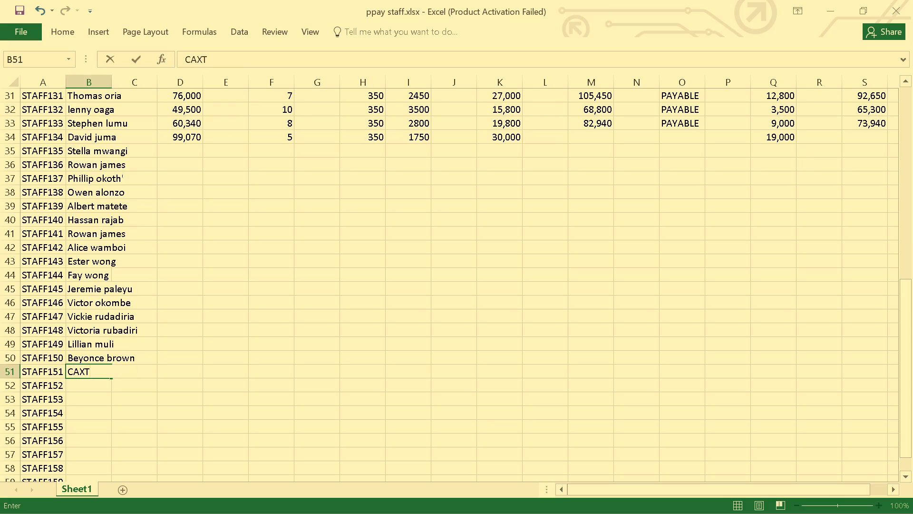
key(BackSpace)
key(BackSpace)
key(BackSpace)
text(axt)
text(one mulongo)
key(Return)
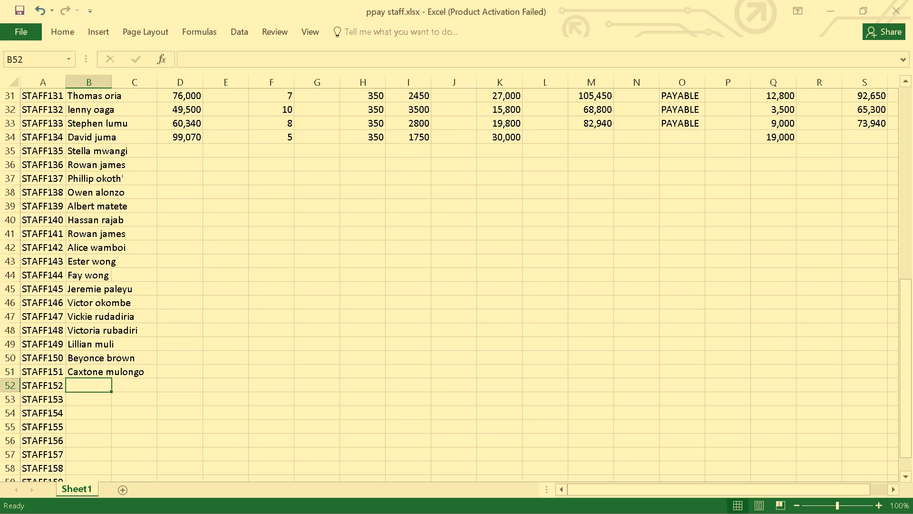
Enter the employee's first name and surname for STAFF152 in cell B52.
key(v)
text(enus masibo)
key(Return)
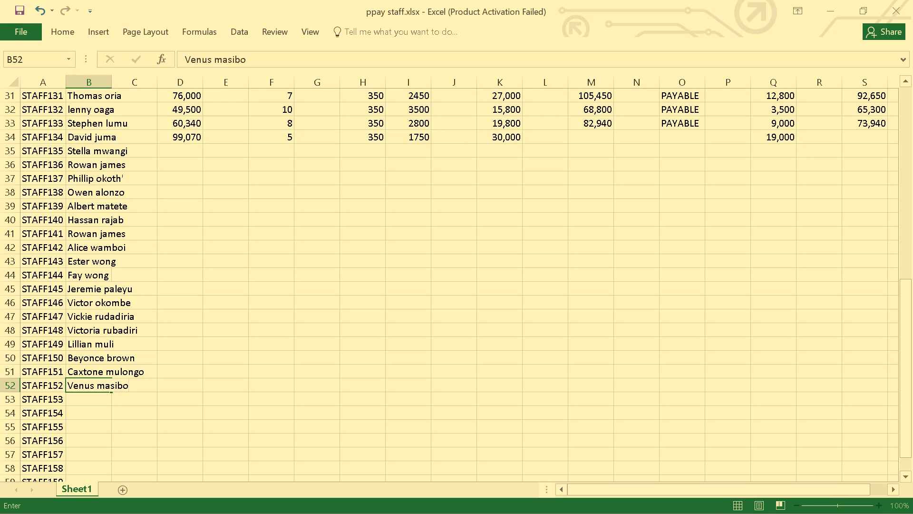
Enter the employee's first name and surname for STAFF153 in cell B53.
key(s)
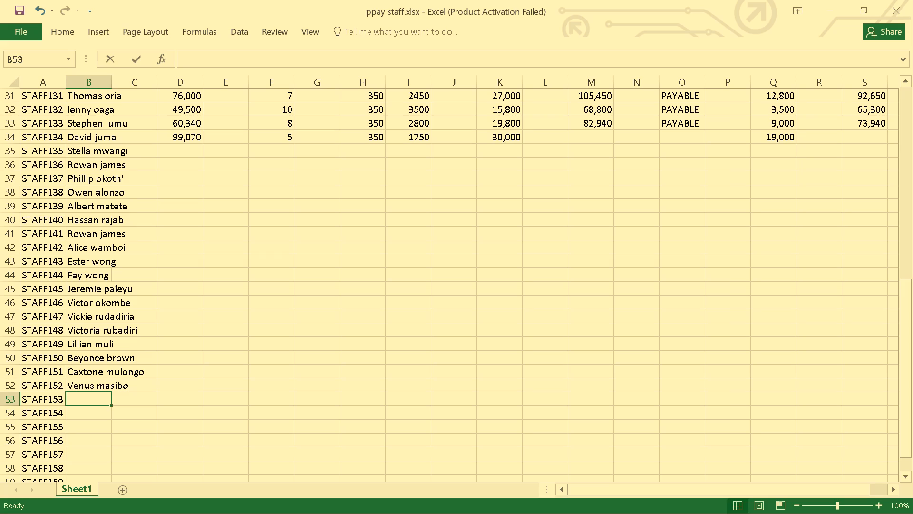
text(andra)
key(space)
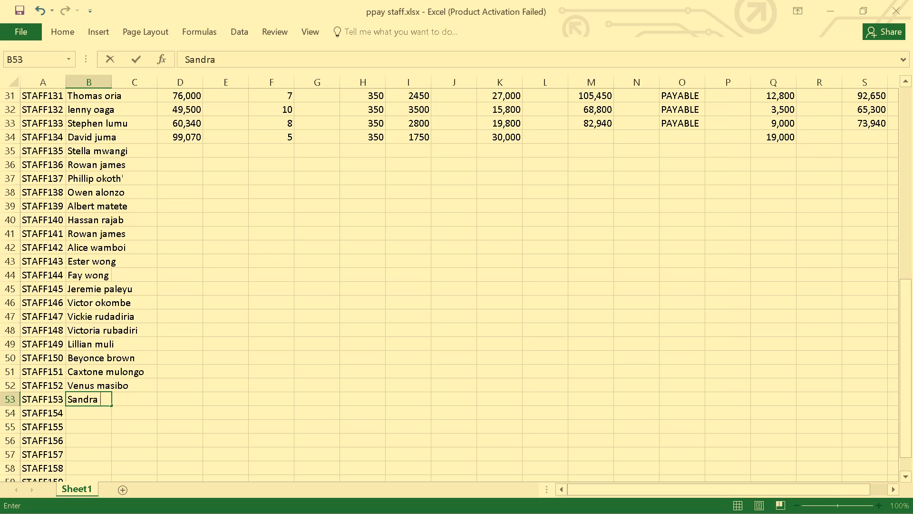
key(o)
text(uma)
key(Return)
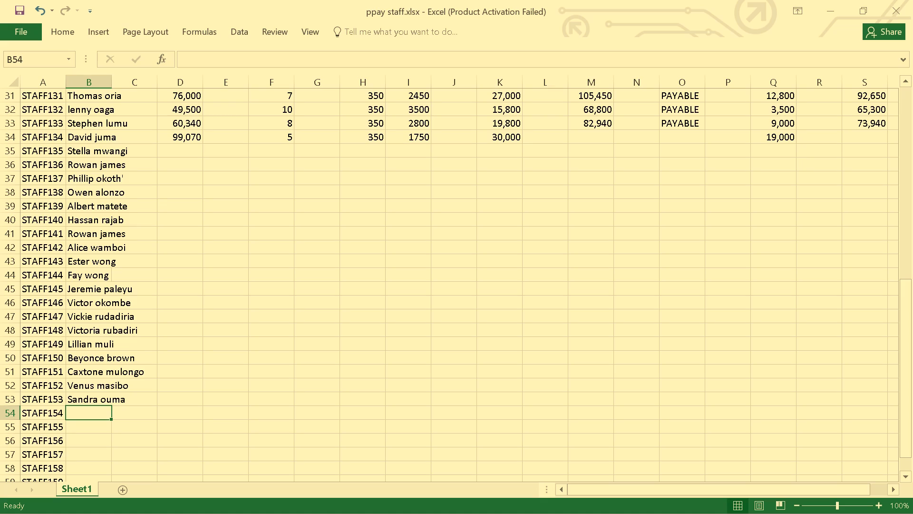
Enter the employee's first name and surname for STAFF154 in cell B54.
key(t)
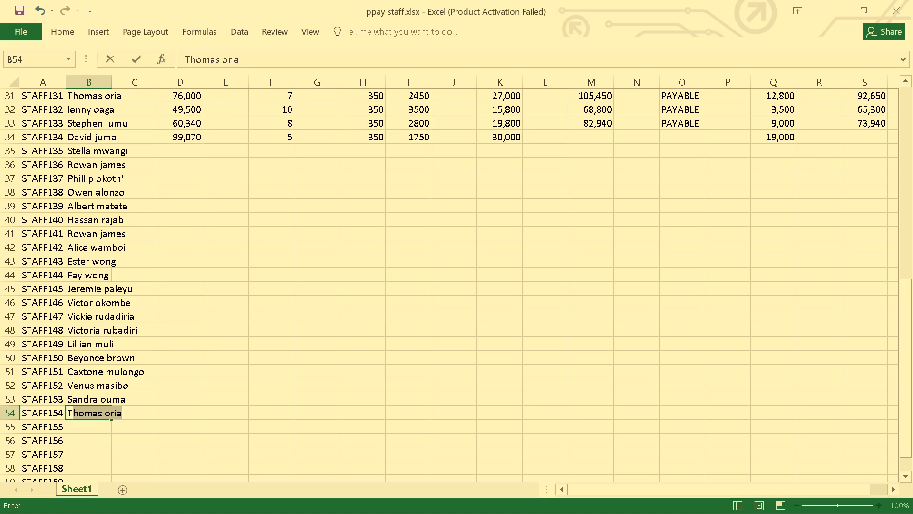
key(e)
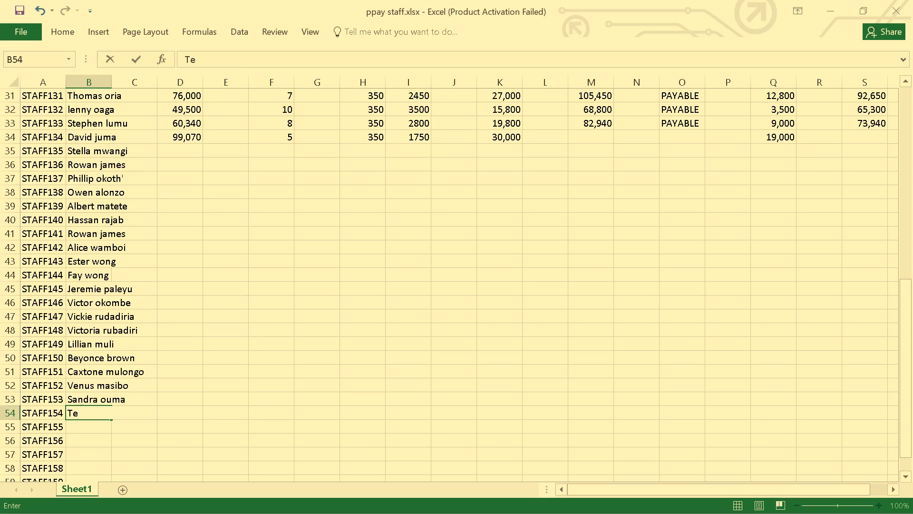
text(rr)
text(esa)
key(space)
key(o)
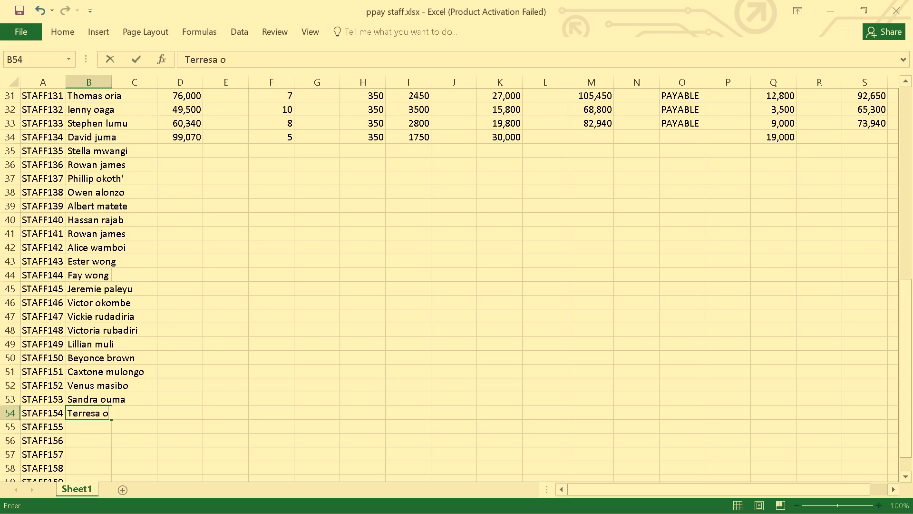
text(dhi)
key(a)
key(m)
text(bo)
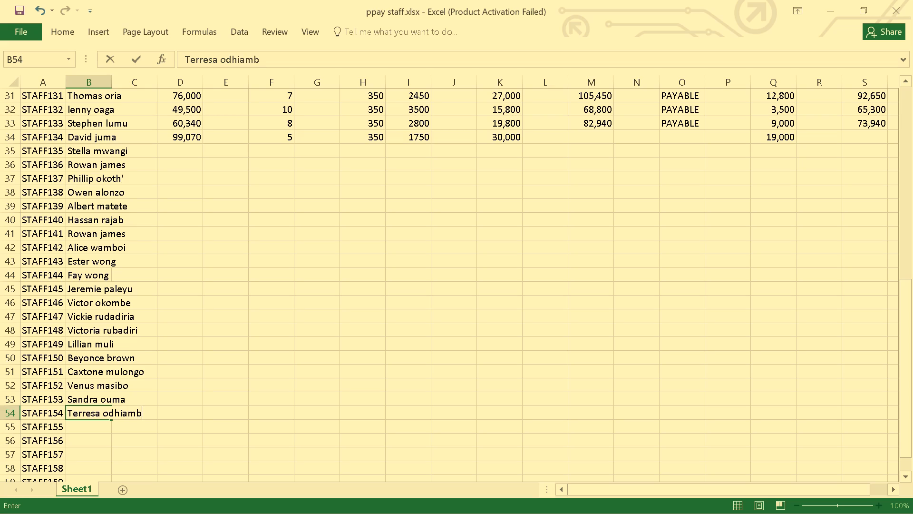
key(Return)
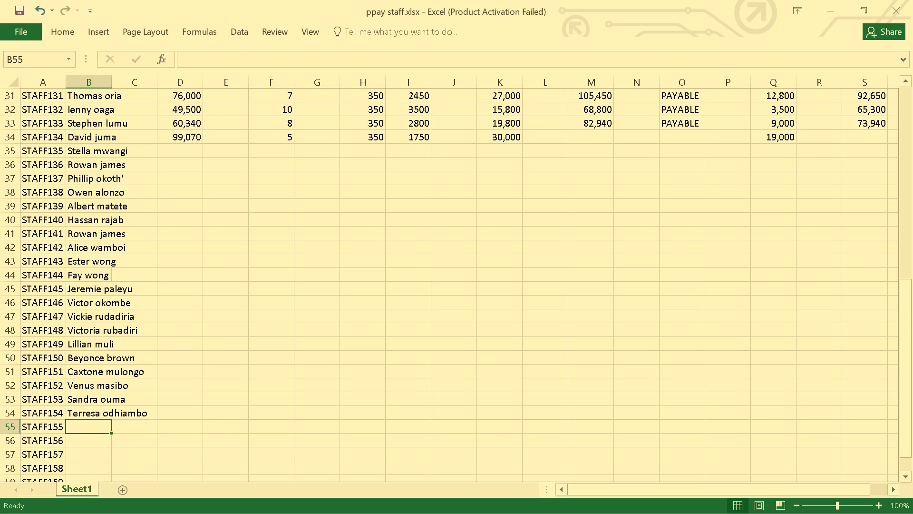
Enter the employee's first name and surname for STAFF155 in cell B55.
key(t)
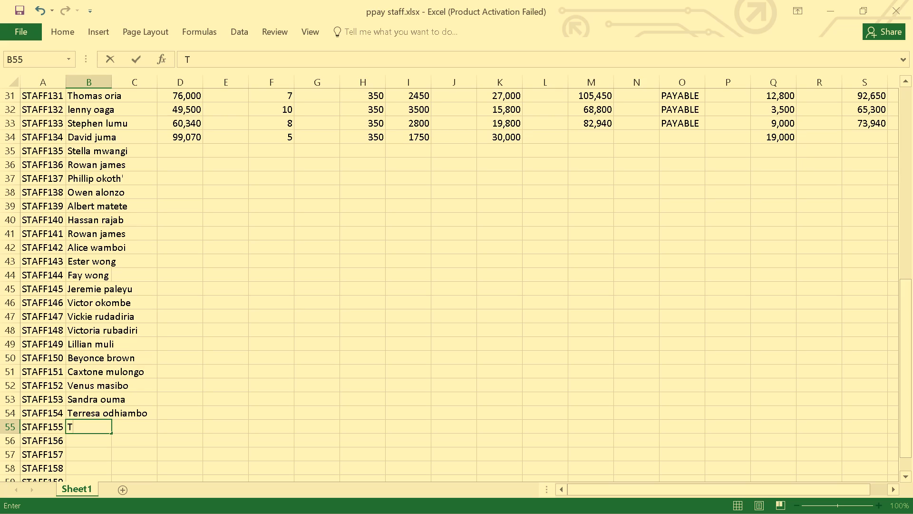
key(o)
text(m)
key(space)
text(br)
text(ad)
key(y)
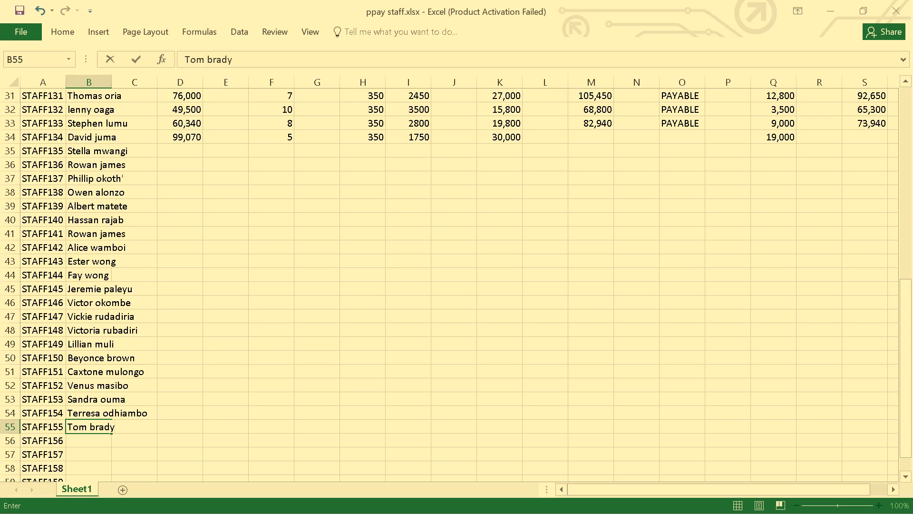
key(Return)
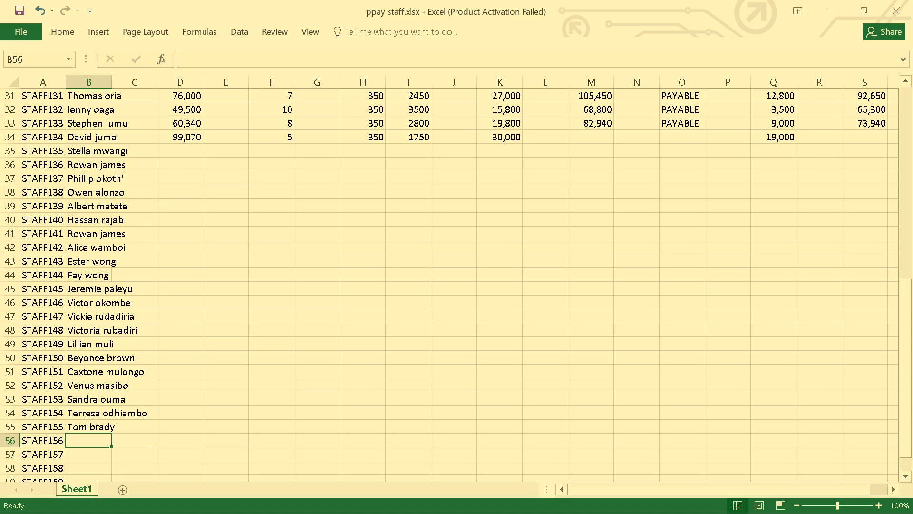
Enter the employee's first name and surname for STAFF156 in cell B56.
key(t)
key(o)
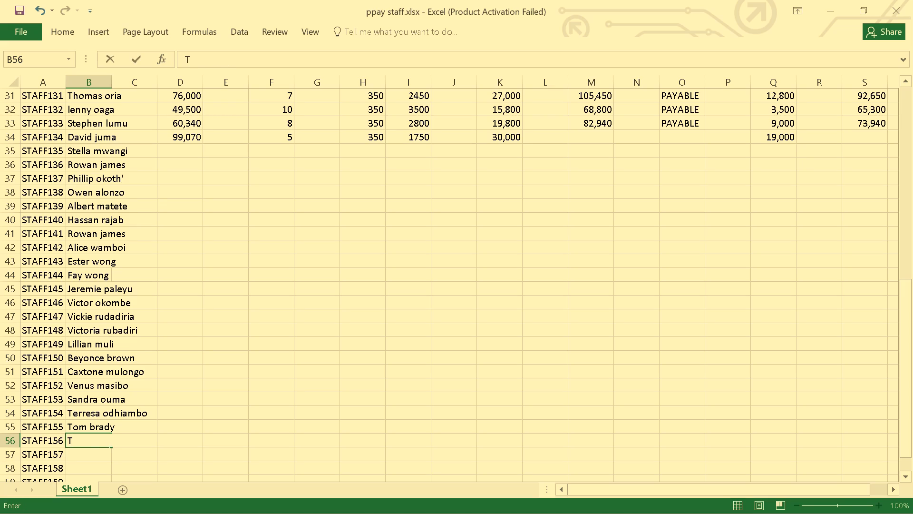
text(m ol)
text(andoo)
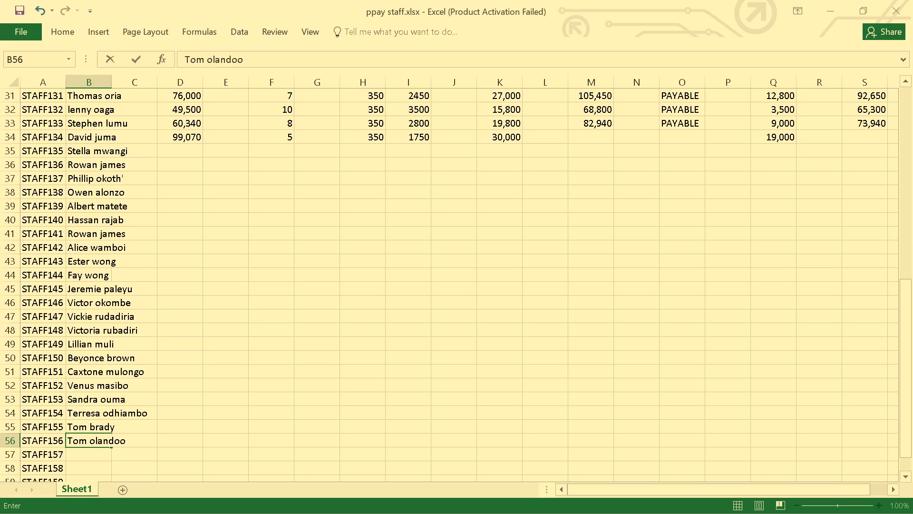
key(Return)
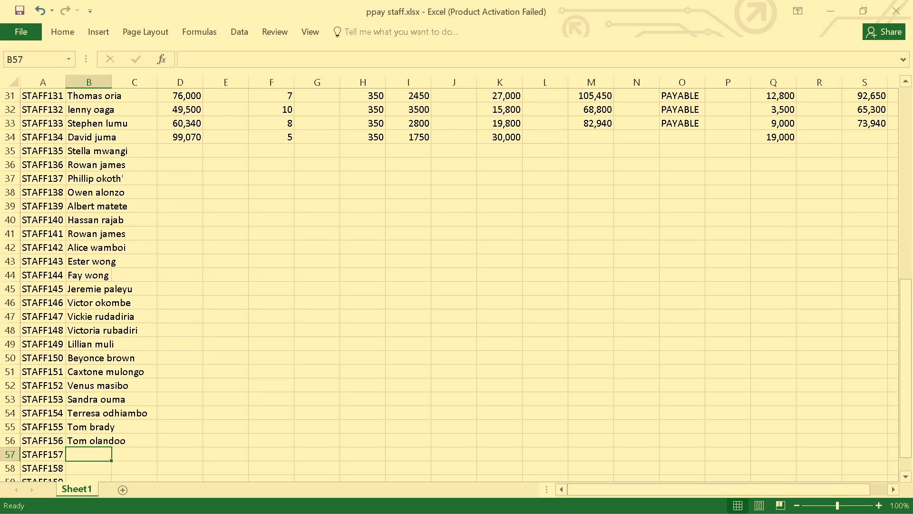
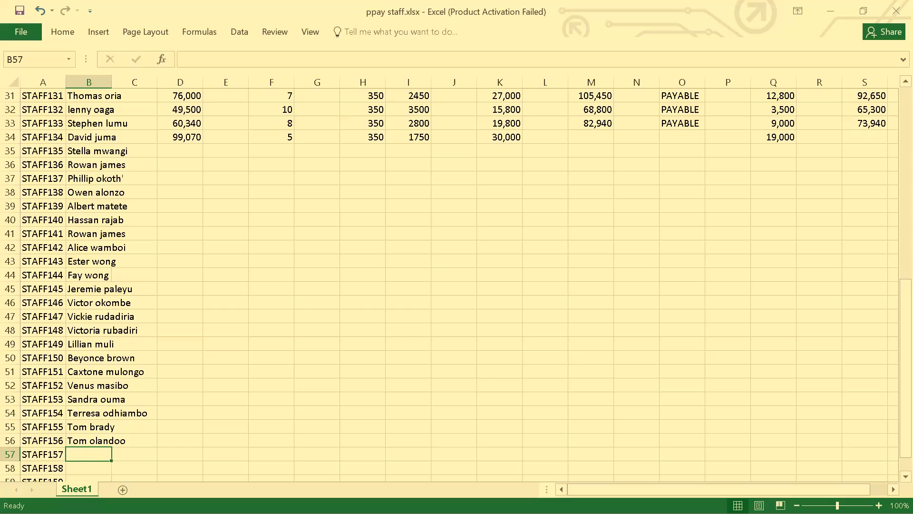
Enter the employee's first name and surname for STAFF157 in cell B57.
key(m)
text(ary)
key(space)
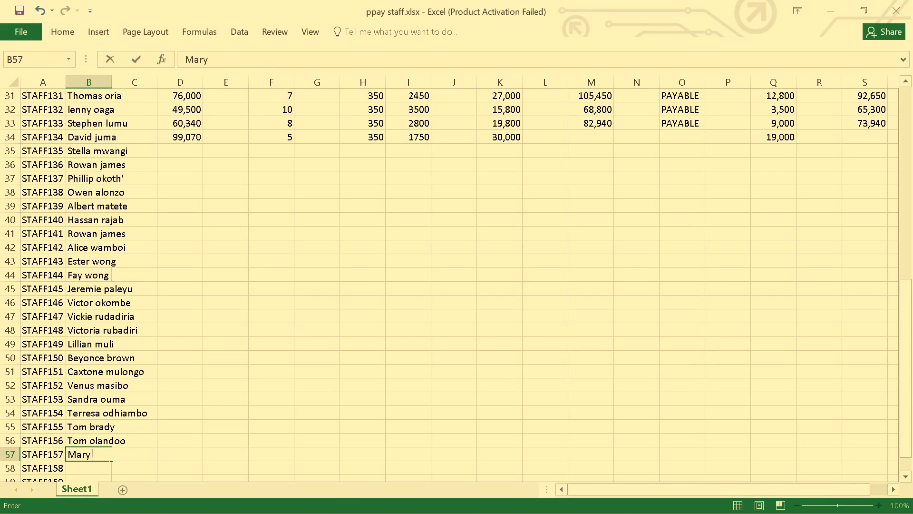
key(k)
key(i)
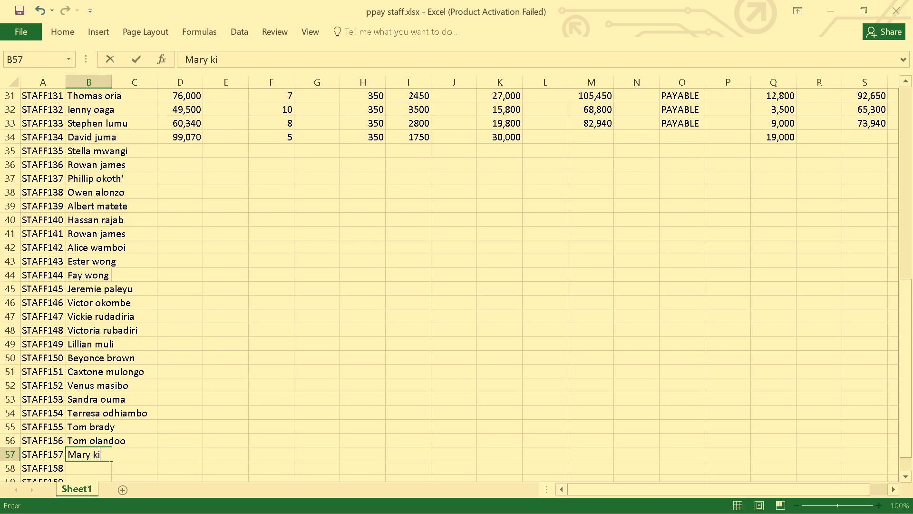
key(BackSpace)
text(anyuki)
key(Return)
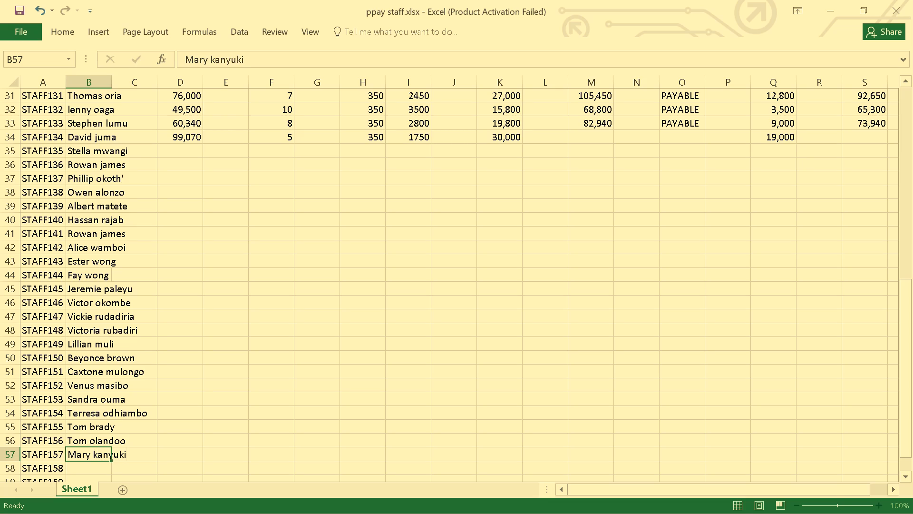
Enter the employee's first name and surname for STAFF158 in cell B58.
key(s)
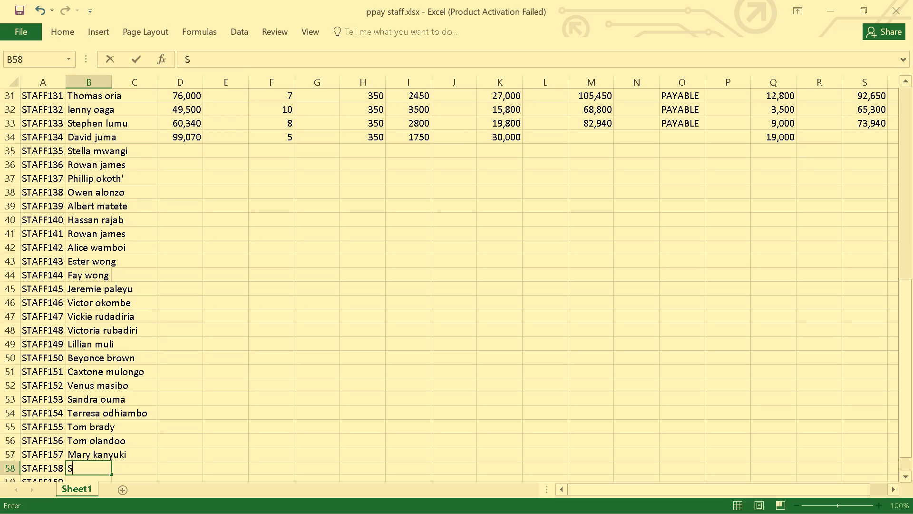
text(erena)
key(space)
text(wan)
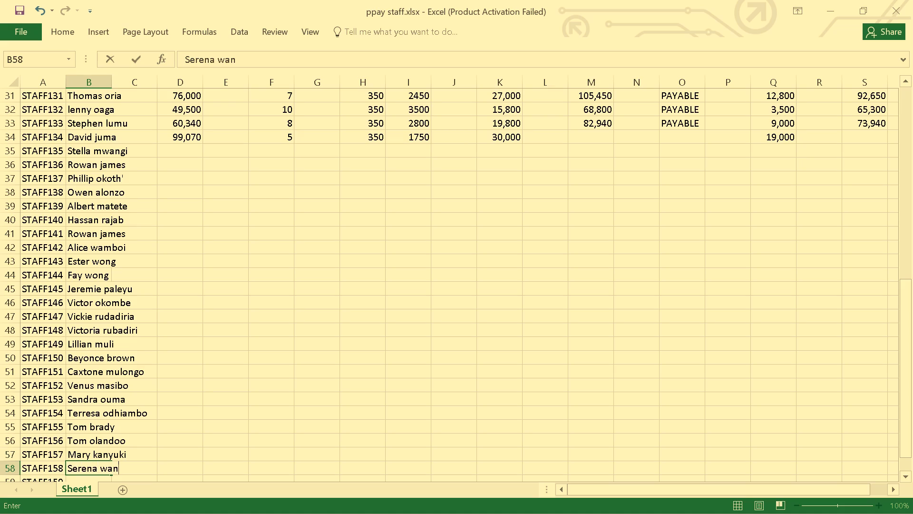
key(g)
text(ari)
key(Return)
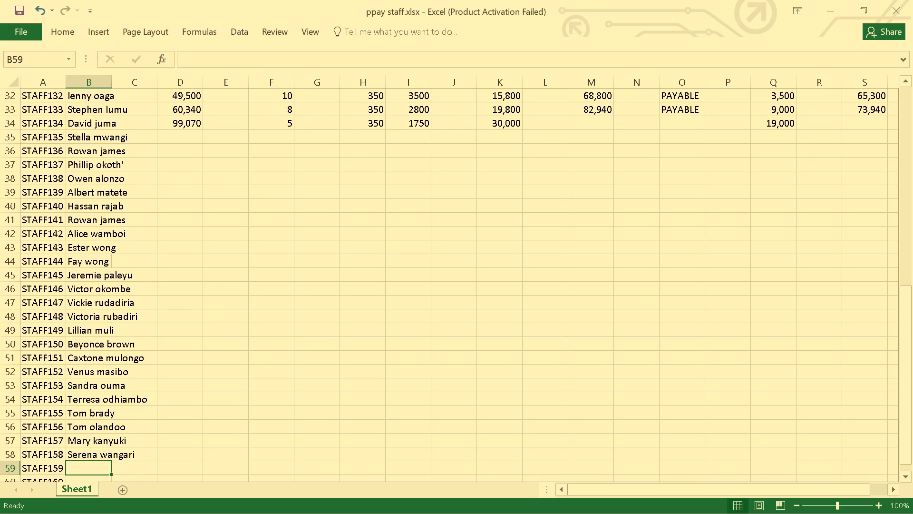
Enter the employee's first name and surname for STAFF159 in cell B59.
scroll(101, 250, down, 2)
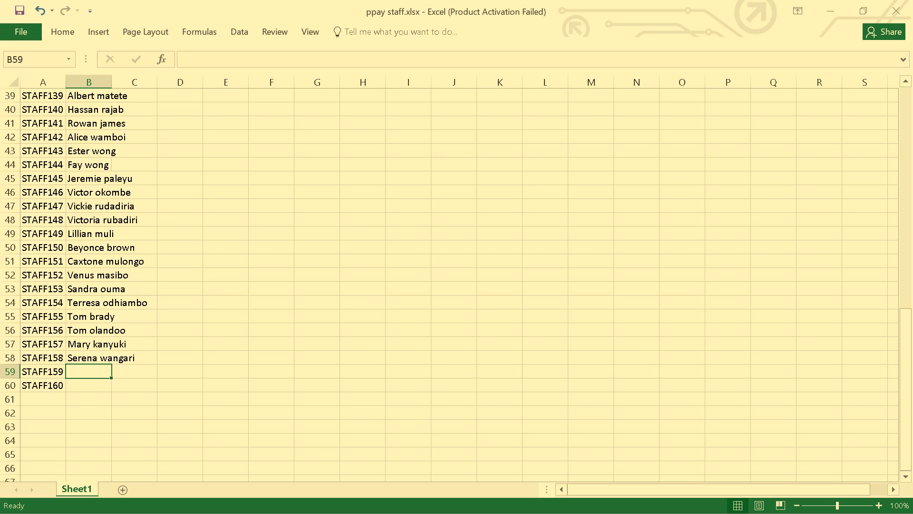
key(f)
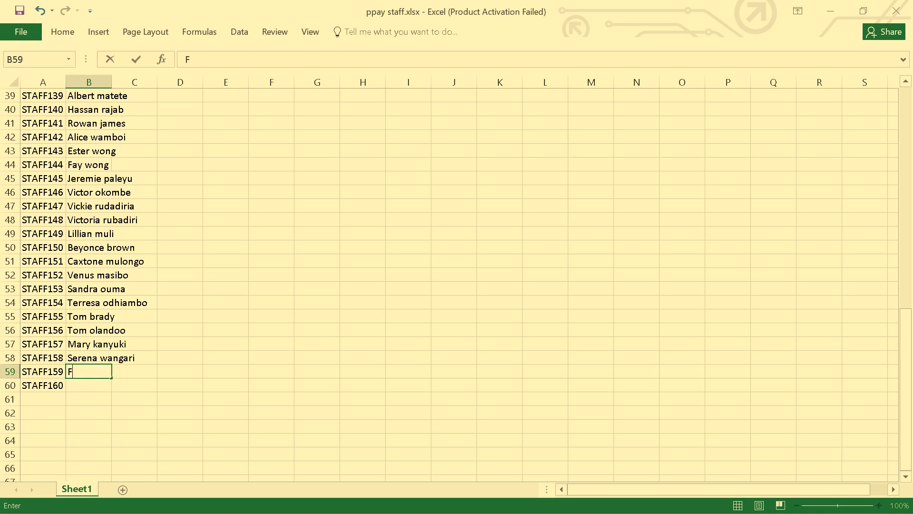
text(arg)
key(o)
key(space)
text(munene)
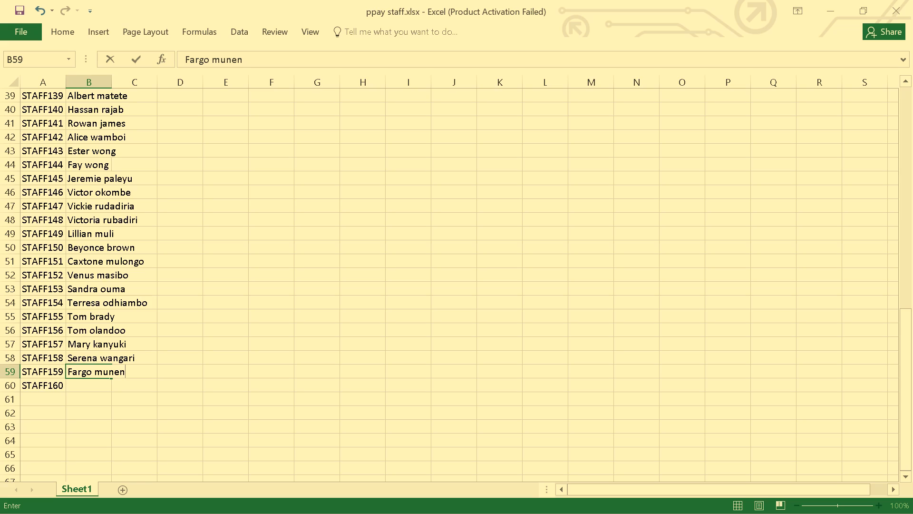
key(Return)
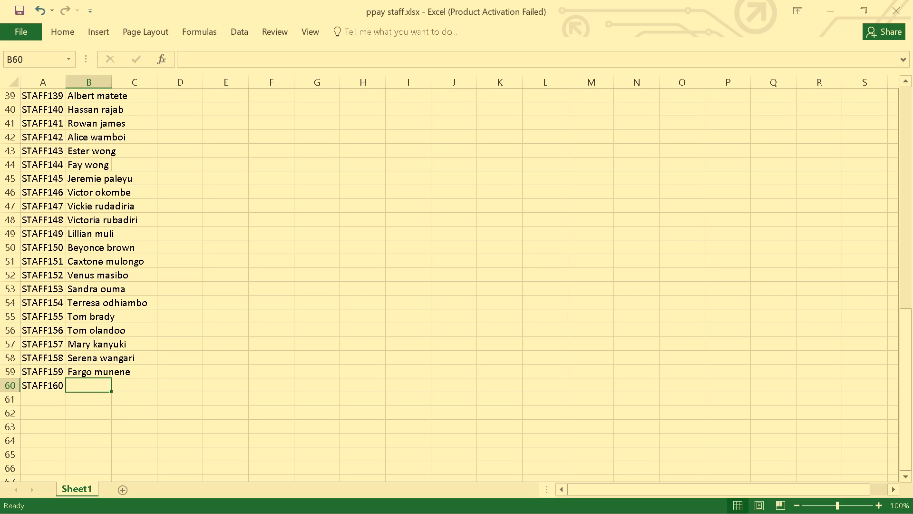
Enter the employee's first name and surname for STAFF160 in cell B60.
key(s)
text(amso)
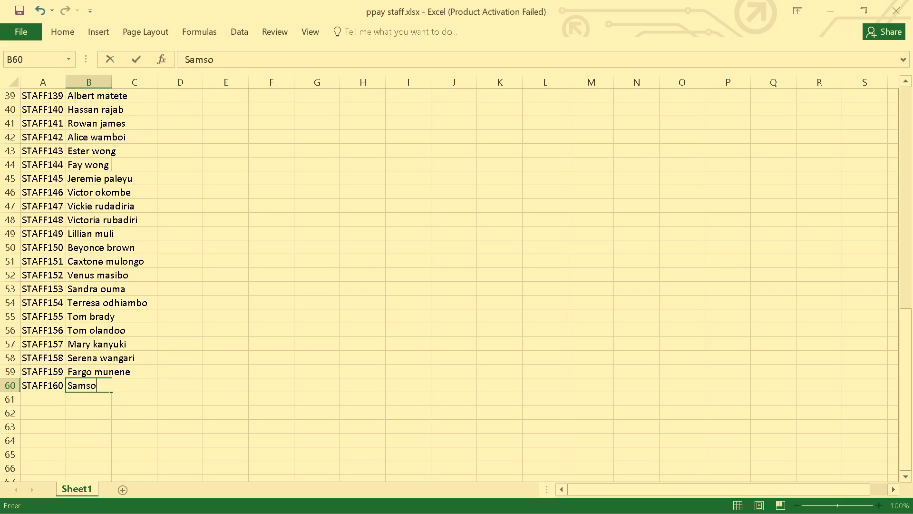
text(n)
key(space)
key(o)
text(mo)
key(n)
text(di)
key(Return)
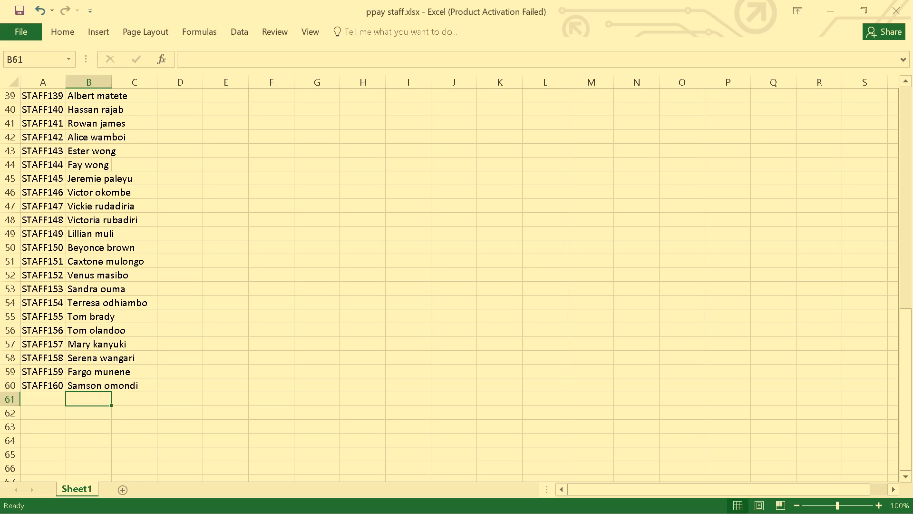
Add a staff record in row 61 with ID STAFF161 in column A and the employee's first name and surname in column B.
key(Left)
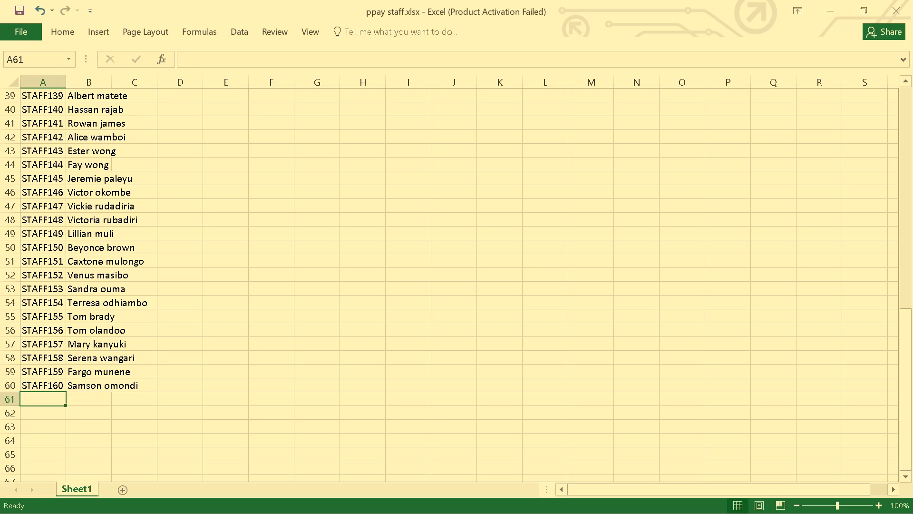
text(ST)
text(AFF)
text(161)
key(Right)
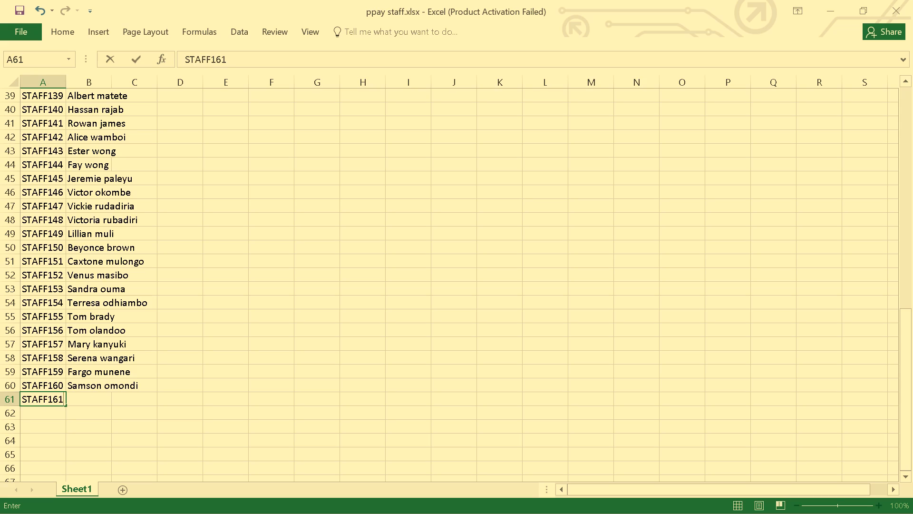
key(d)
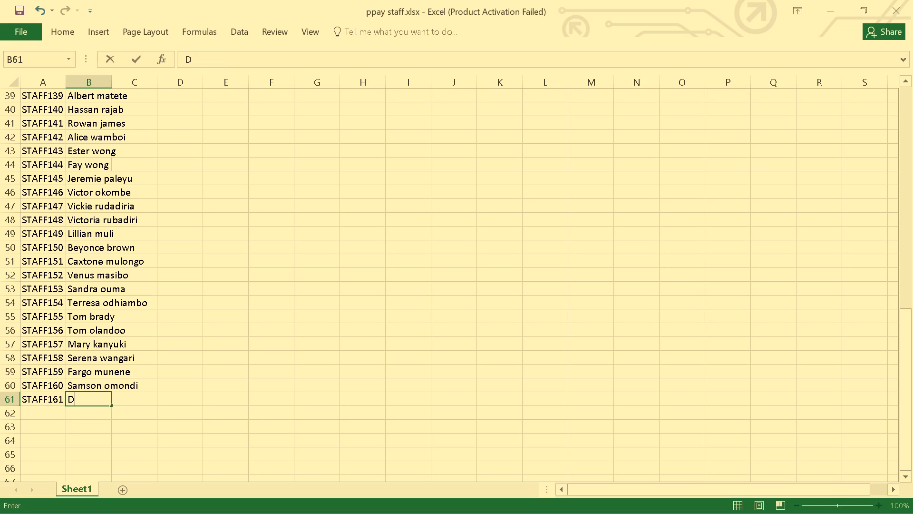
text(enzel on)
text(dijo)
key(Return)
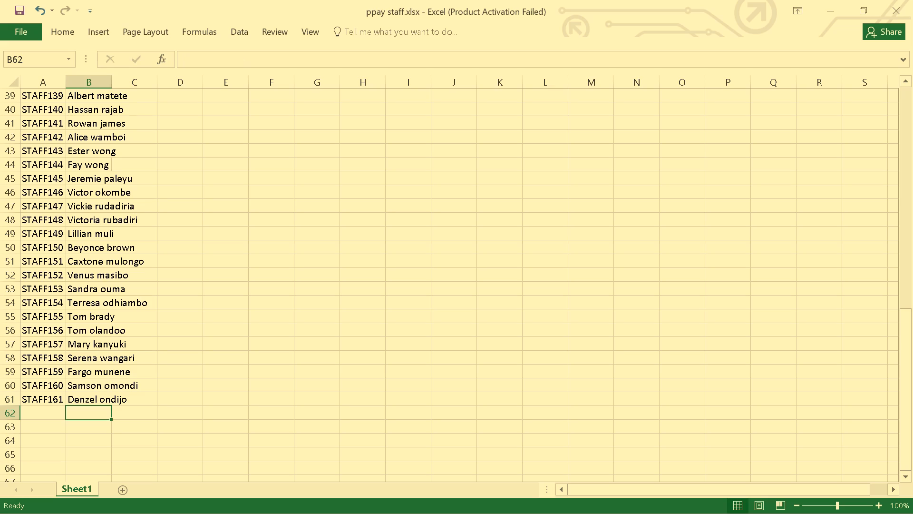
Review the employee names in column B from STAFF161 in row 61 back up to STAFF121 in row 21.
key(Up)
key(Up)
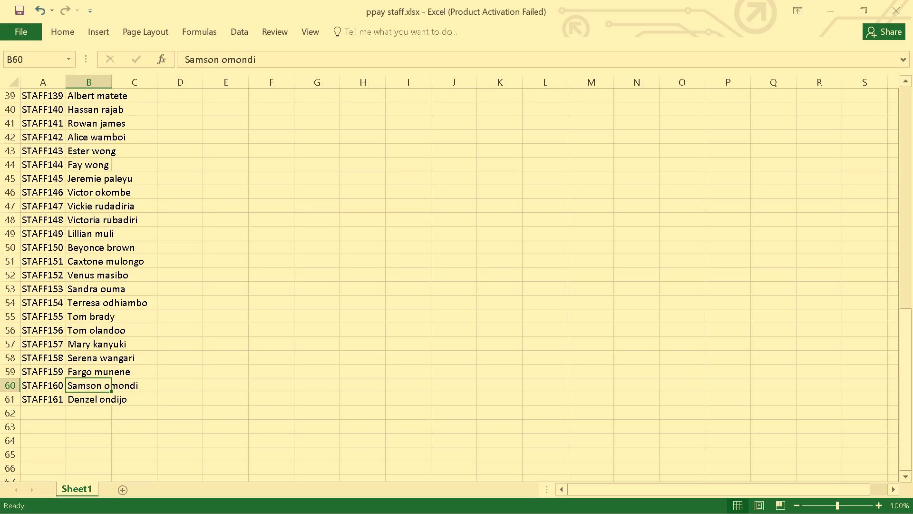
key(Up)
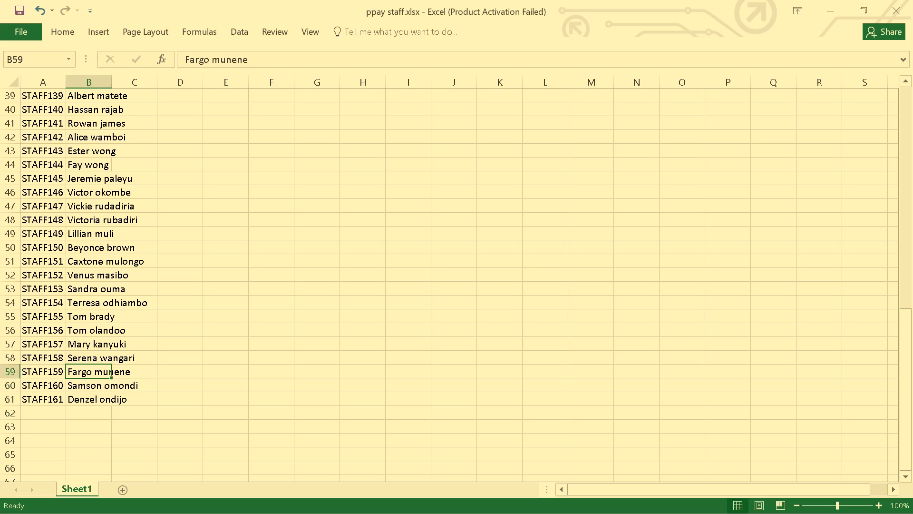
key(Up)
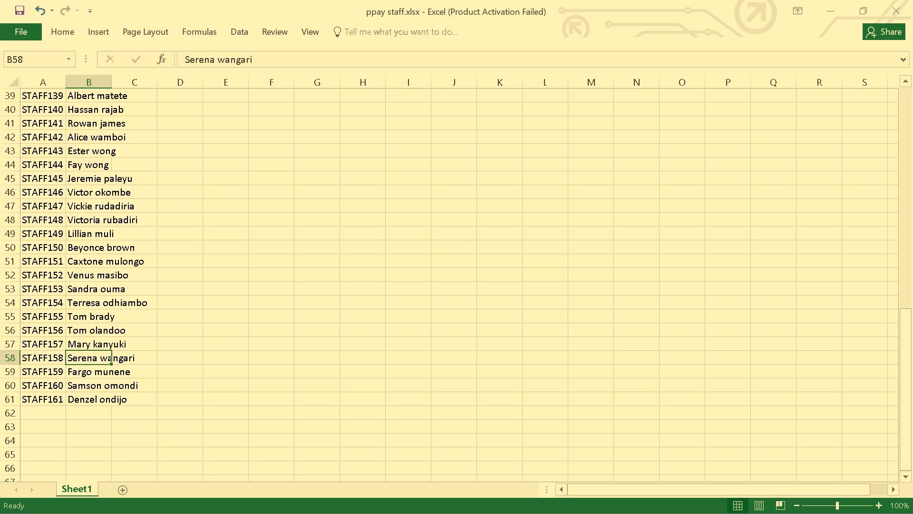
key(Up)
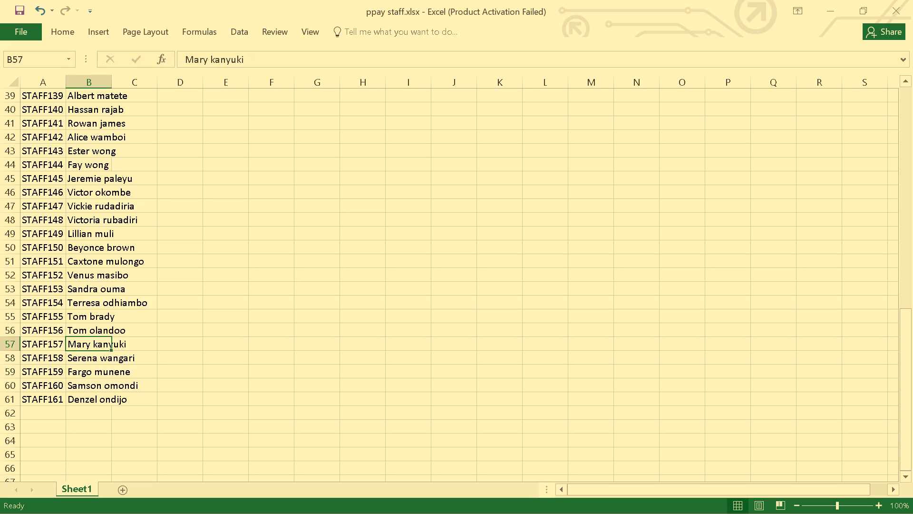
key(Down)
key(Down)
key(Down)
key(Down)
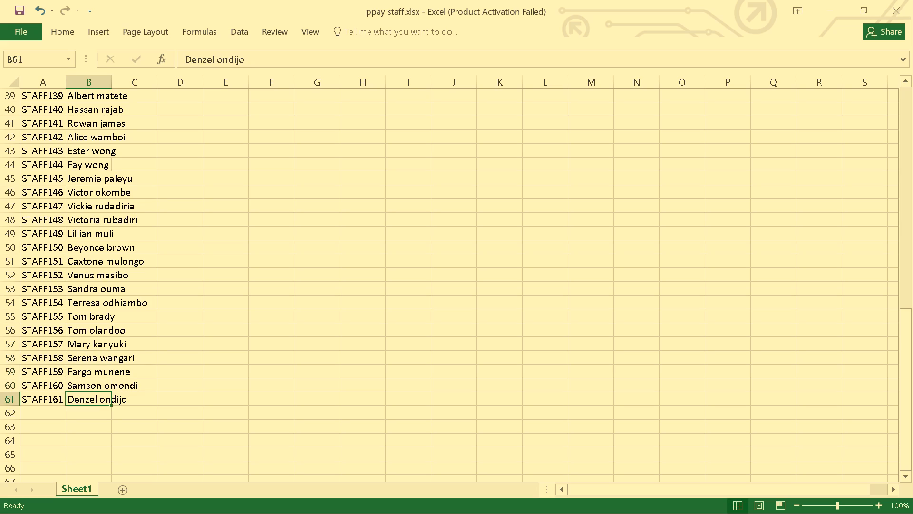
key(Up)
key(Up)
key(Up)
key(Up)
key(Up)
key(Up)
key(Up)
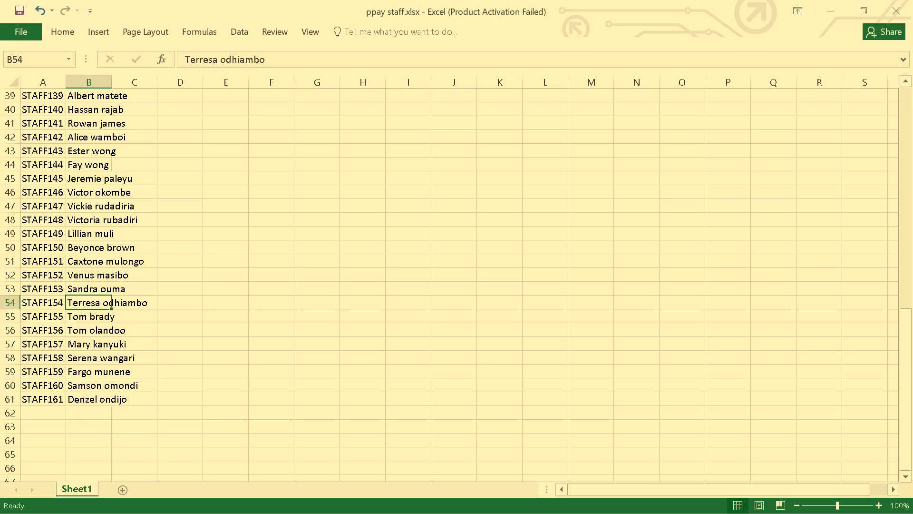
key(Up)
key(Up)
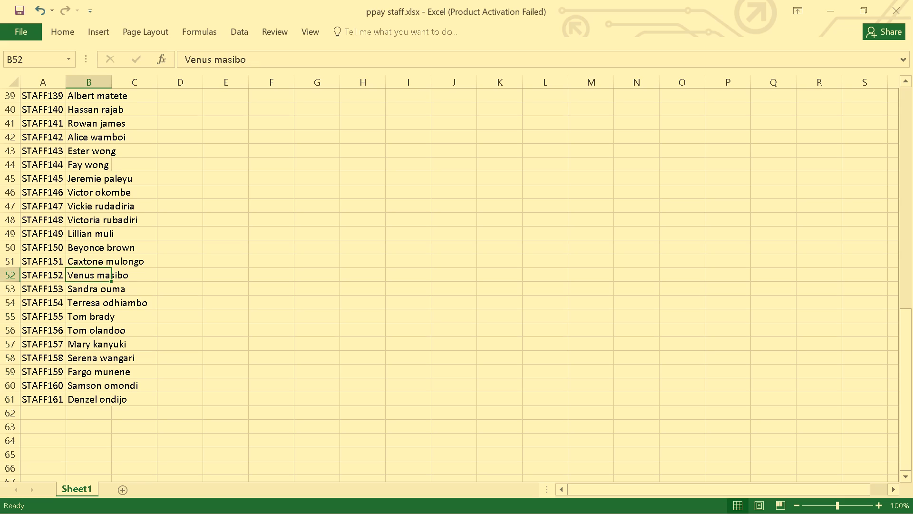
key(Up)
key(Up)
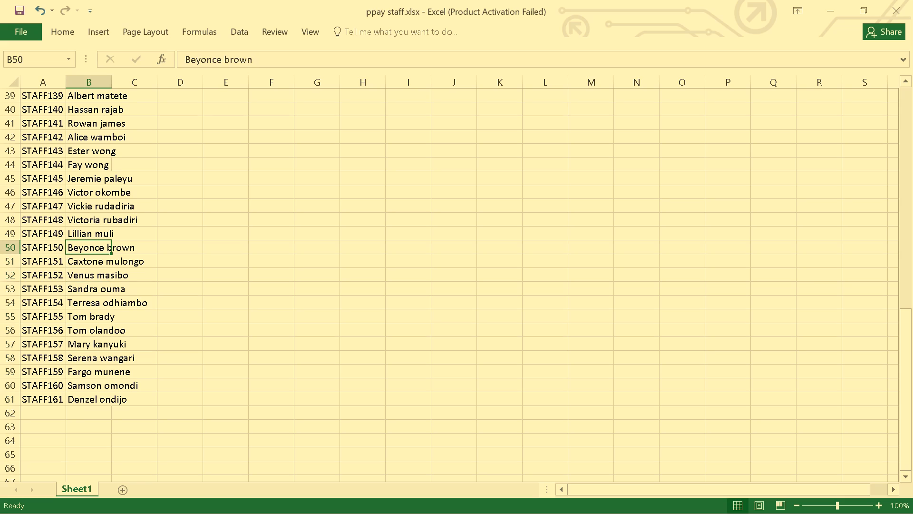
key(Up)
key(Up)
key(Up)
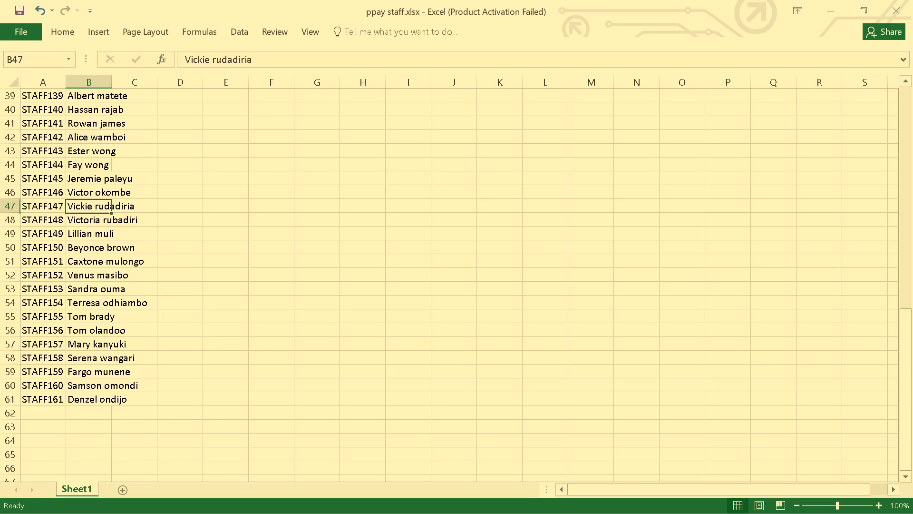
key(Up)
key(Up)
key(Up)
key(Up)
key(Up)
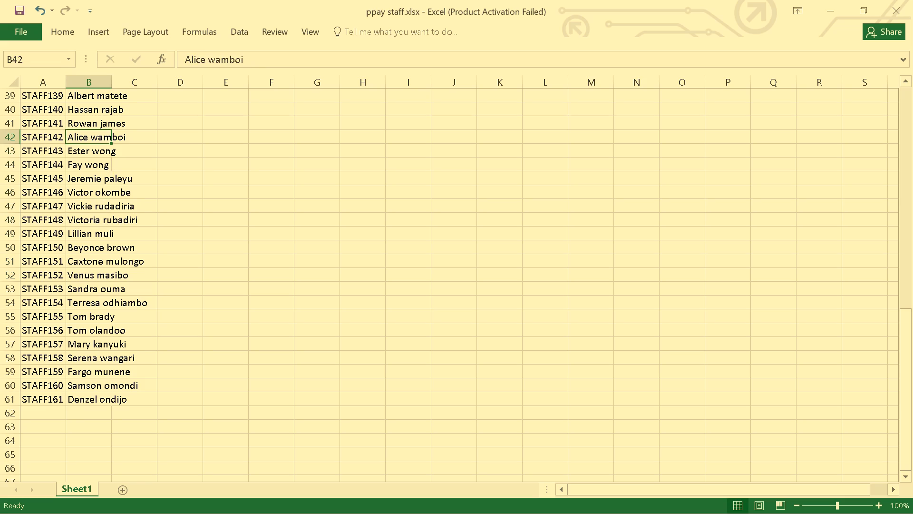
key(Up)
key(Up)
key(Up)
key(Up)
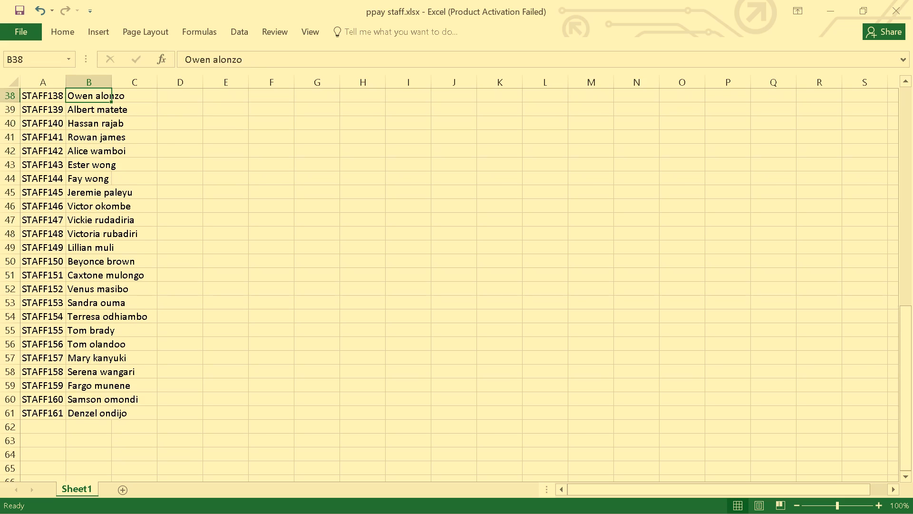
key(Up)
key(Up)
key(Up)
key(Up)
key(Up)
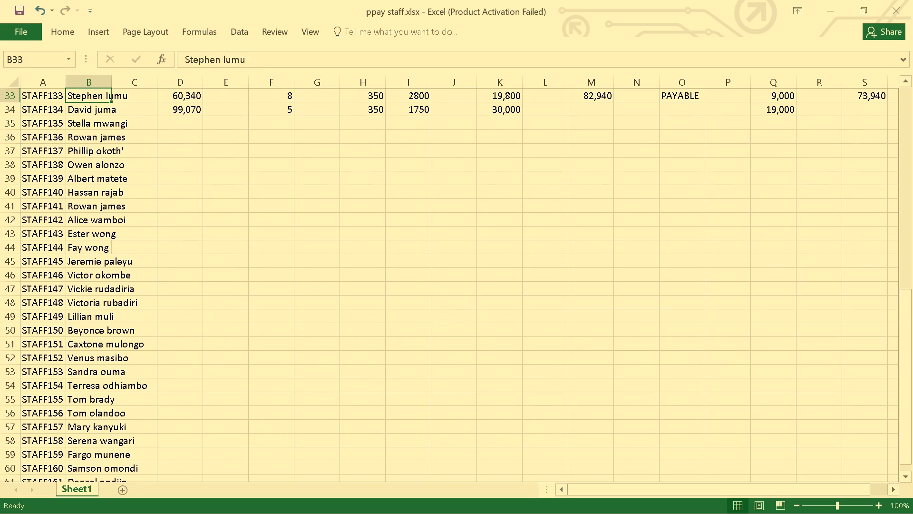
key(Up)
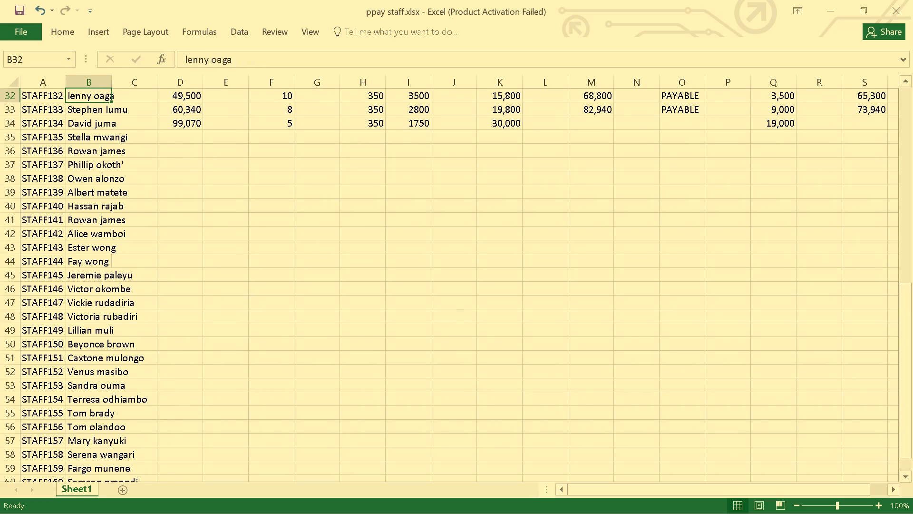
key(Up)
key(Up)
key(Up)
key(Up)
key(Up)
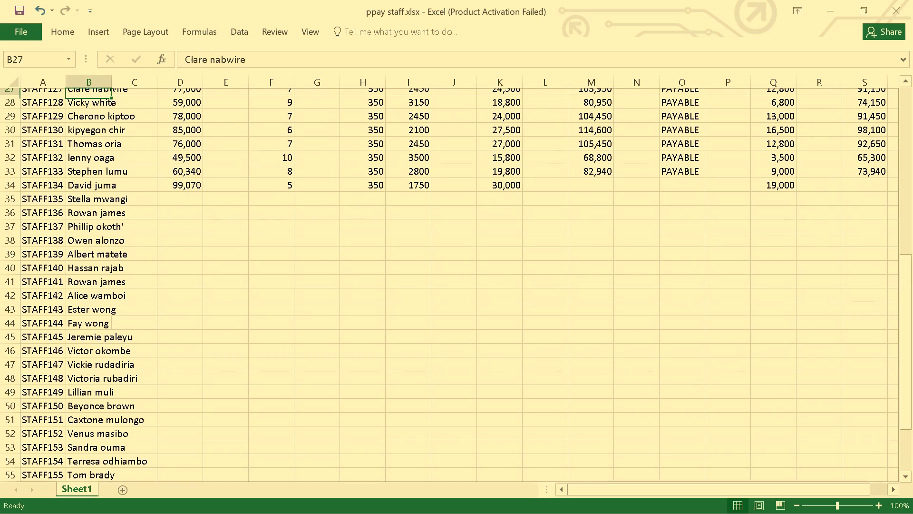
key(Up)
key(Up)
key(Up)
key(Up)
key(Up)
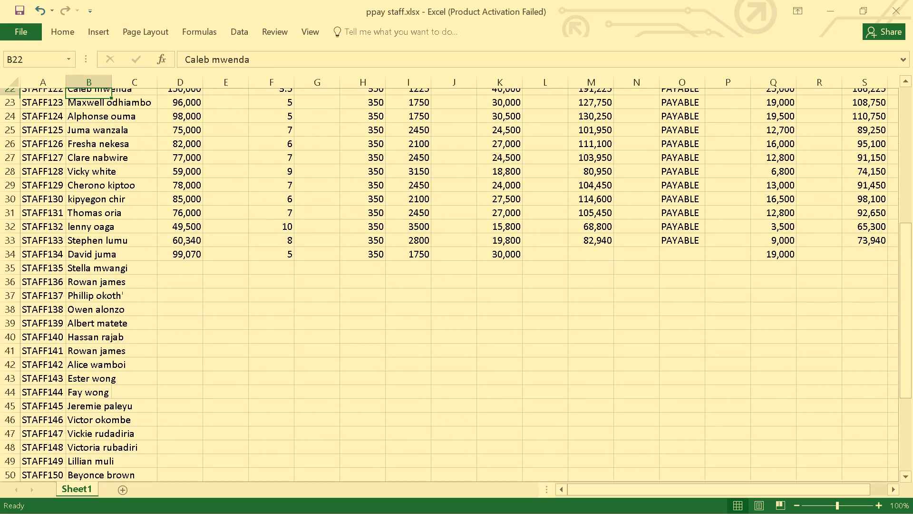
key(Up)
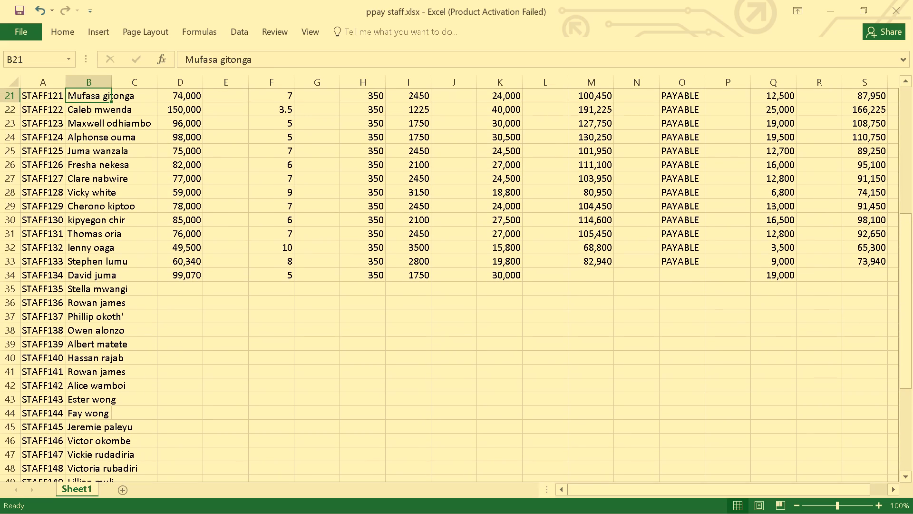
Examine the STAFF121 payroll record in row 21 from column C through column Q, including its values and formulas.
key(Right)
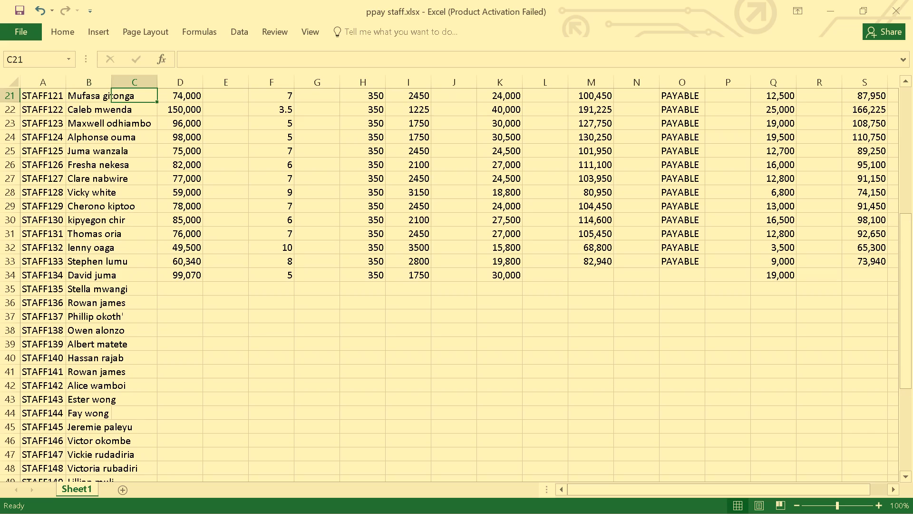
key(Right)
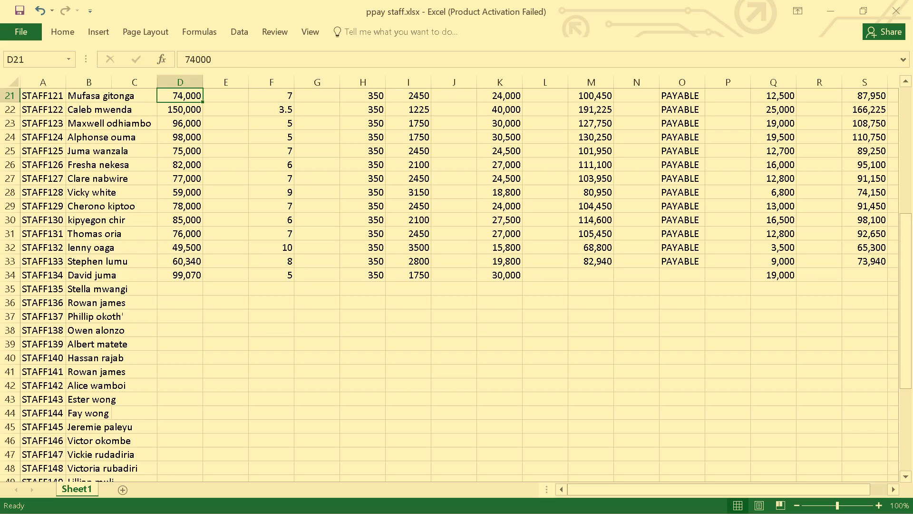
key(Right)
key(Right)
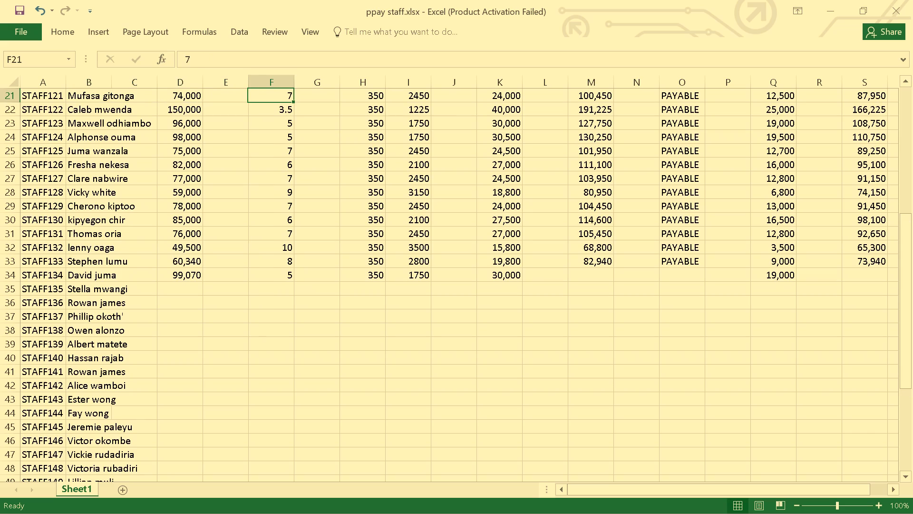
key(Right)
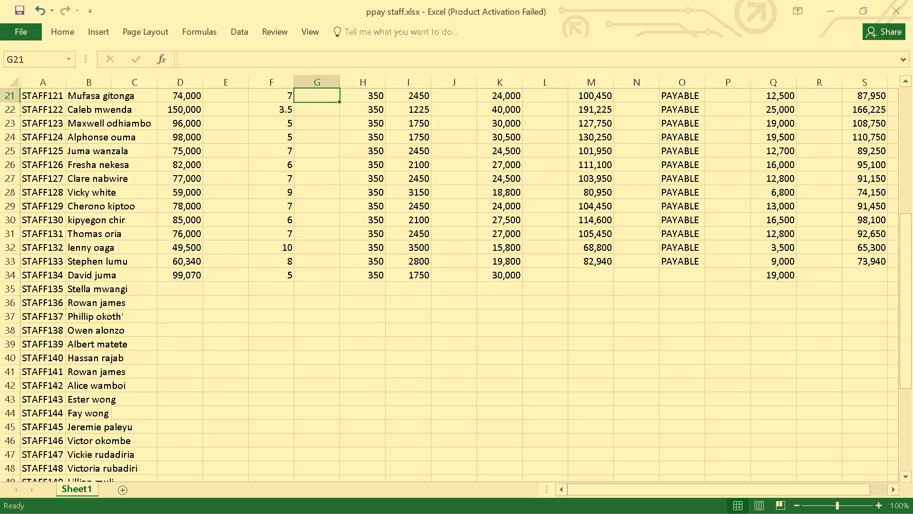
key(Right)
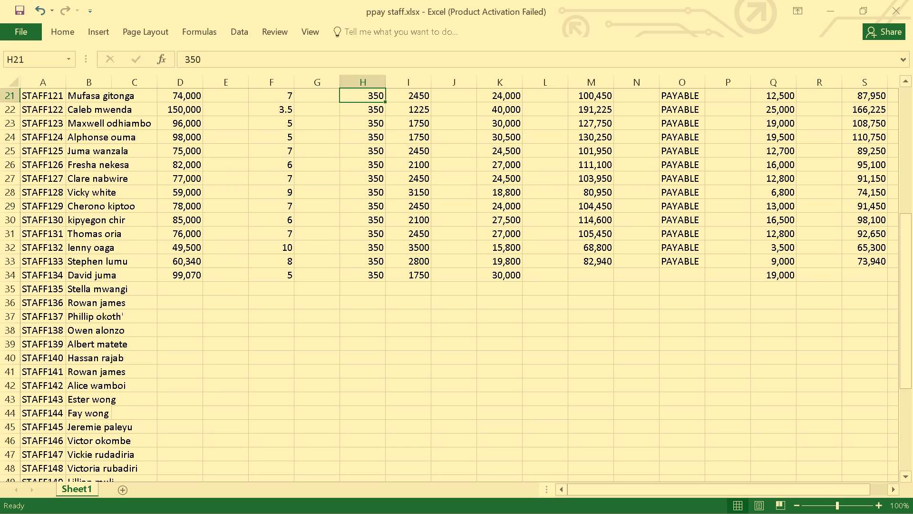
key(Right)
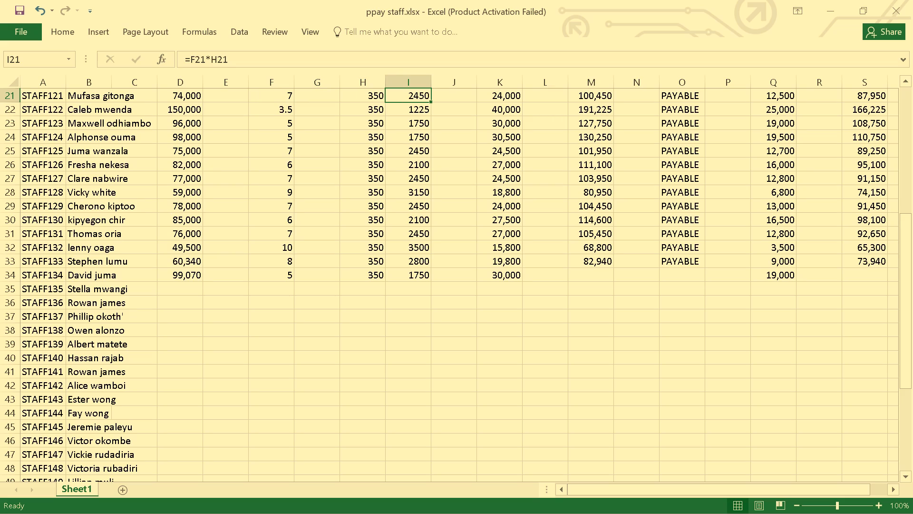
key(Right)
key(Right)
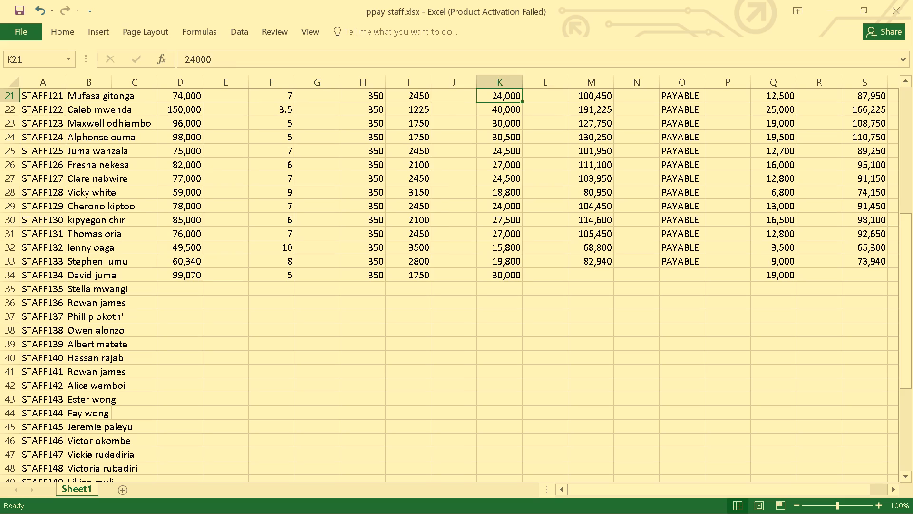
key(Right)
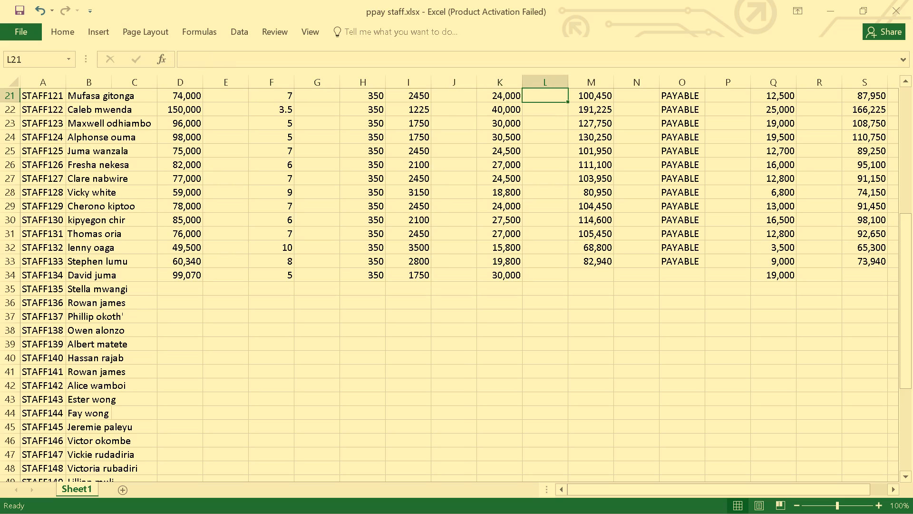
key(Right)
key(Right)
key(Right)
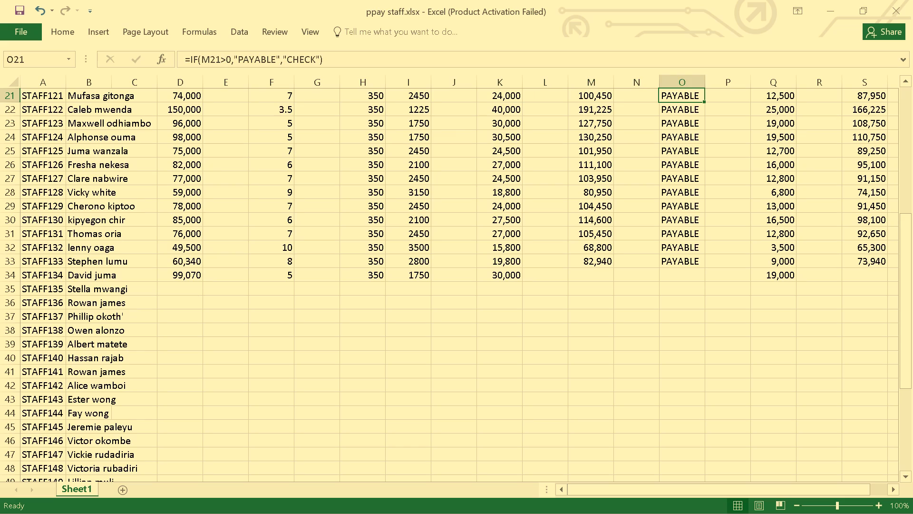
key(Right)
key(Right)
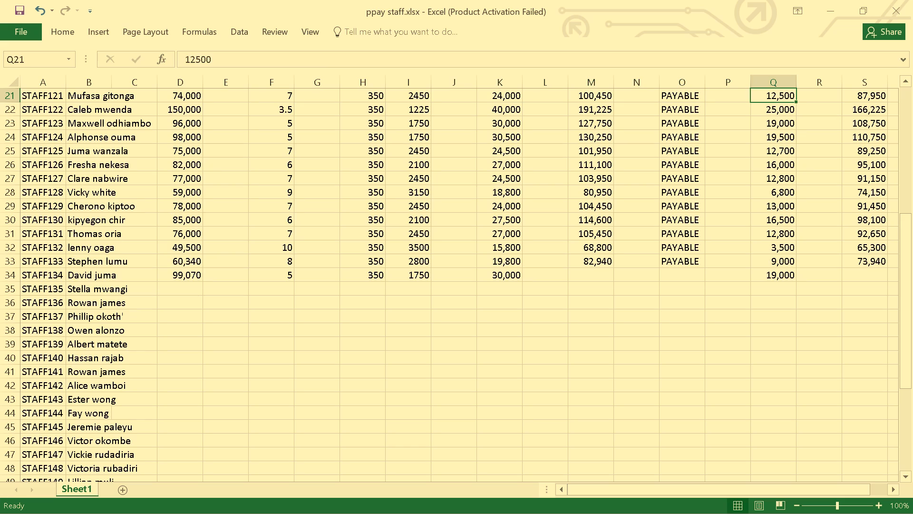
Enter the column D pay figures 79,000, 112,000 and 130,000 for STAFF135 to STAFF137 in cells D35 to D37.
click(177, 292)
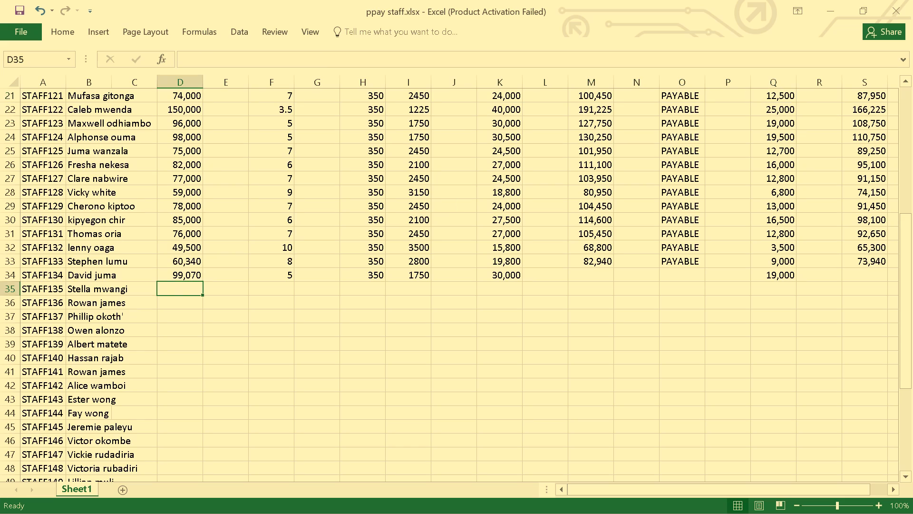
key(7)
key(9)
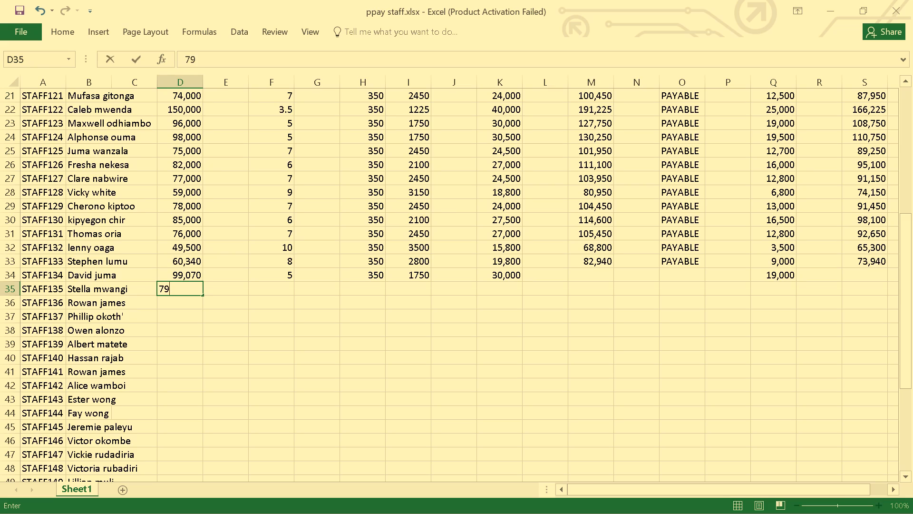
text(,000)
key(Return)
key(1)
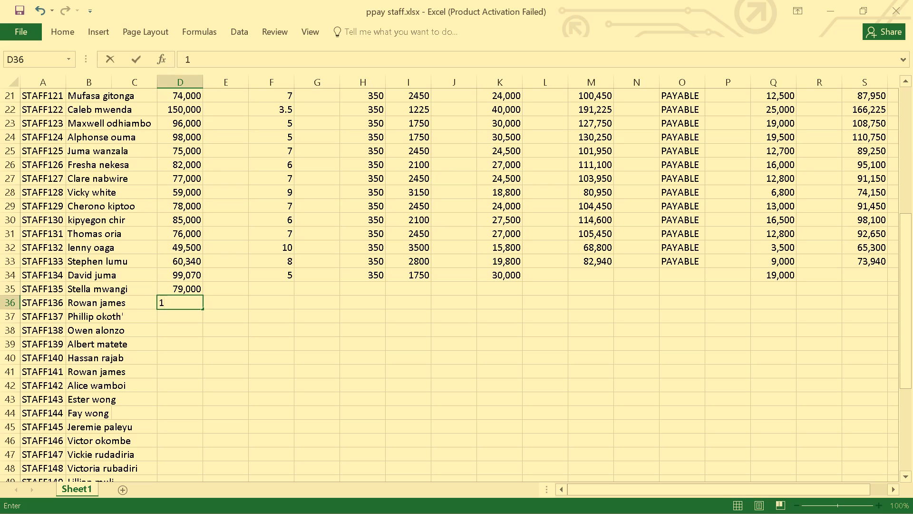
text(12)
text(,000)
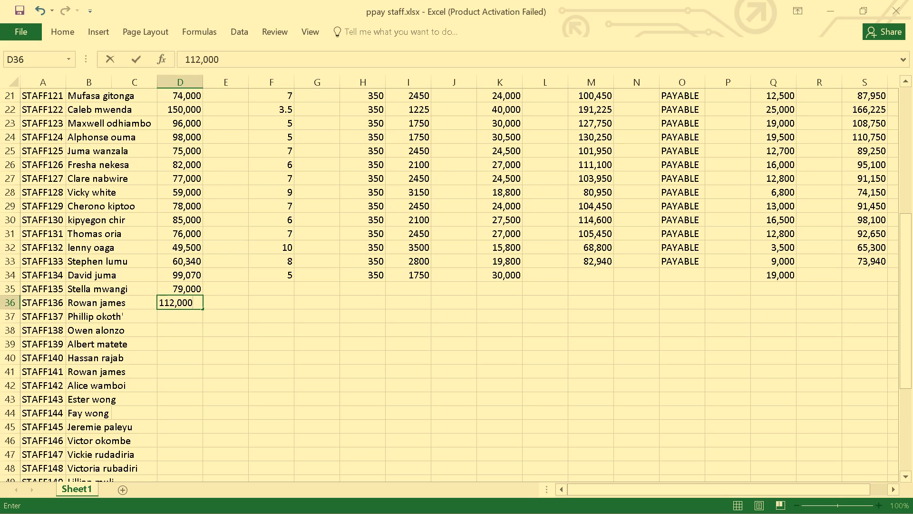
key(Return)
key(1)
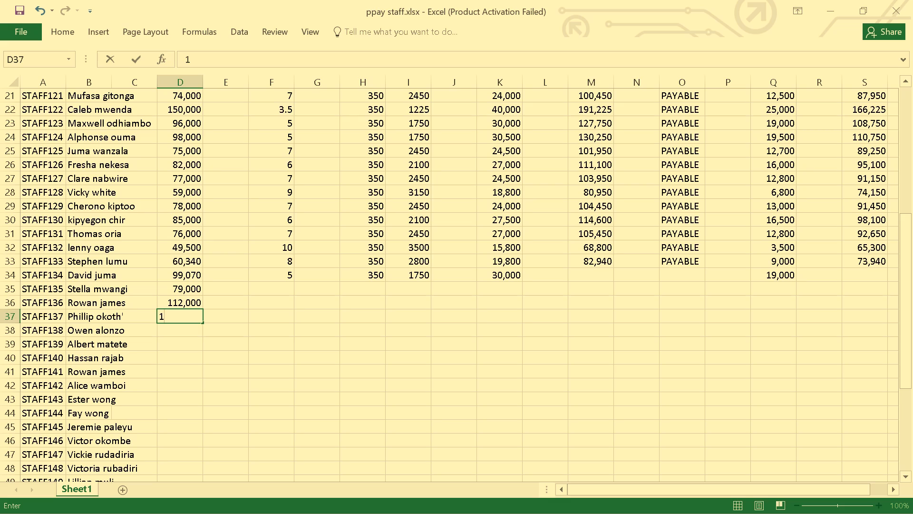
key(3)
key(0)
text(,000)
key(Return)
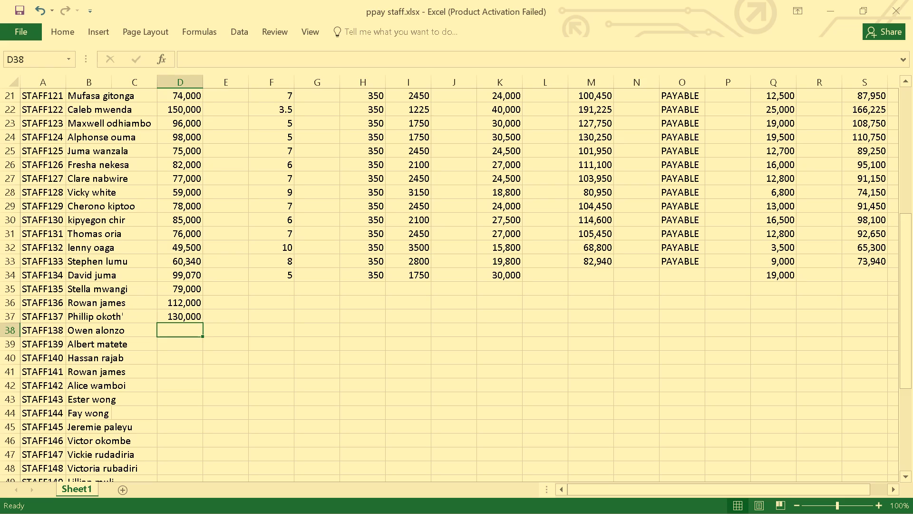
Enter the column D pay figures 70,000, 50,800 and 62,000 for STAFF138 to STAFF140 in cells D38 to D40.
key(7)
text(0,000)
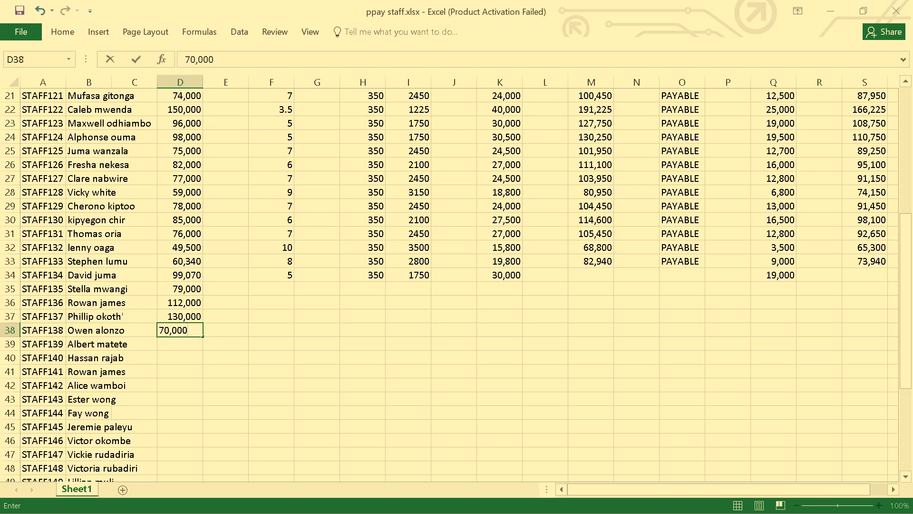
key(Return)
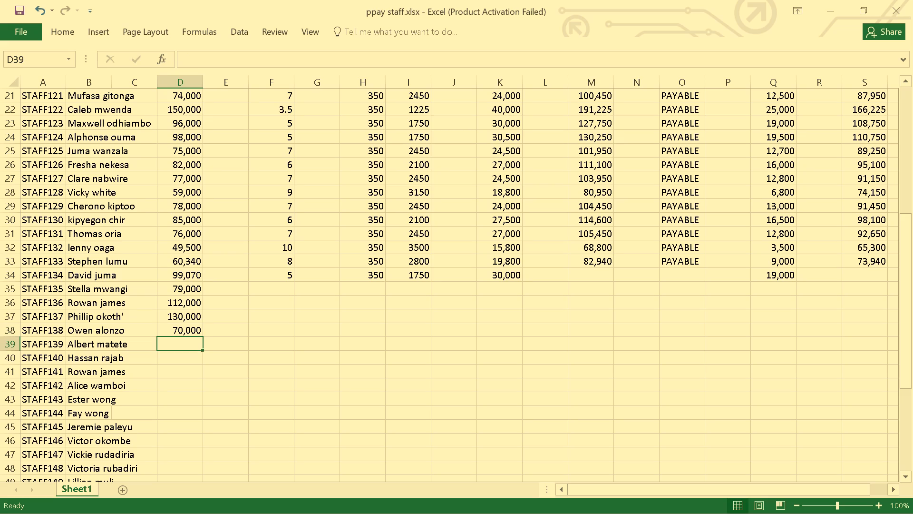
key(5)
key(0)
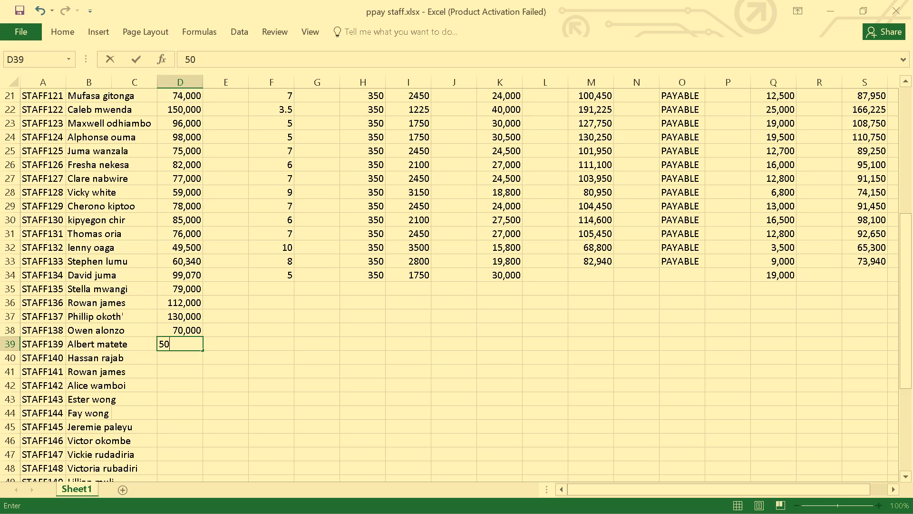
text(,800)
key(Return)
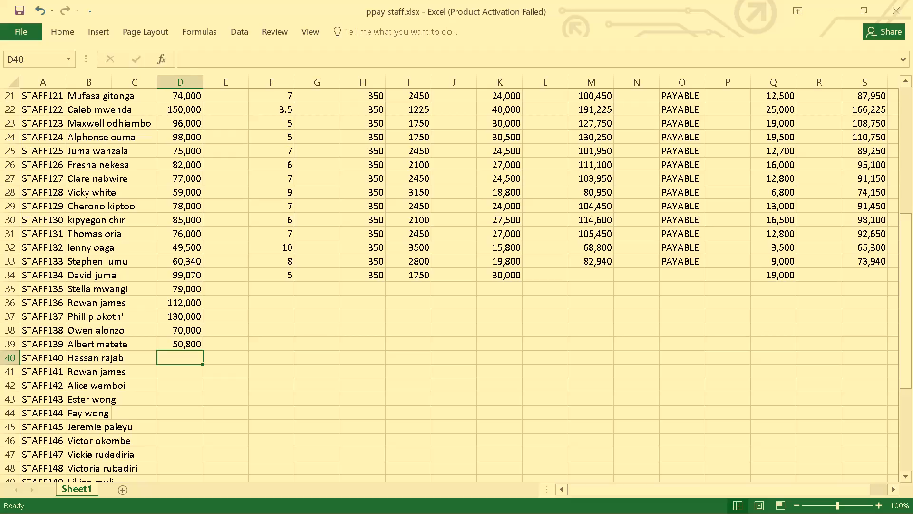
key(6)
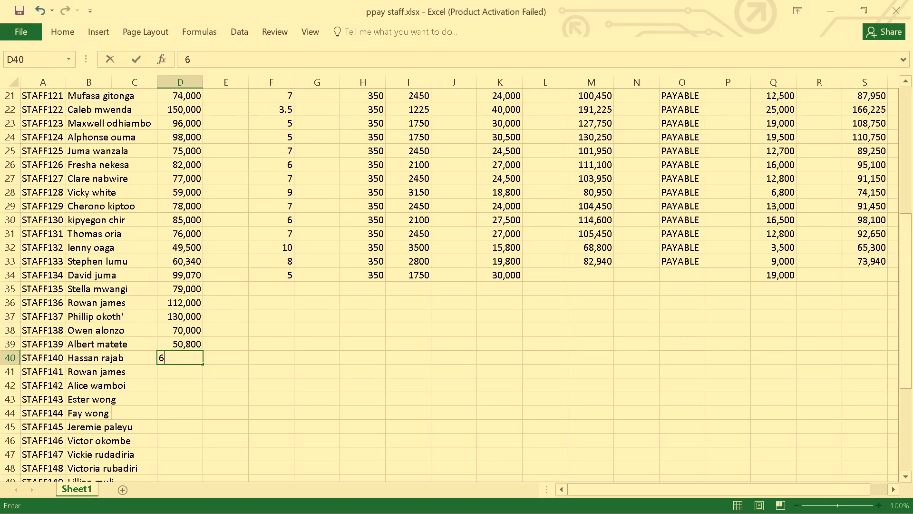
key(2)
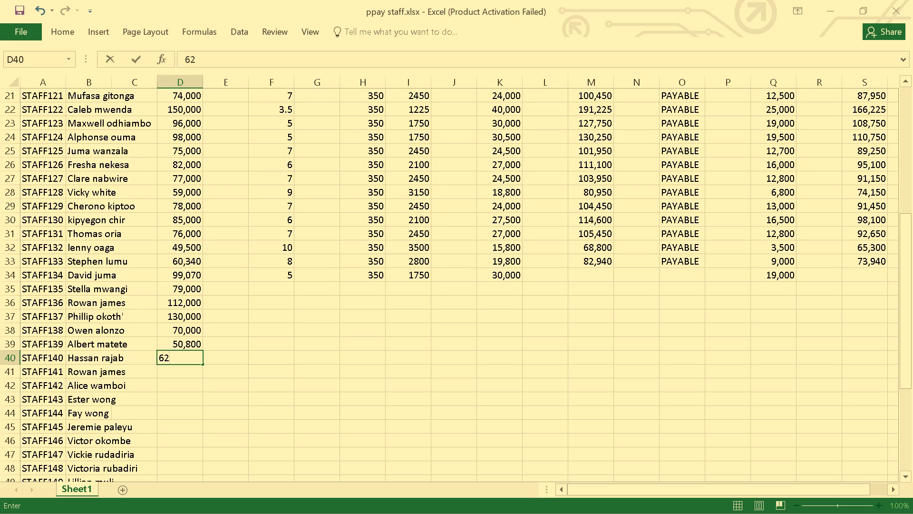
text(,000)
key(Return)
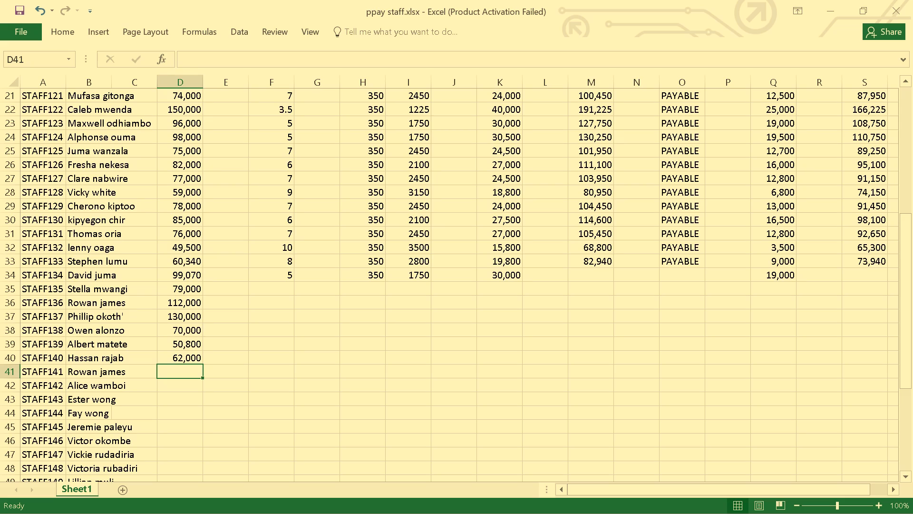
Enter the column D pay figures 58,000, 72,000 and 120,000 for STAFF141 to STAFF143 in cells D41 to D43.
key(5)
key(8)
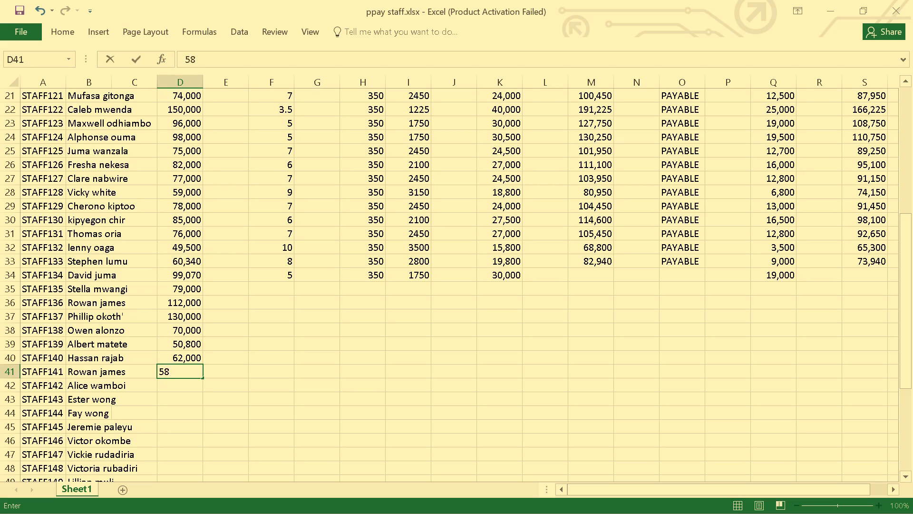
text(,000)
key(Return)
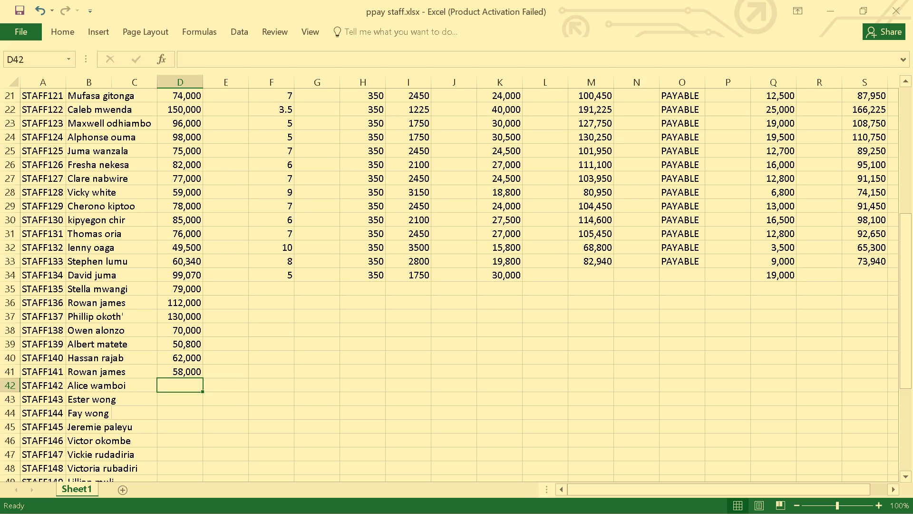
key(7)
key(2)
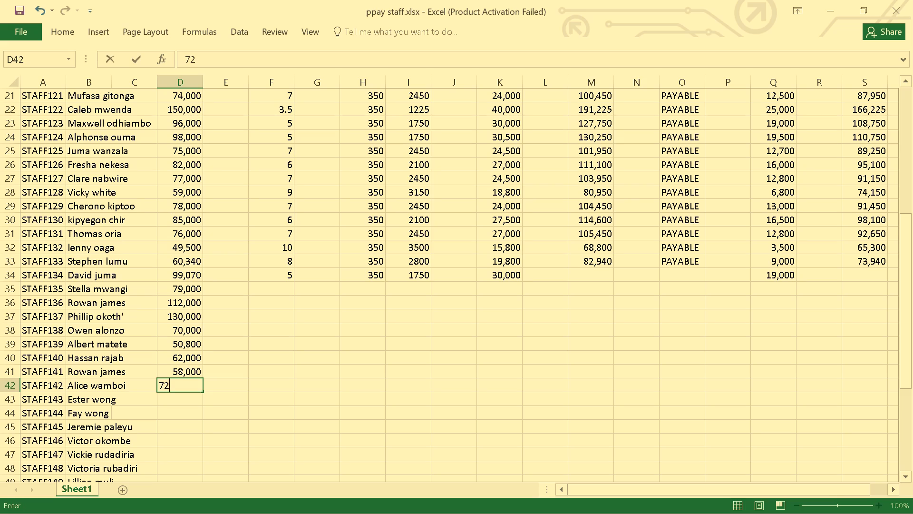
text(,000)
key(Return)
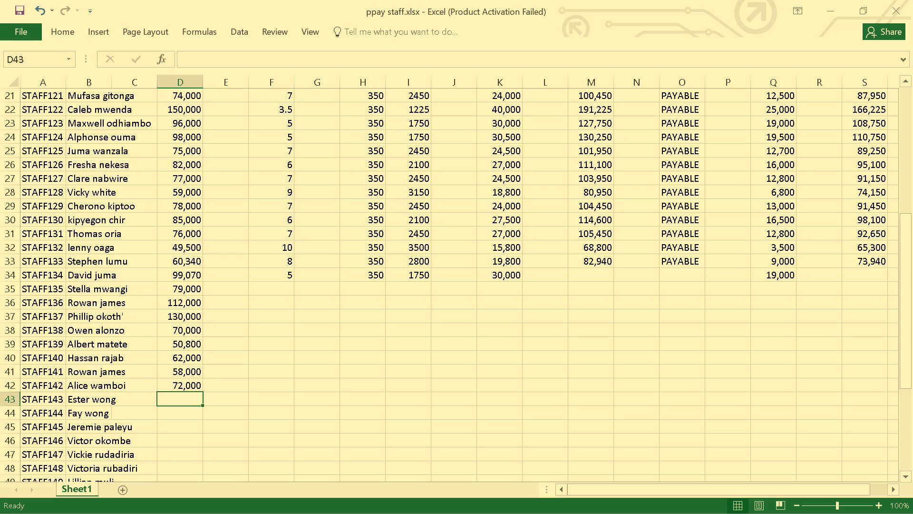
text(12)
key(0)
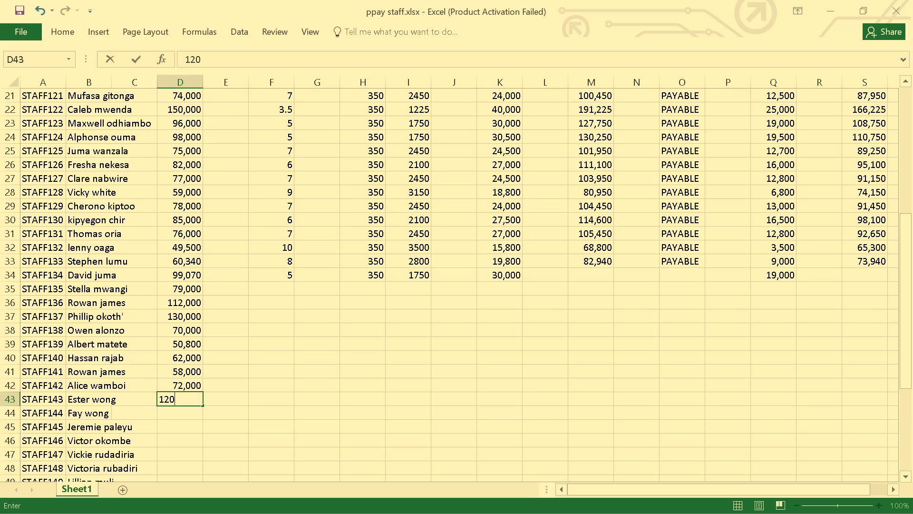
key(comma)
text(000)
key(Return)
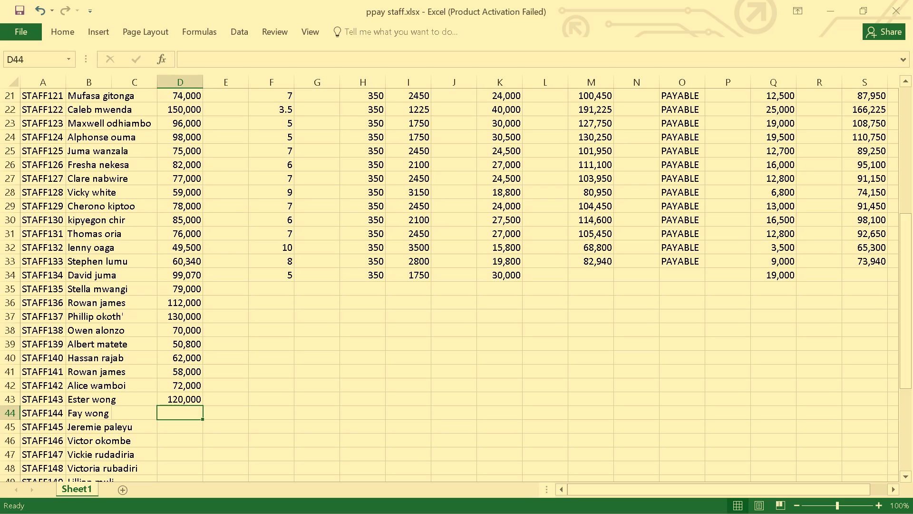
Enter the column D pay figures 90,000, 59,000 and 83,000 for STAFF144 to STAFF146 in cells D44 to D46.
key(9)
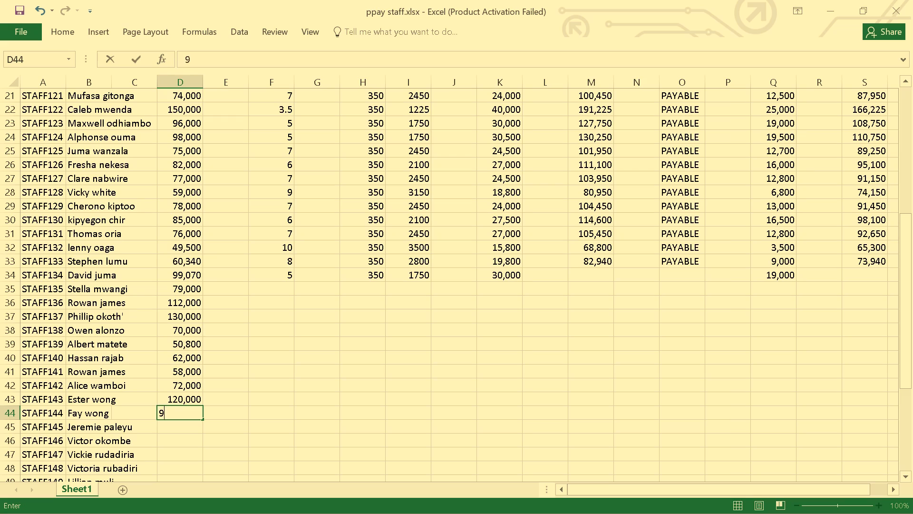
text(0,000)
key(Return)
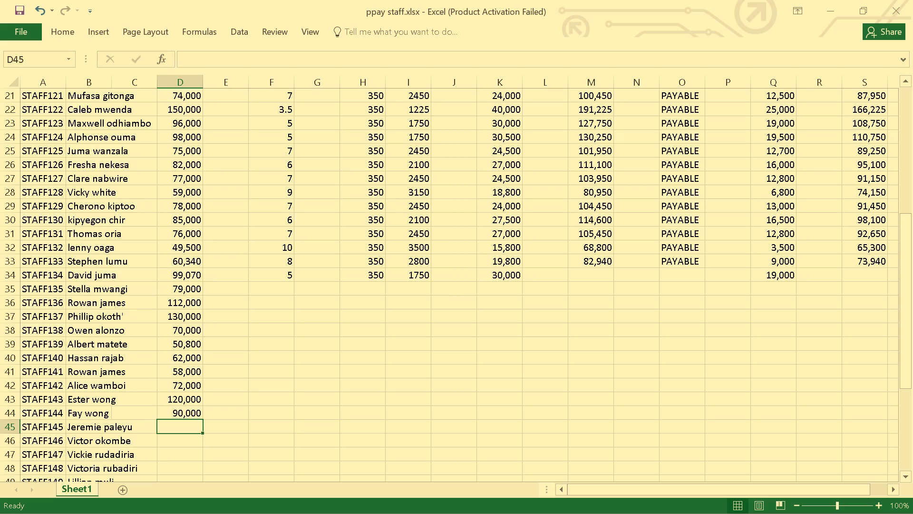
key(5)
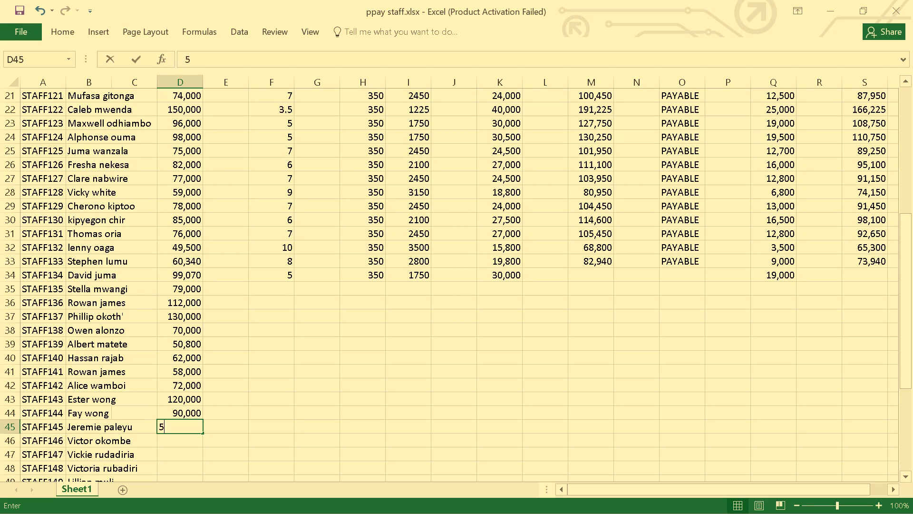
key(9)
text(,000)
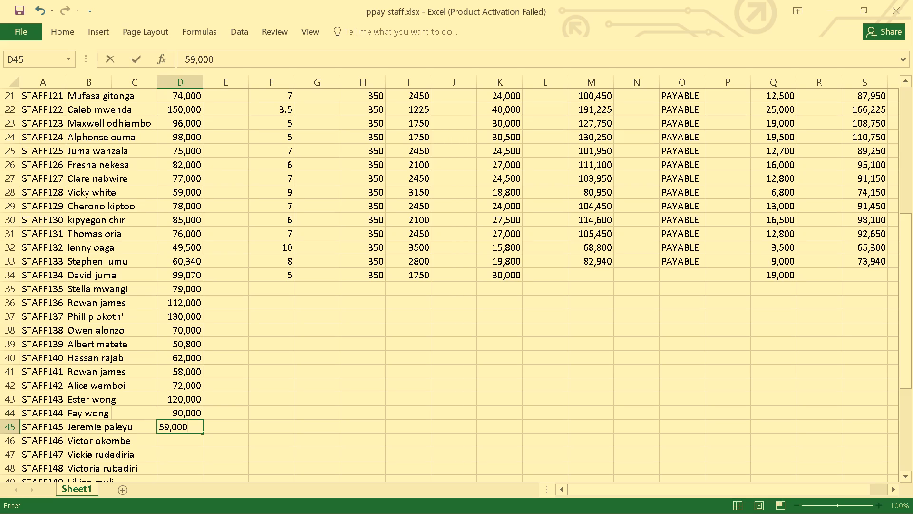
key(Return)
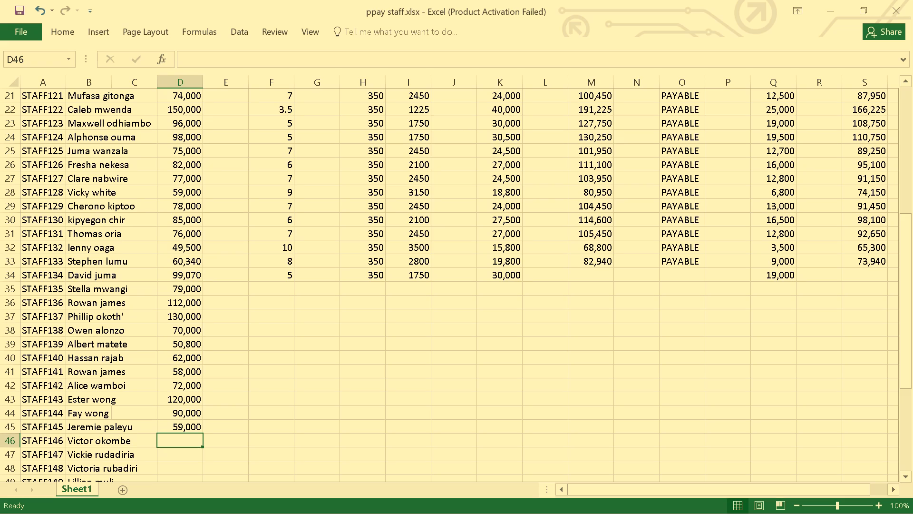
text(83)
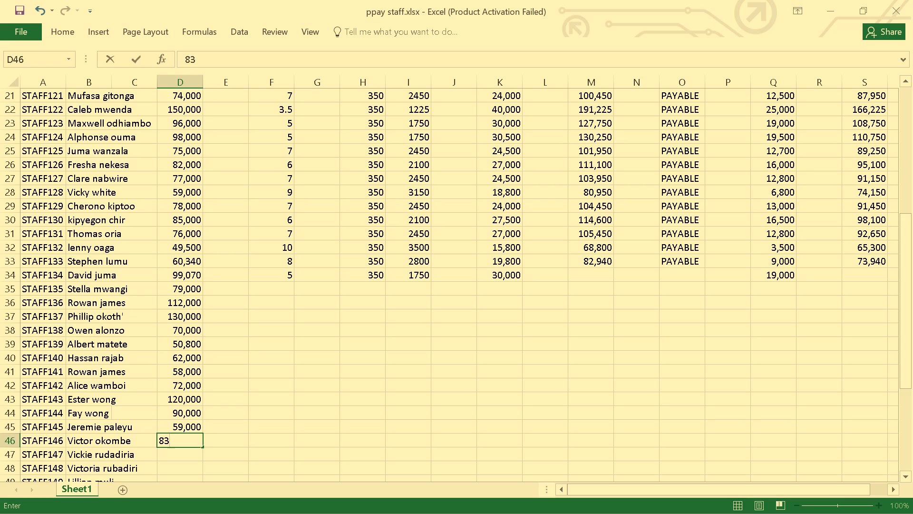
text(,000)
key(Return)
Enter the column D pay figures 111,000 and 108,000 for STAFF147 and STAFF148 in cells D47 and D48.
scroll(150, 438, down, 1)
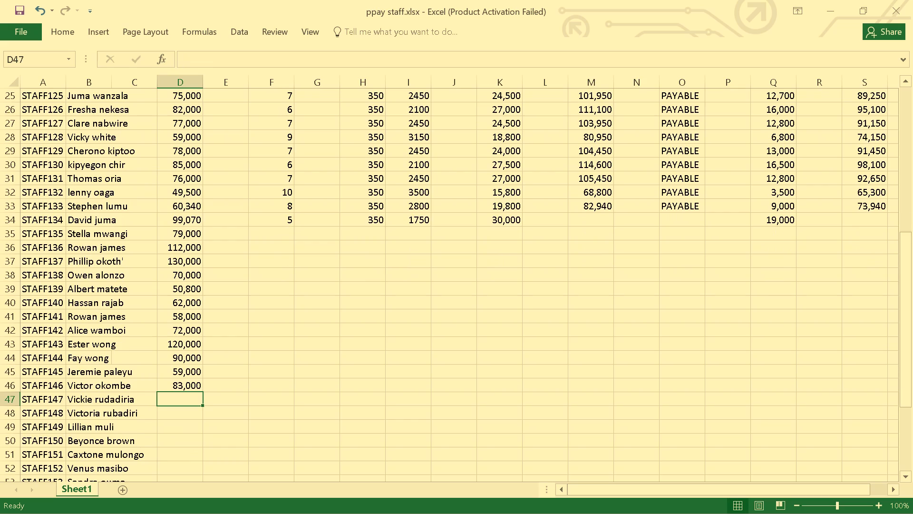
scroll(150, 438, down, 2)
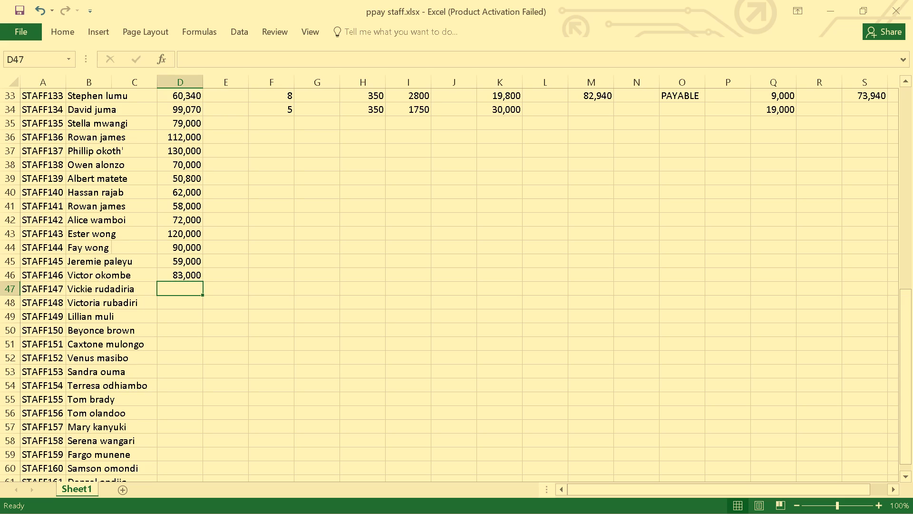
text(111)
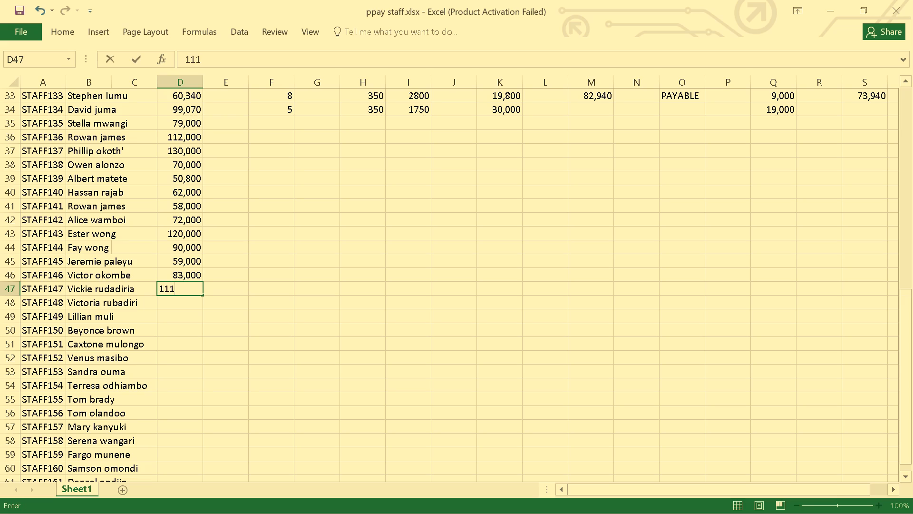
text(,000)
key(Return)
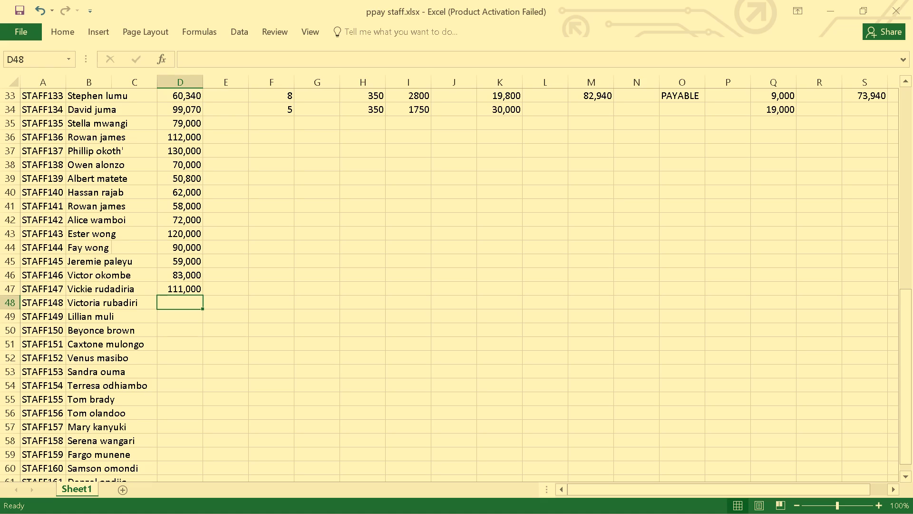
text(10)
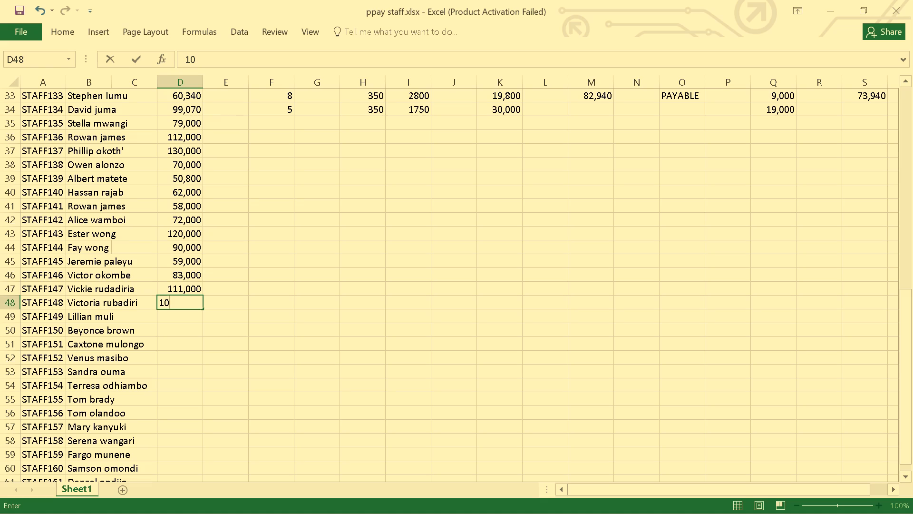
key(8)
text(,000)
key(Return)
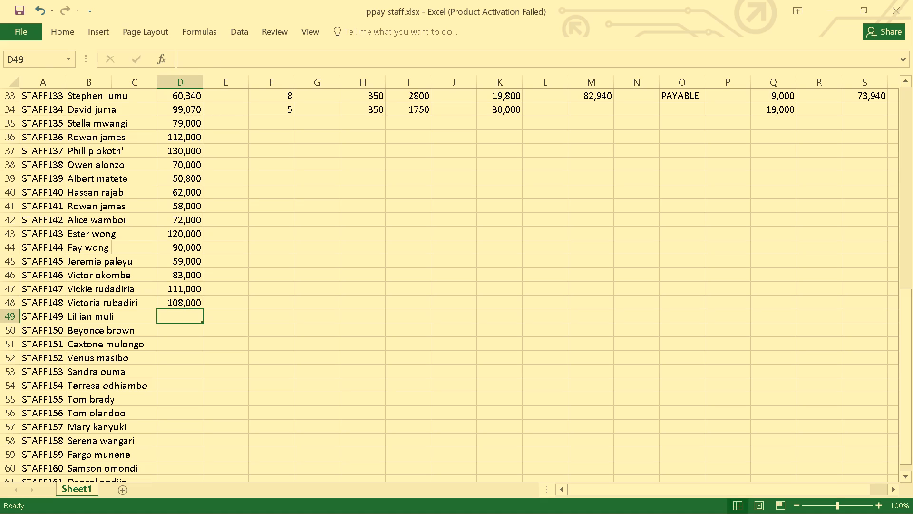
Enter the column D pay figures 205,000 and 77,900 for STAFF149 and STAFF150 in cells D49 and D50.
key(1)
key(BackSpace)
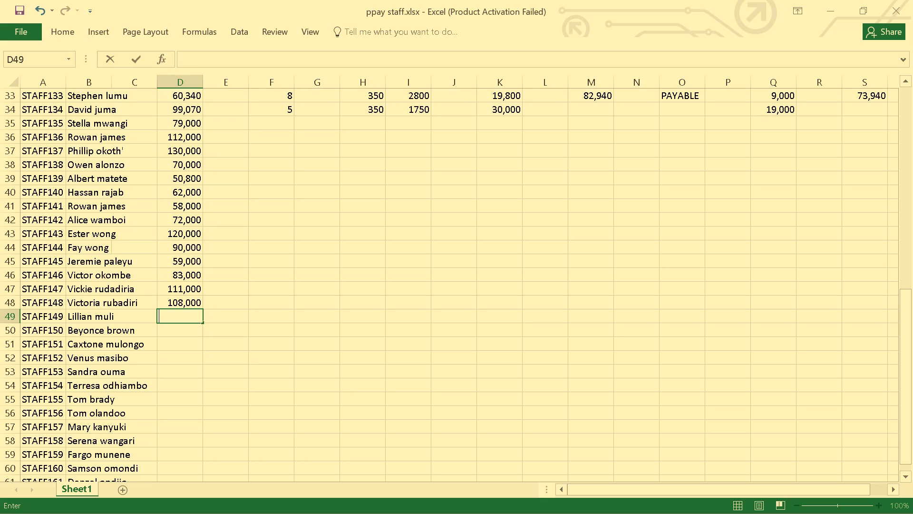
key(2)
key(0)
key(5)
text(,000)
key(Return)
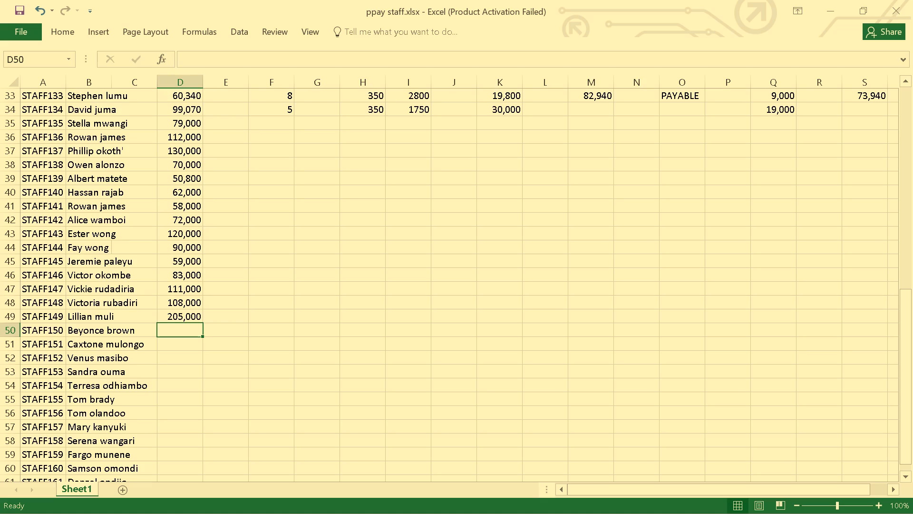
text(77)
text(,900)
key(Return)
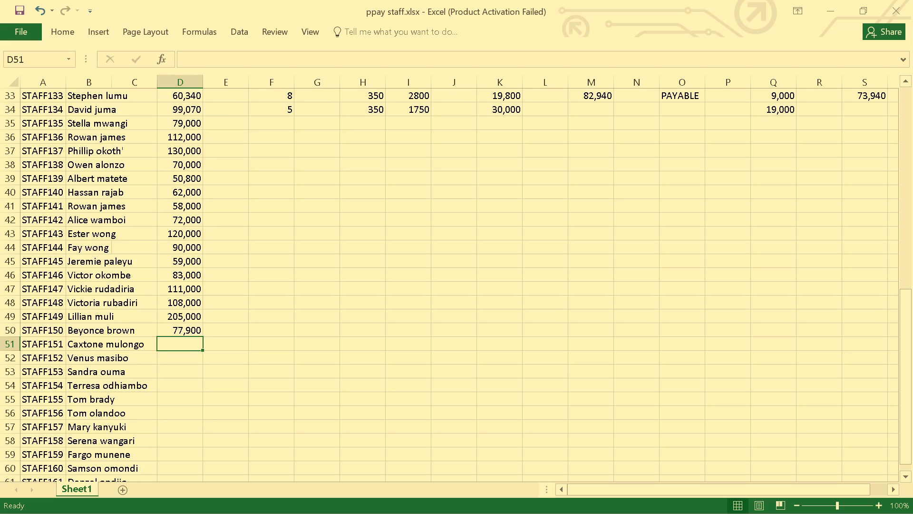
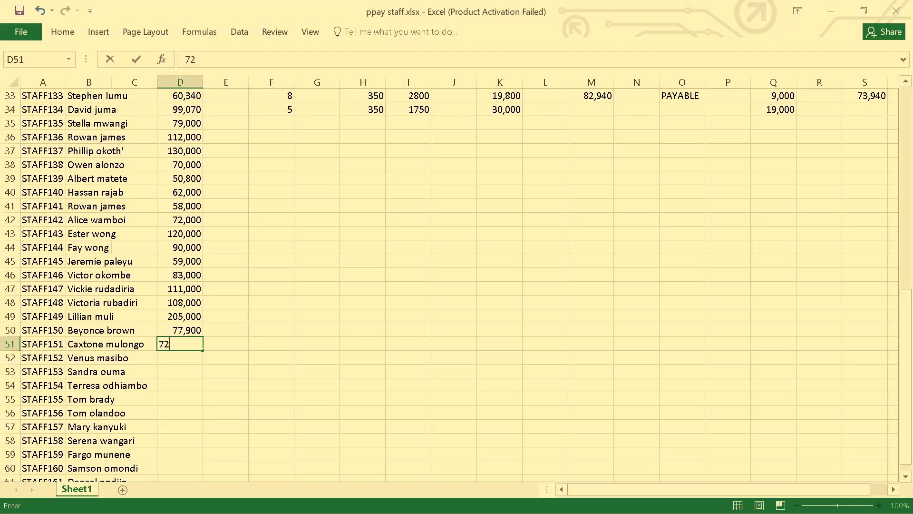
Enter the column D pay figures 72,000, 90,000 and 95,000 for STAFF151 to STAFF153 in cells D51 to D53.
text(,00)
key(0)
key(Return)
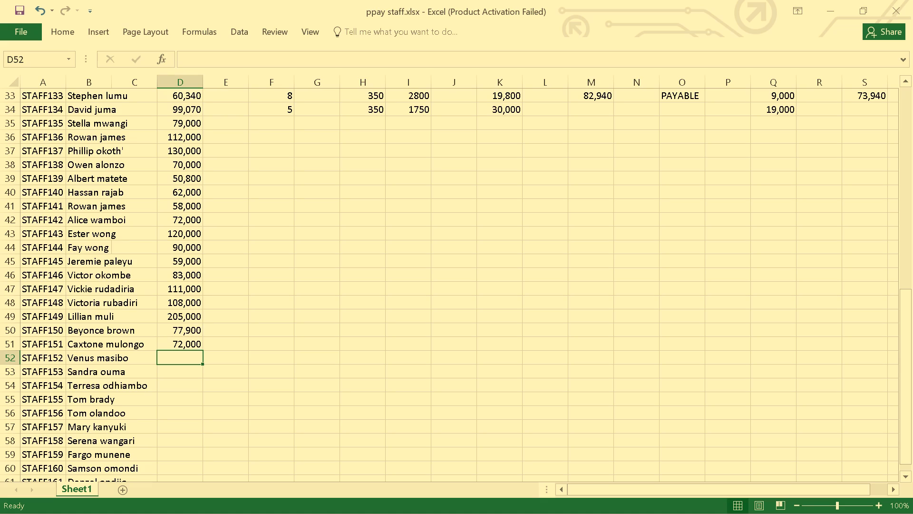
text(90)
key(comma)
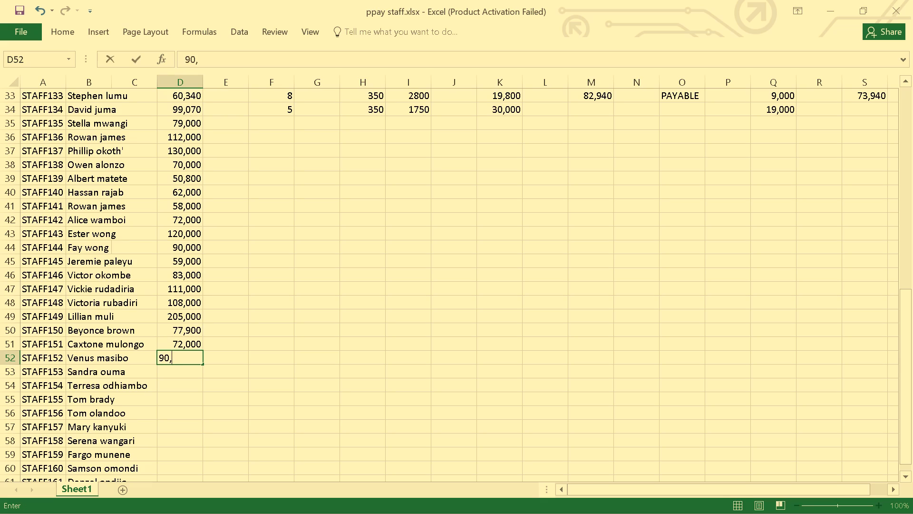
text(000)
key(Return)
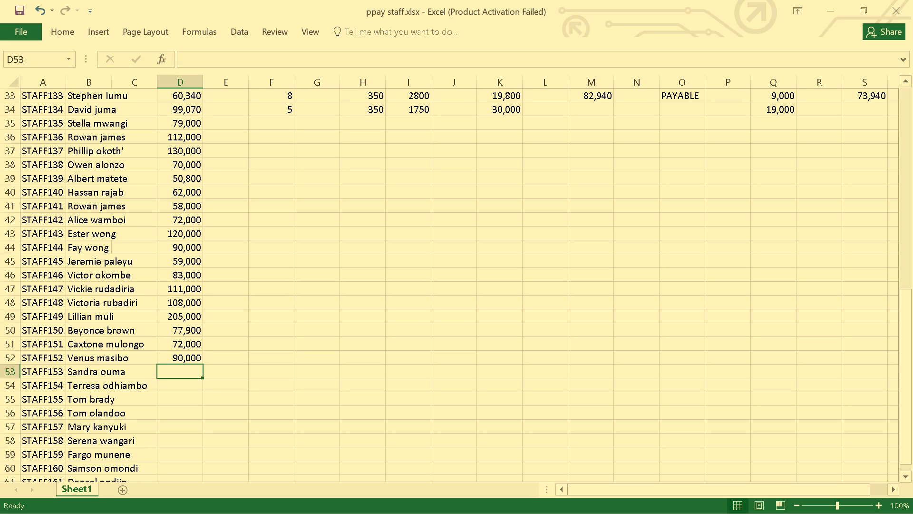
text(95)
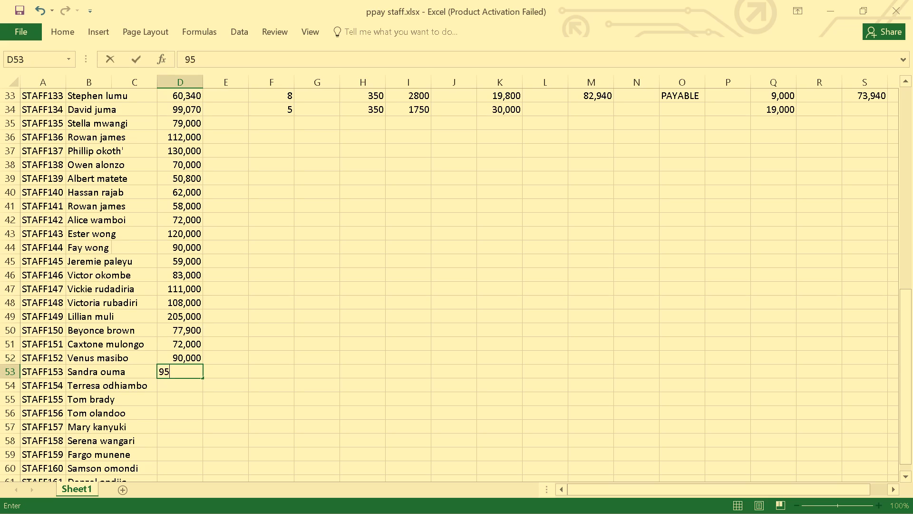
text(,000)
key(Return)
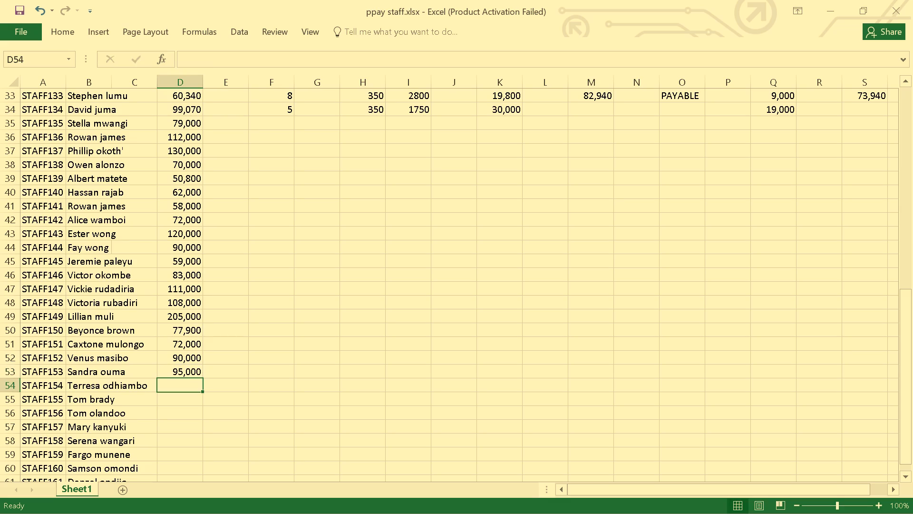
Enter the column D pay figures 44,000 and 109,800 for STAFF154 and STAFF155 in cells D54 and D55.
key(4)
key(4)
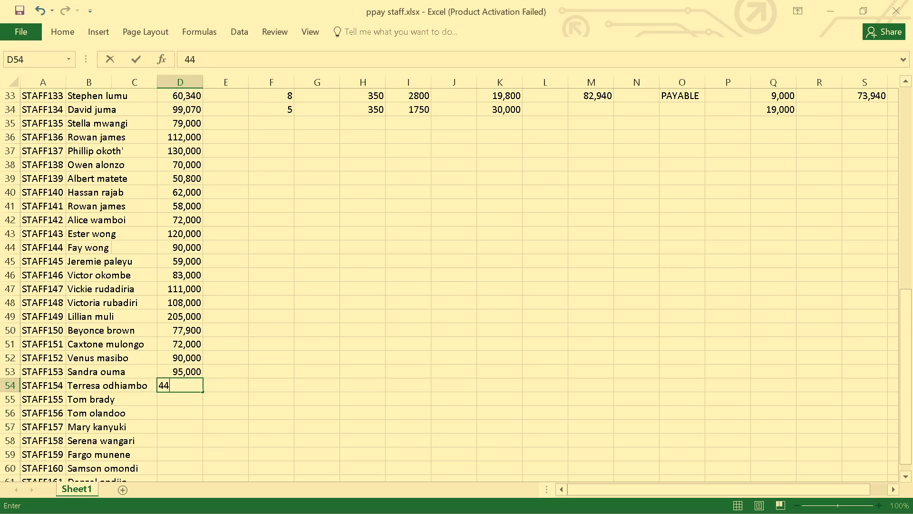
text(,000)
key(Return)
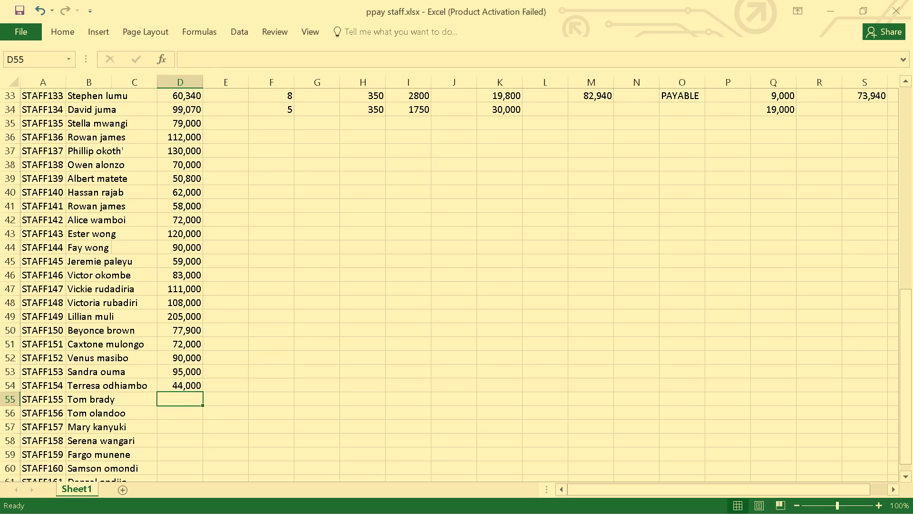
key(1)
key(0)
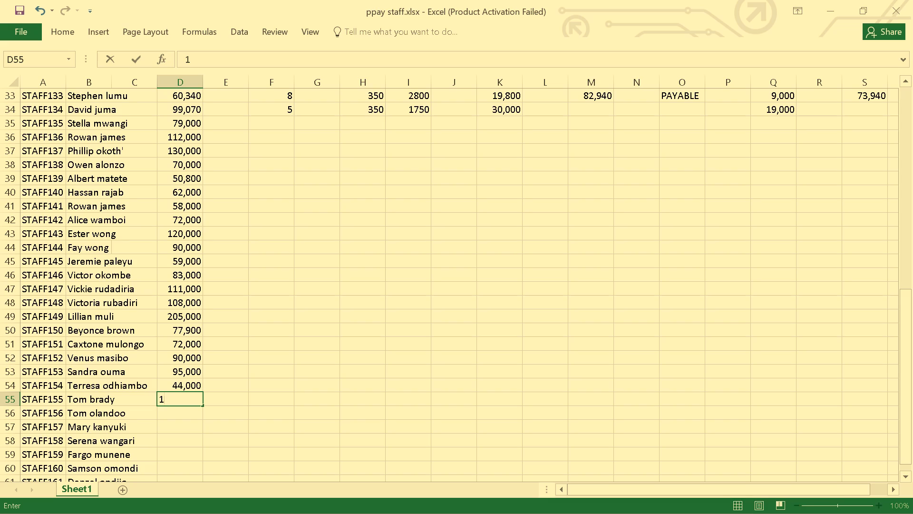
key(9)
text(,800)
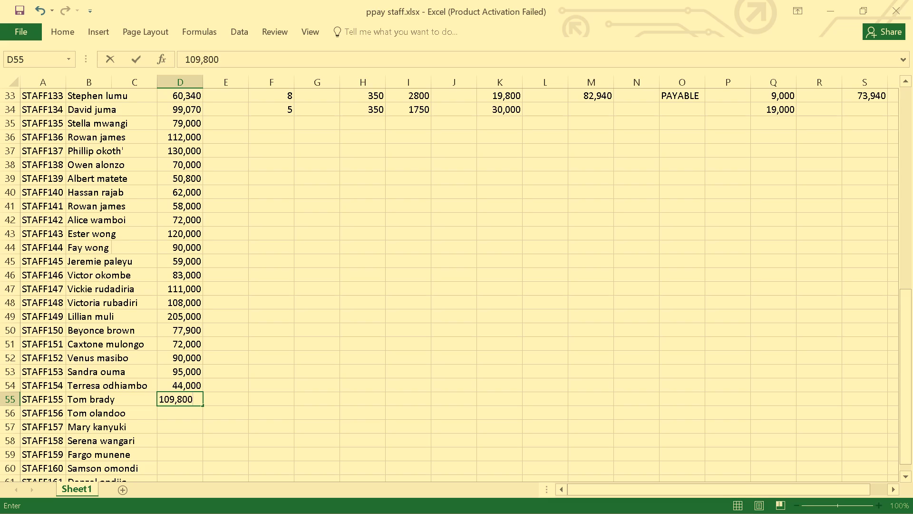
key(Return)
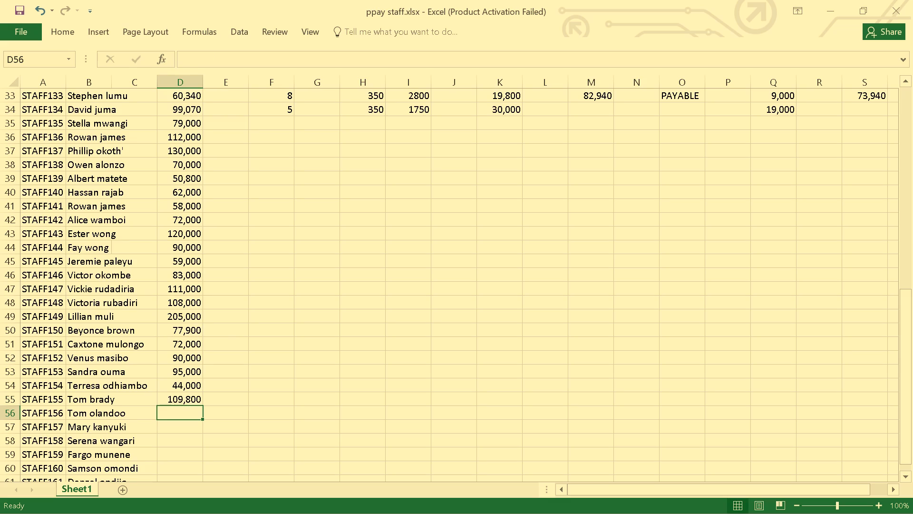
Enter the column D pay figures 80,500 and 88,000 for STAFF156 and STAFF157 in cells D56 and D57.
text(80)
key(5)
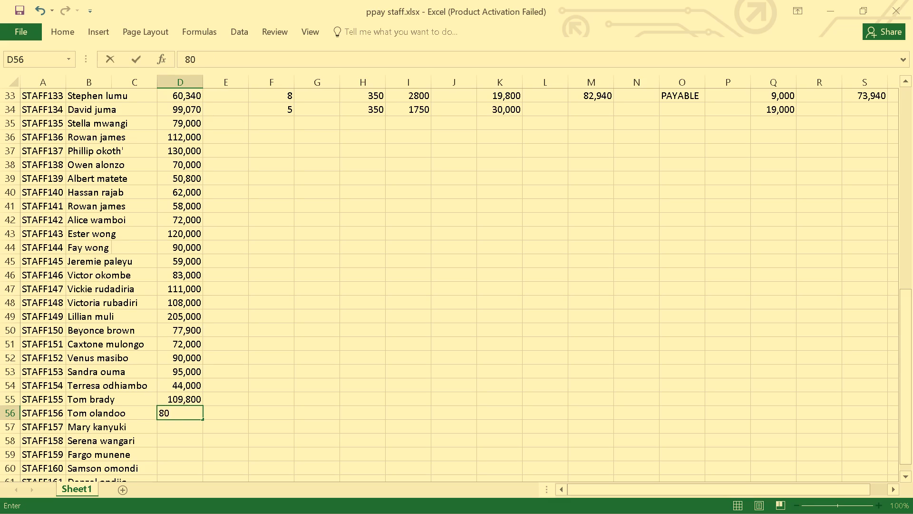
text(00)
key(Return)
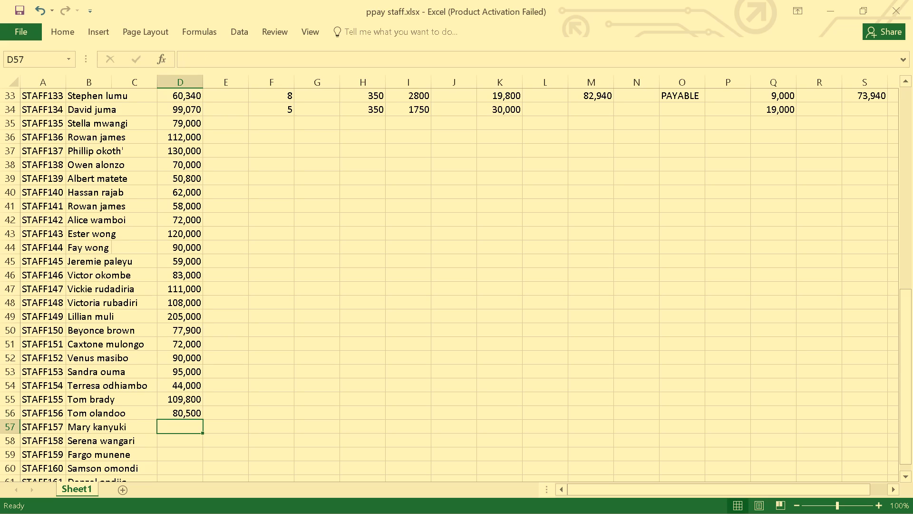
key(8)
key(8)
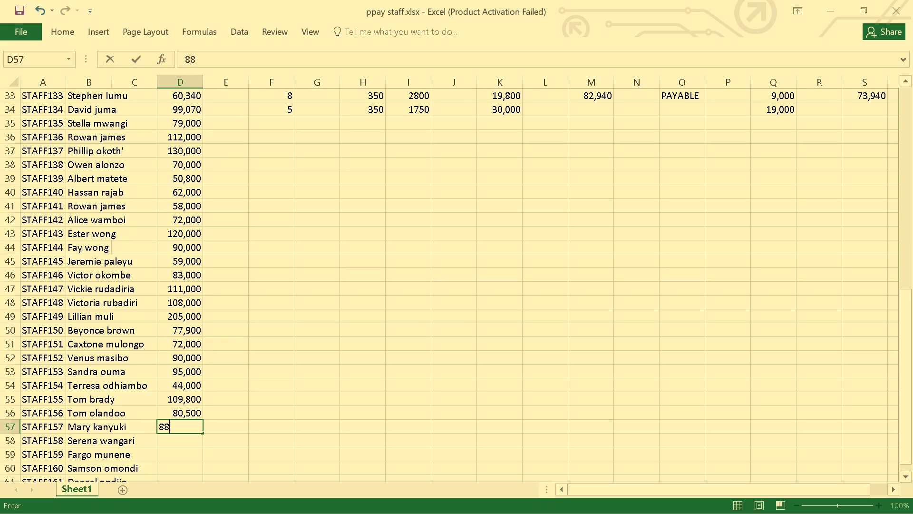
text(,000)
key(Return)
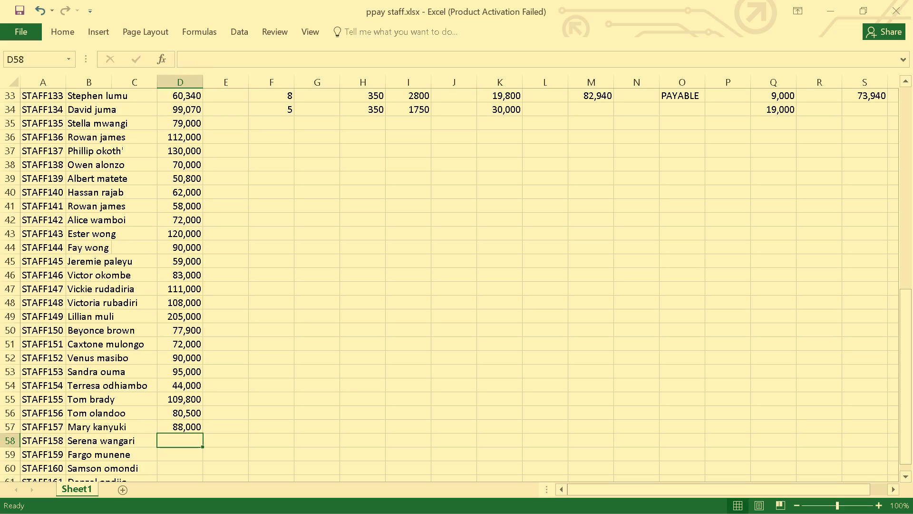
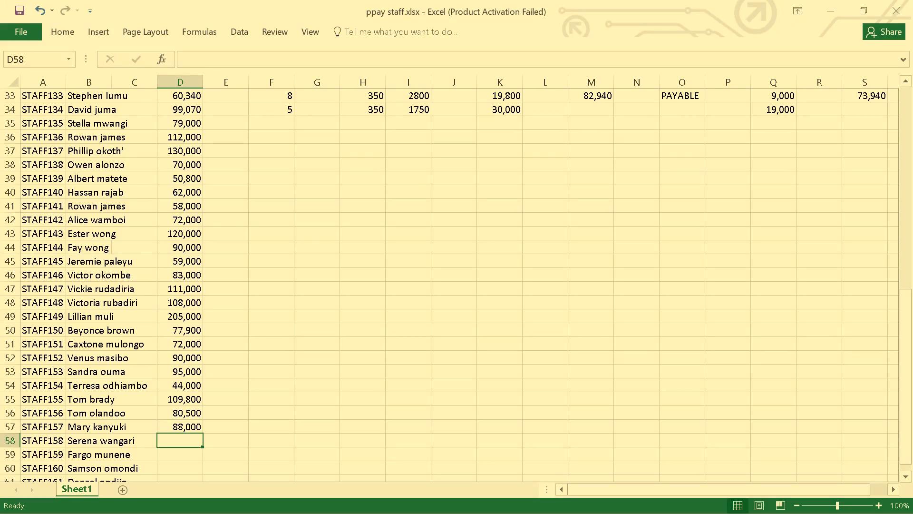
Enter the column D pay figures 60,000 and 67,050 for STAFF158 and STAFF159 in cells D58 and D59.
scroll(182, 442, down, 1)
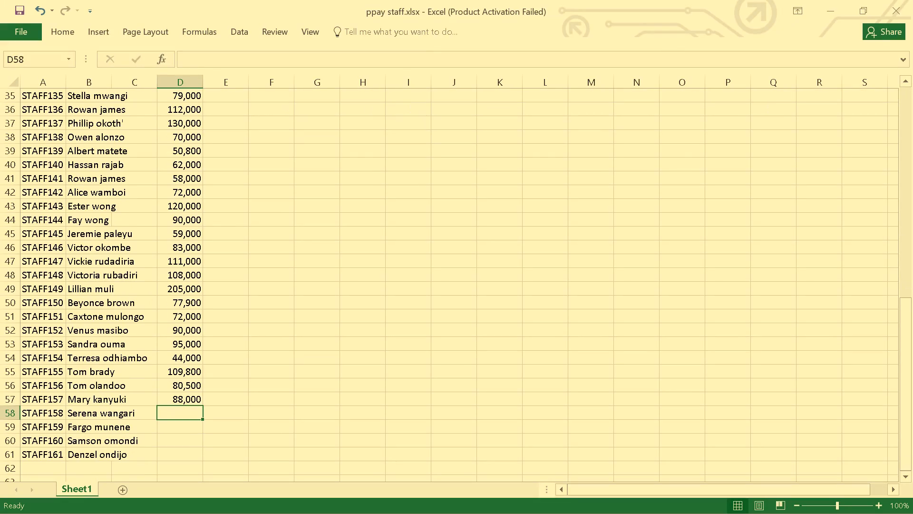
key(6)
text(0,000)
key(Return)
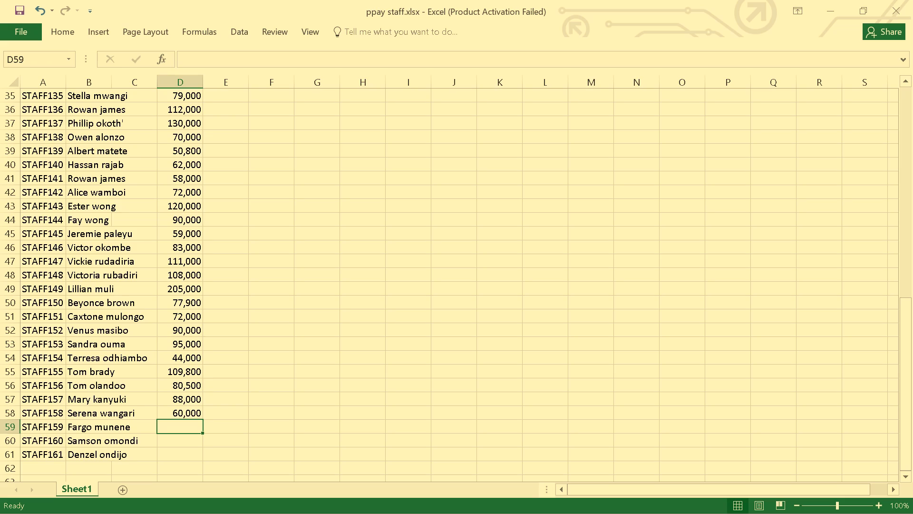
text(67)
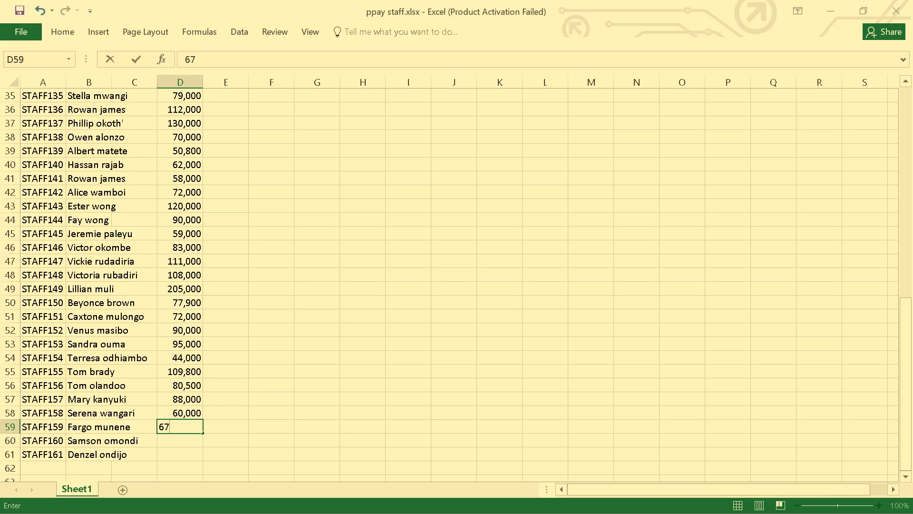
key(comma)
key(0)
key(5)
key(0)
key(Return)
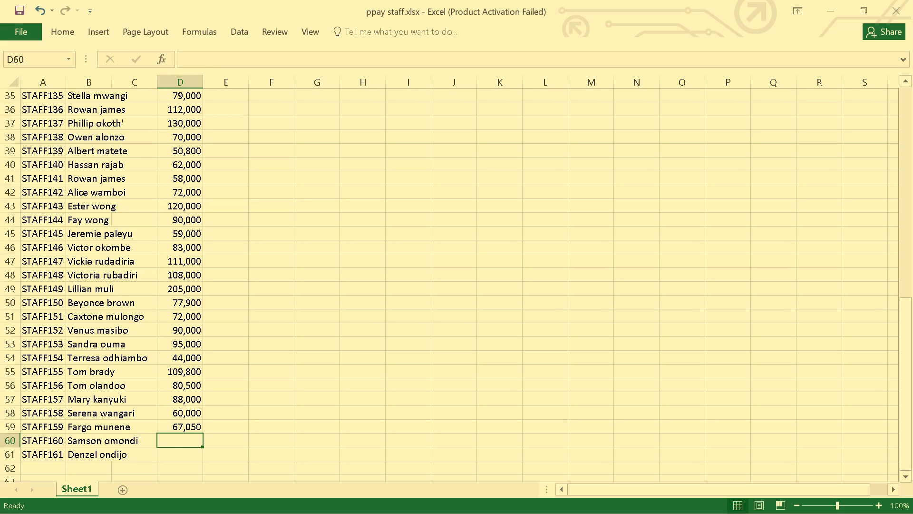
Enter the column D pay figures 100,000 and 135,000 for STAFF160 and STAFF161 in cells D60 and D61.
text(100)
text(,000)
key(Return)
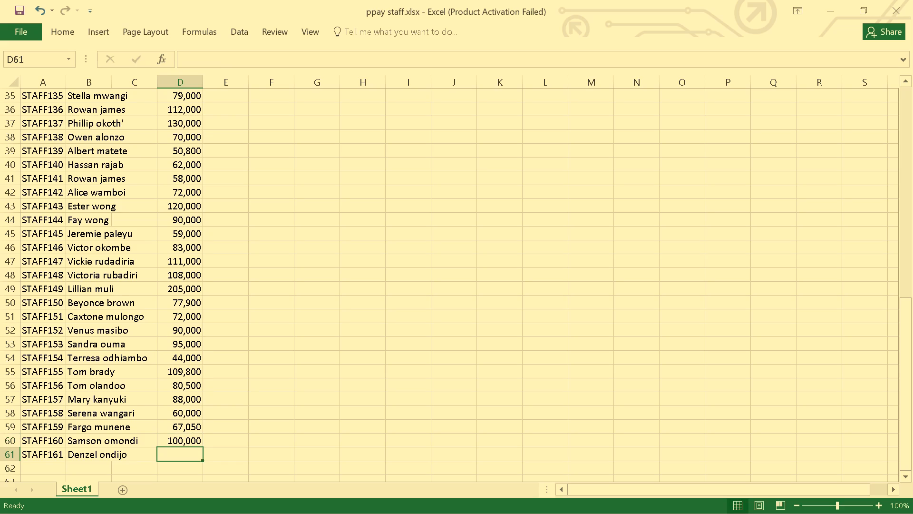
key(1)
text(35)
text(,000)
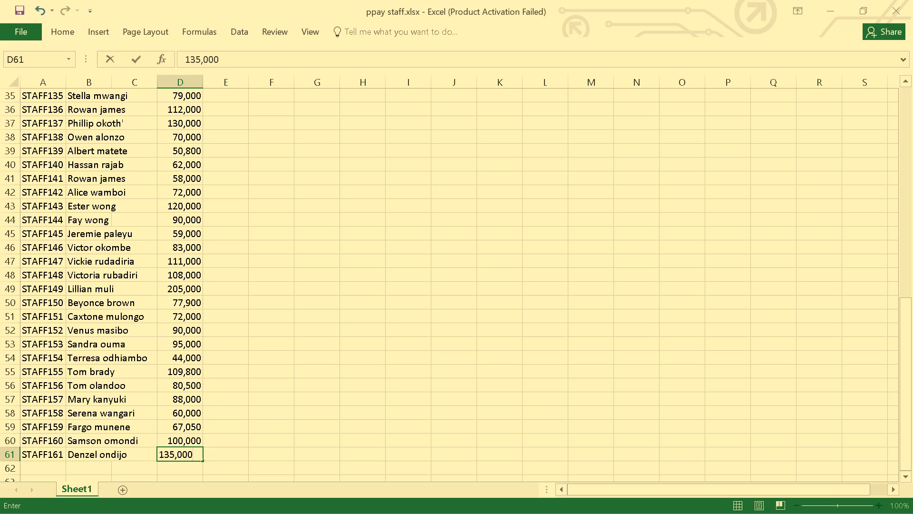
key(Right)
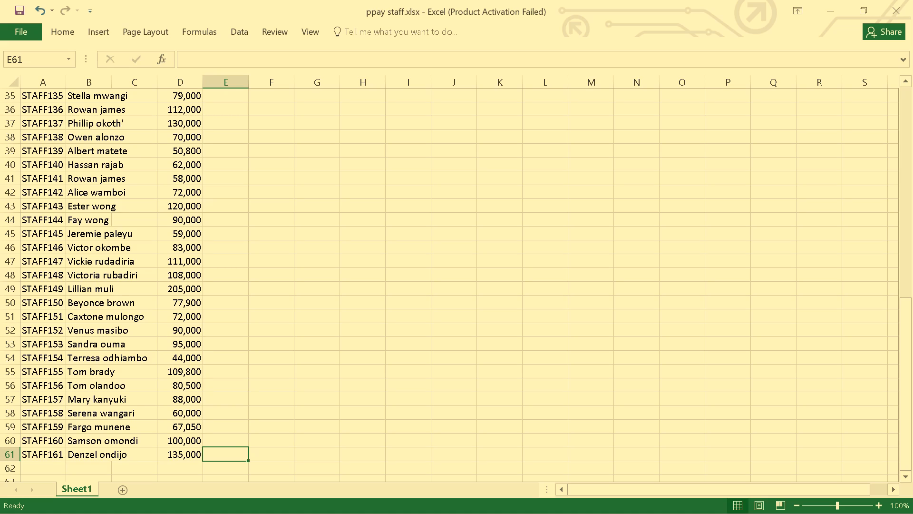
Enter the column F figures 7, 3.5 and 3.5 for STAFF135 to STAFF137 in cells F35 to F37.
scroll(376, 422, up, 3)
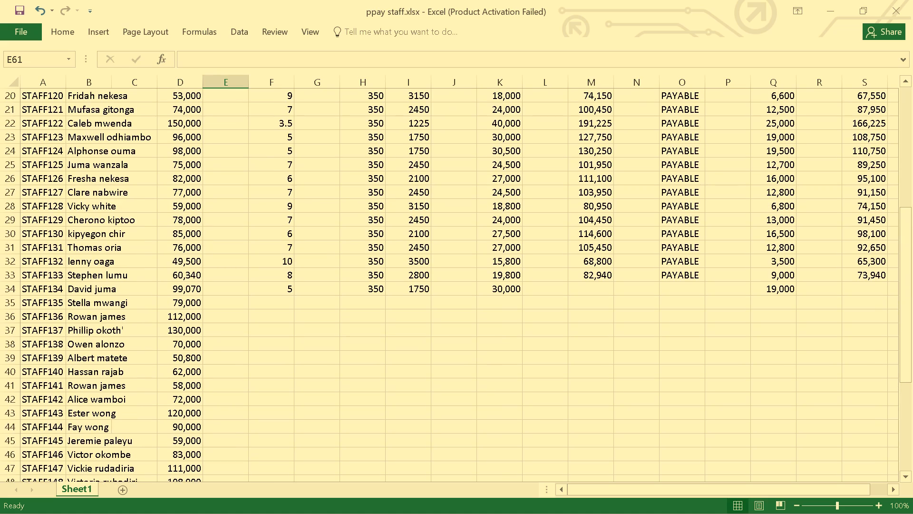
click(282, 304)
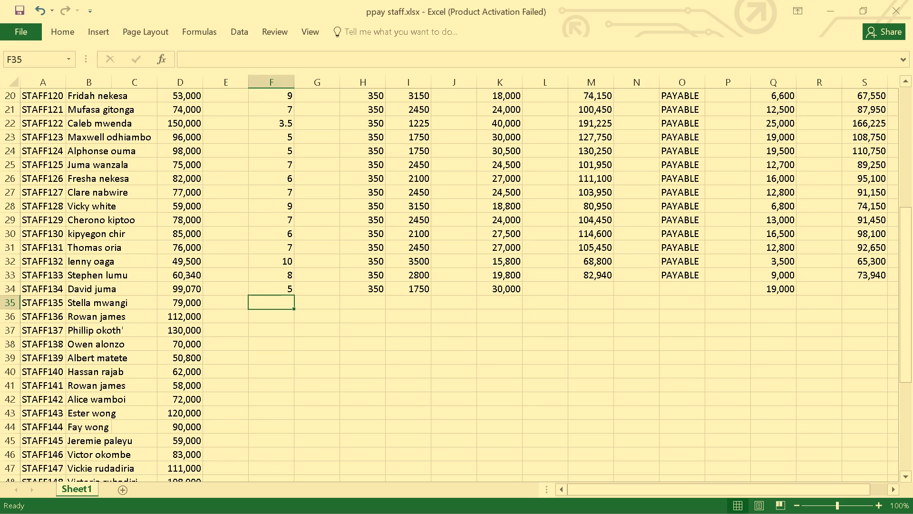
key(7)
key(Return)
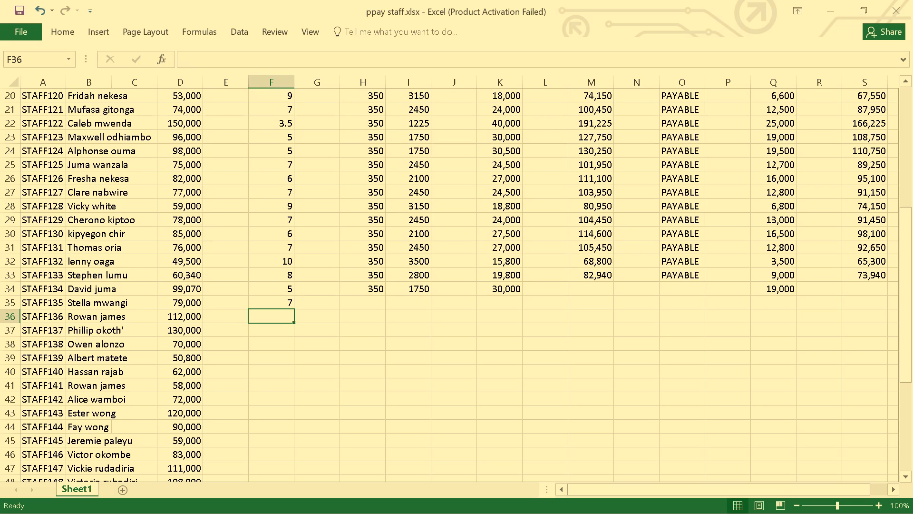
key(3)
key(period)
key(5)
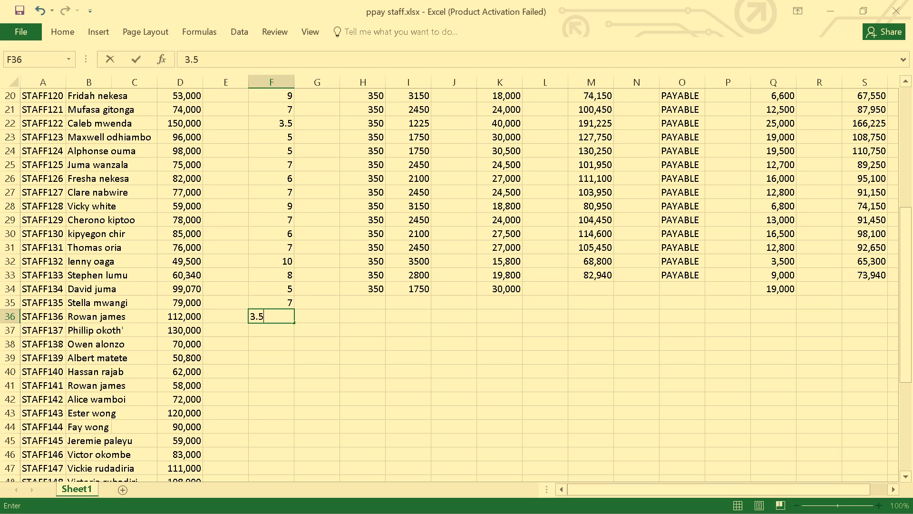
key(Return)
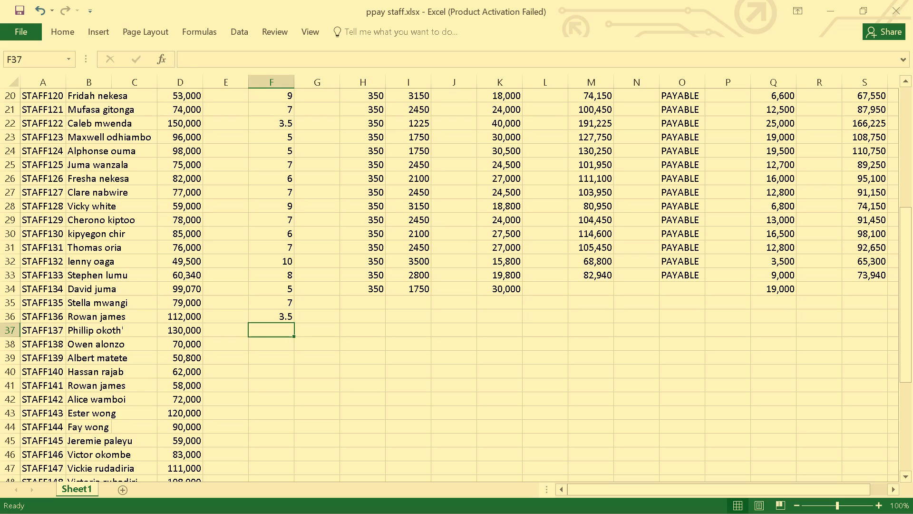
text(3,)
key(BackSpace)
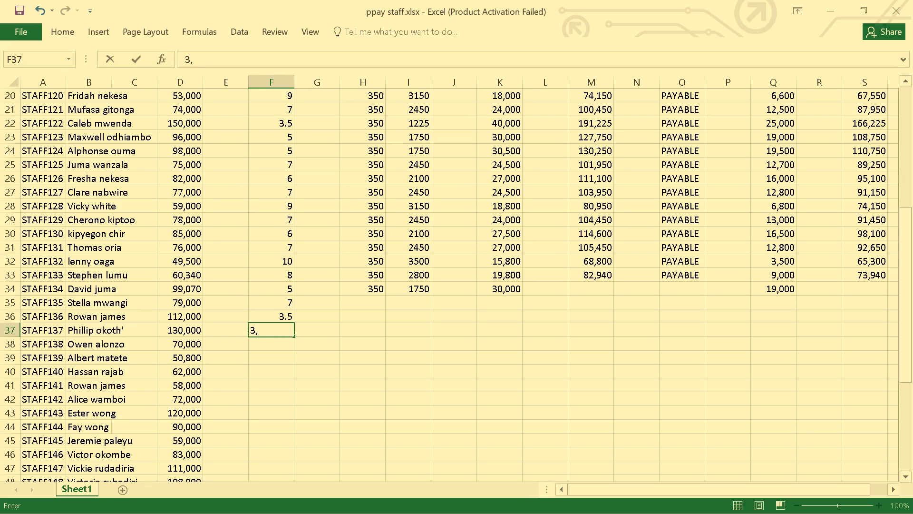
text(.5)
key(Return)
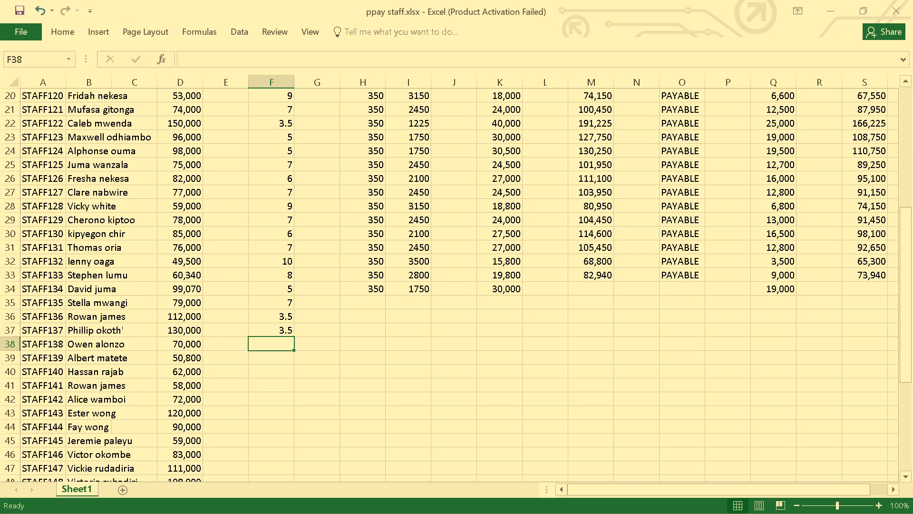
Enter the column F figures 7, 9 and 8 for STAFF138 to STAFF140 in cells F38 to F40.
key(7)
key(Return)
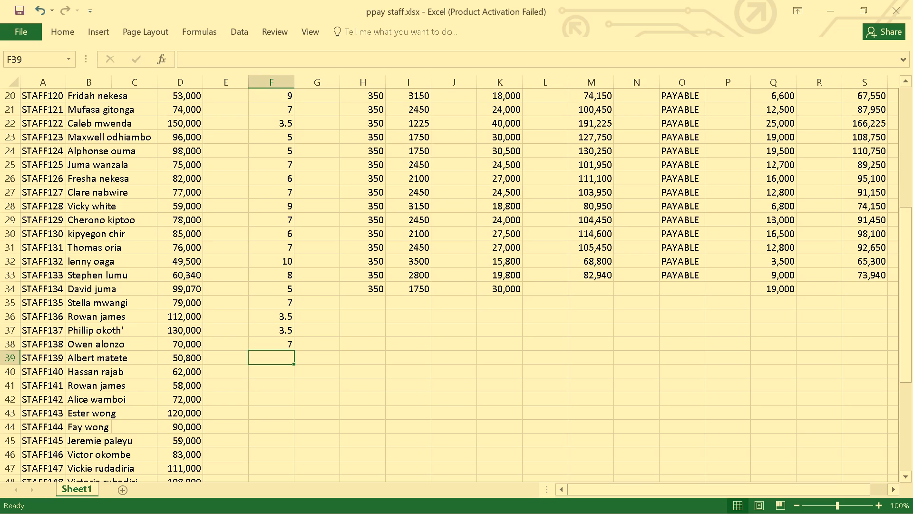
key(5)
key(BackSpace)
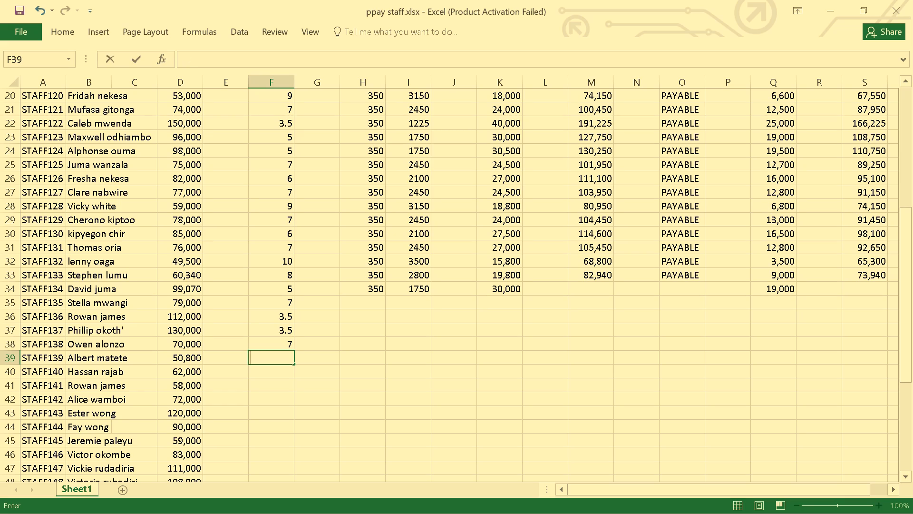
key(9)
key(Return)
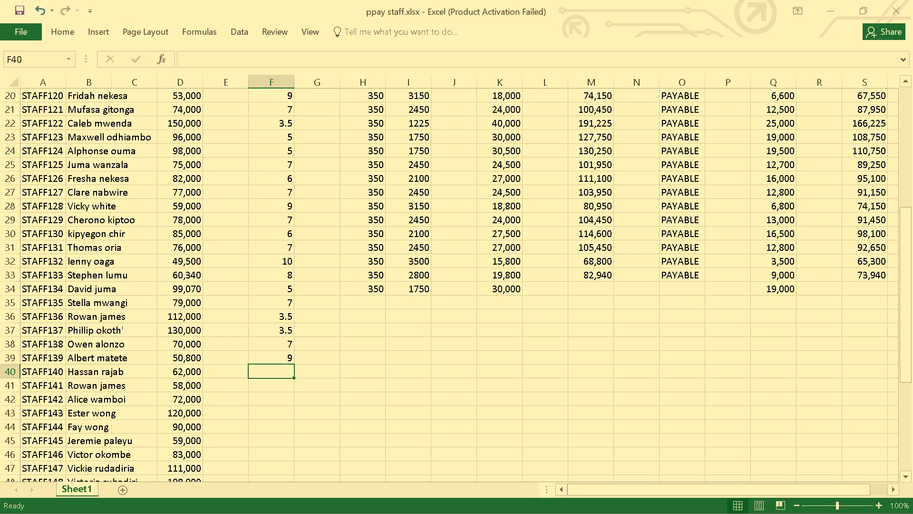
key(8)
key(Return)
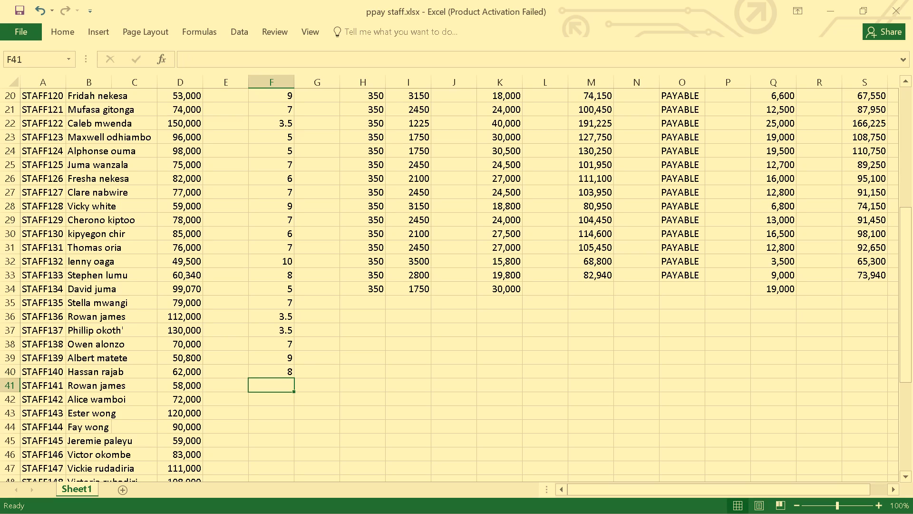
Enter the column F figures 9, 7 and 3.5 for STAFF141 to STAFF143 in cells F41 to F43.
key(9)
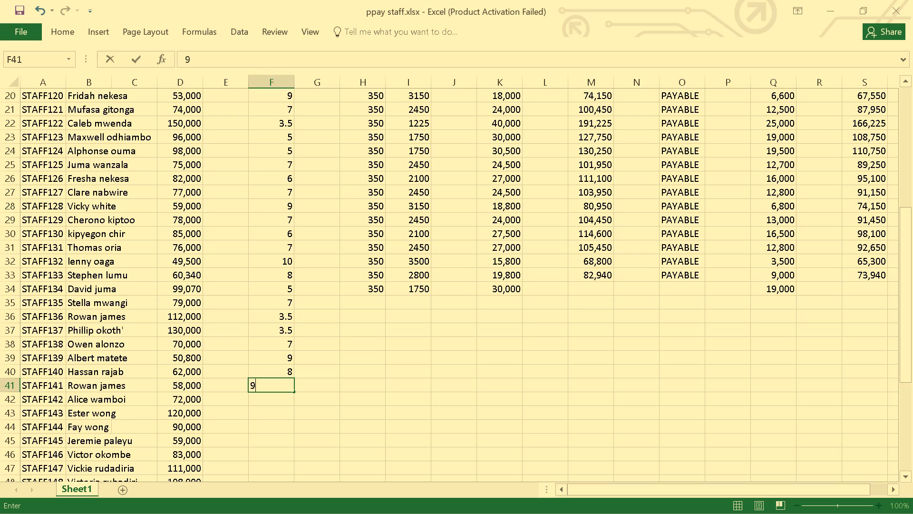
key(Return)
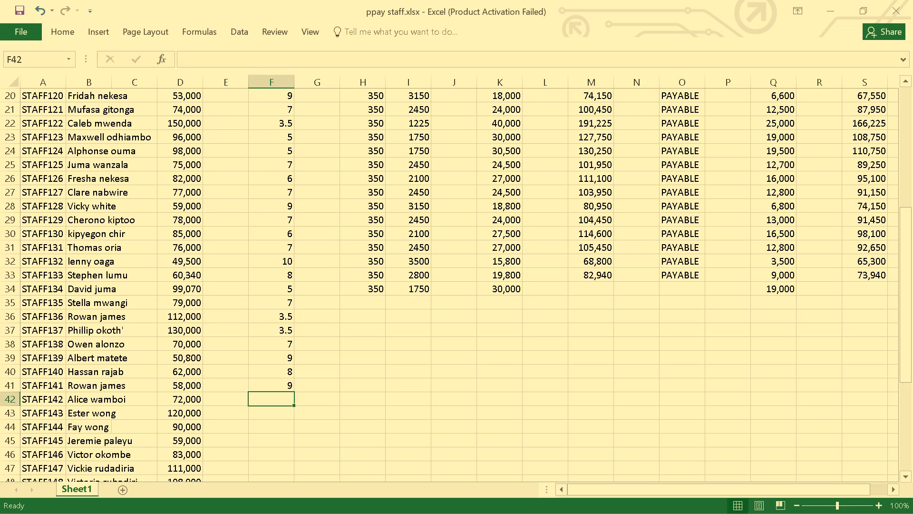
key(7)
key(Return)
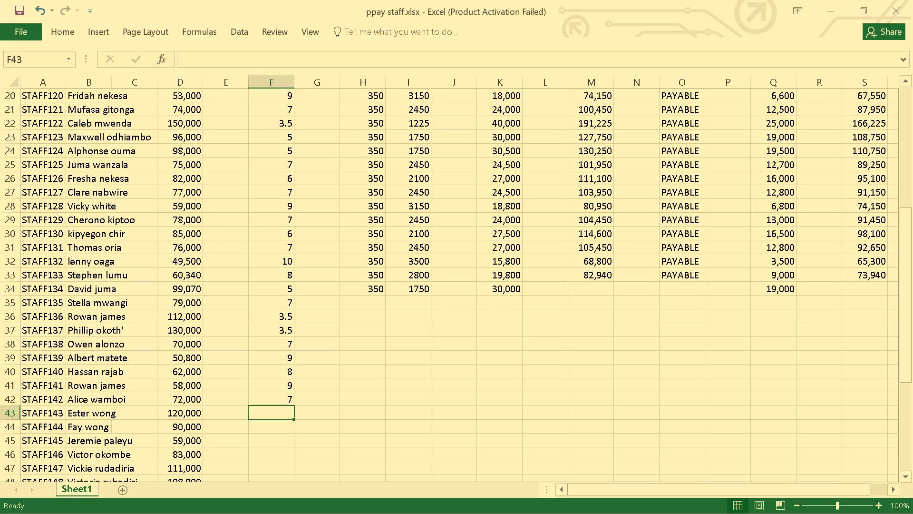
key(3)
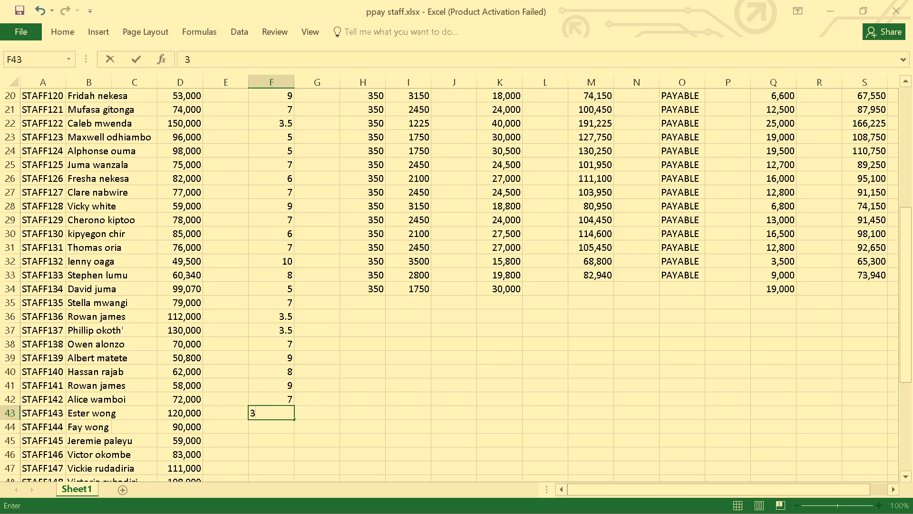
key(period)
key(5)
key(Return)
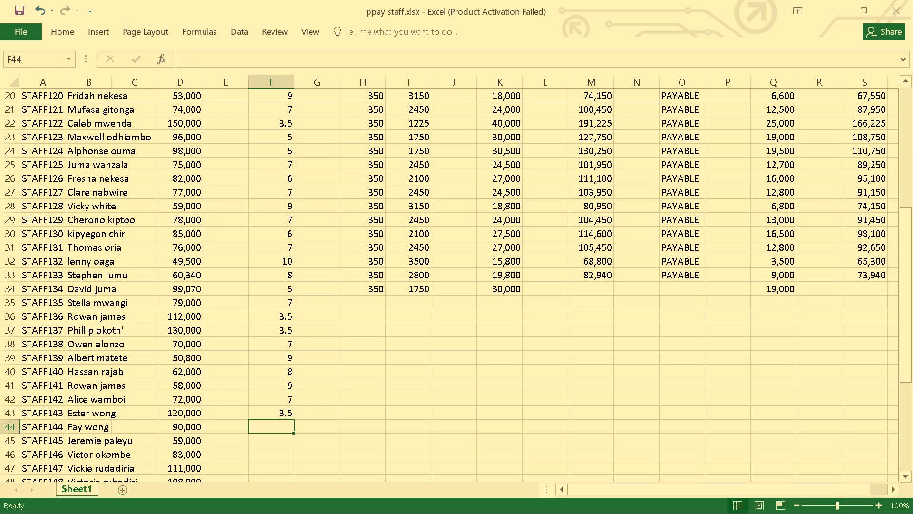
Enter the column F figures 5, 9 and 6 for STAFF144 to STAFF146 in cells F44 to F46.
key(5)
key(Return)
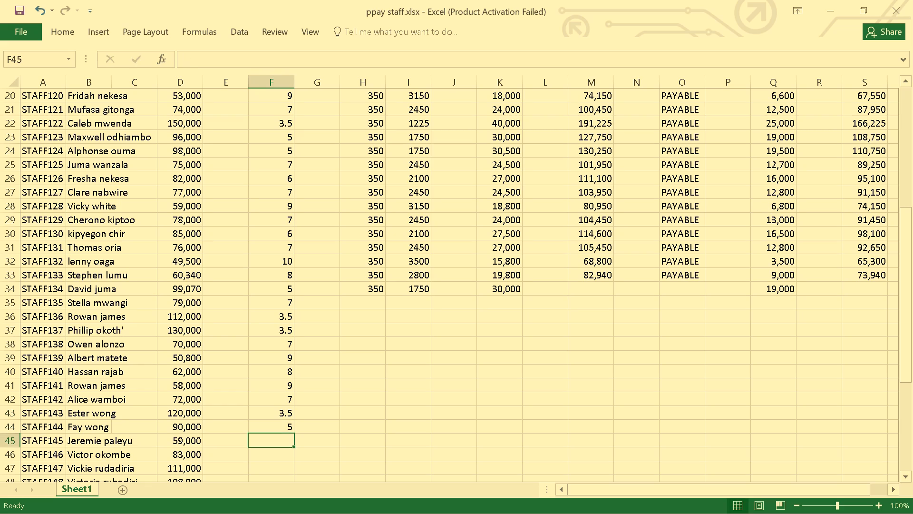
key(9)
key(Return)
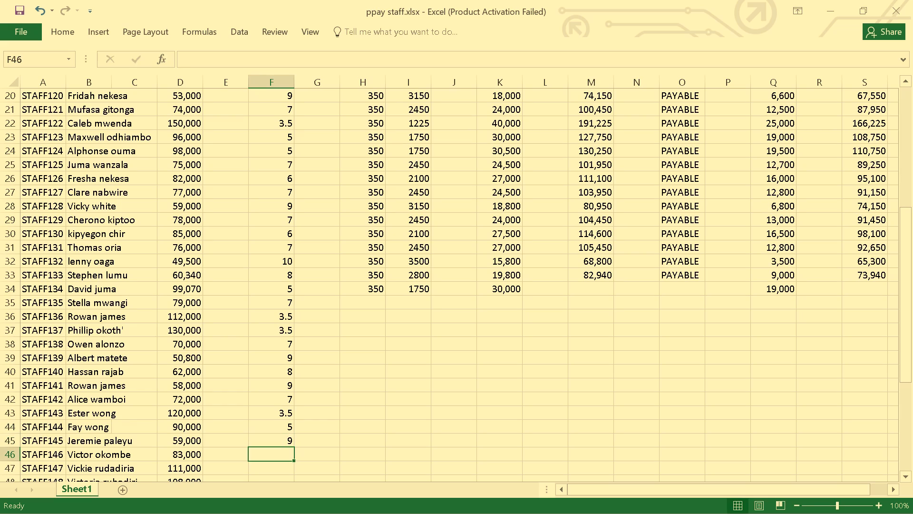
scroll(282, 304, down, 2)
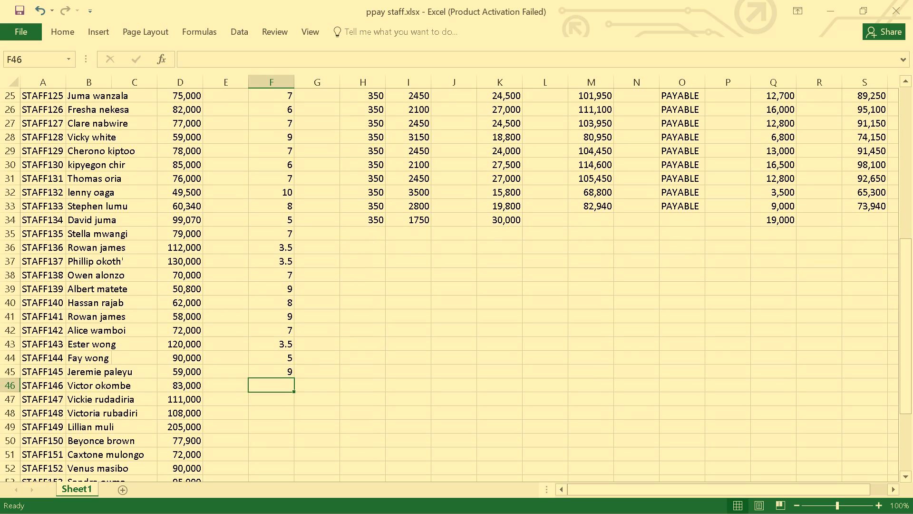
key(6)
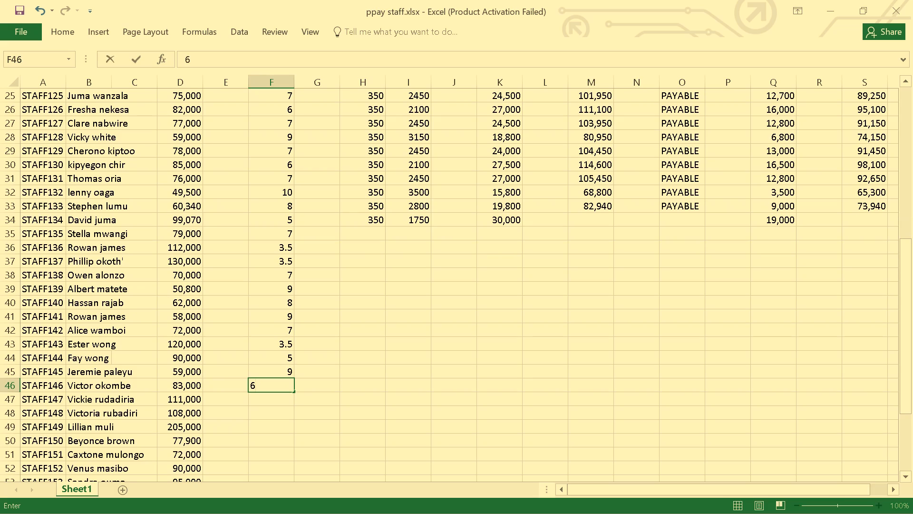
key(Return)
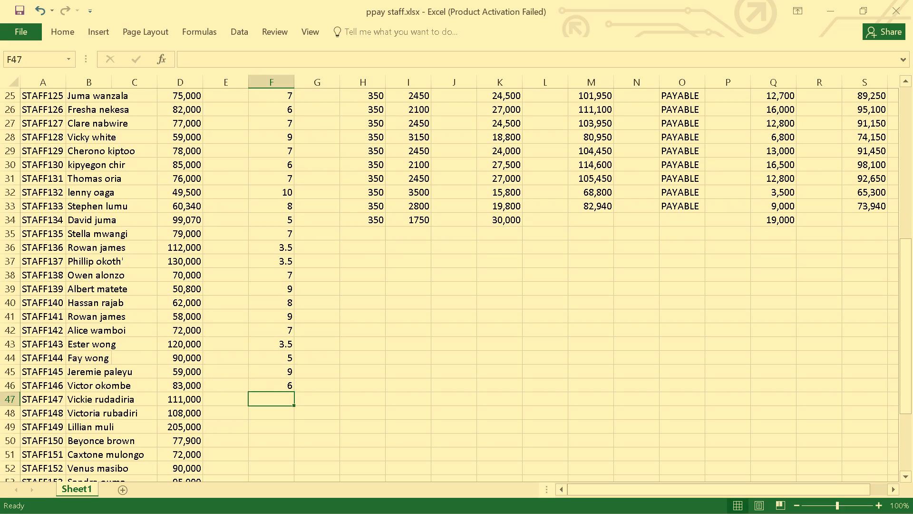
Enter the column F figures 3.5, 4 and 3.5 for STAFF147 to STAFF149 in cells F47 to F49.
key(3)
text(.5)
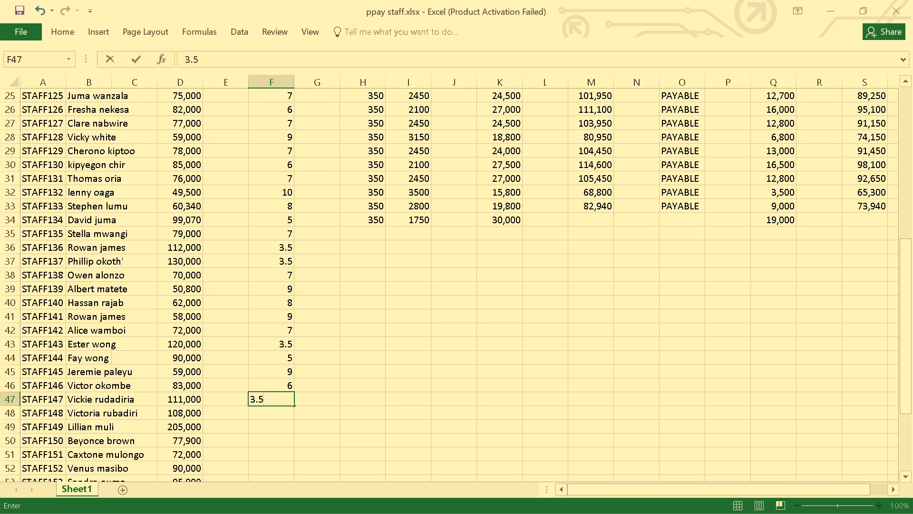
key(Return)
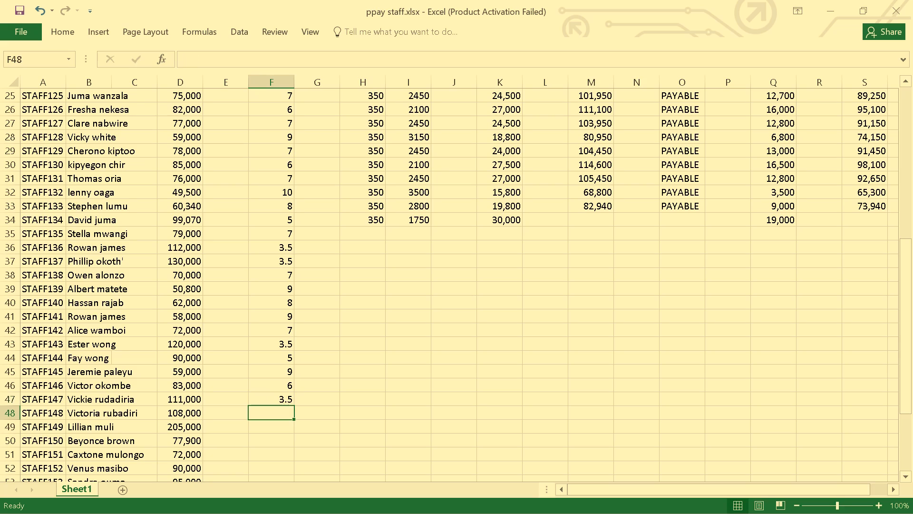
key(4)
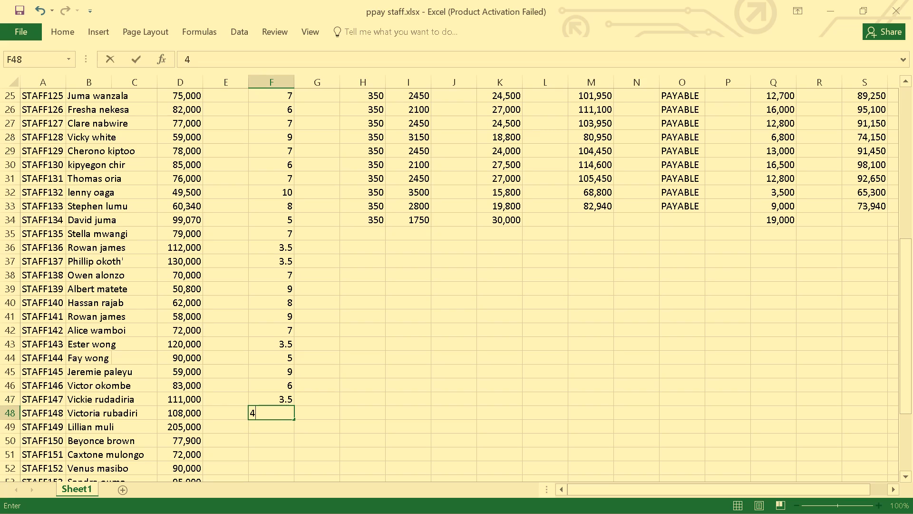
key(Return)
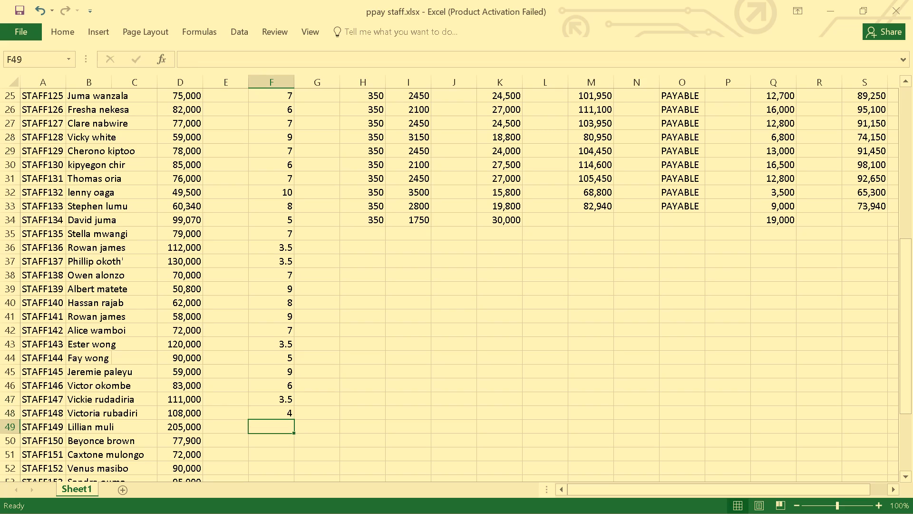
key(3)
text(.5)
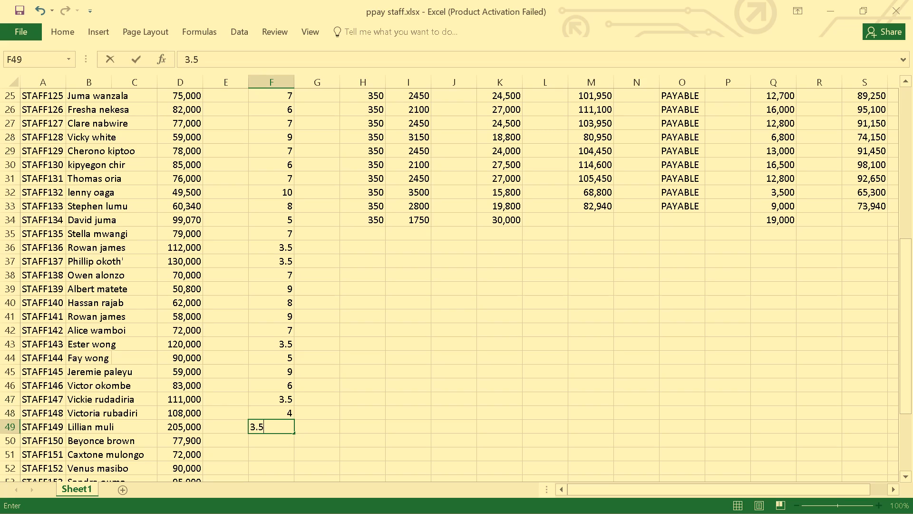
key(Return)
Enter the column F figures 7, 7 and 5 for STAFF150 to STAFF152 in cells F50 to F52.
key(7)
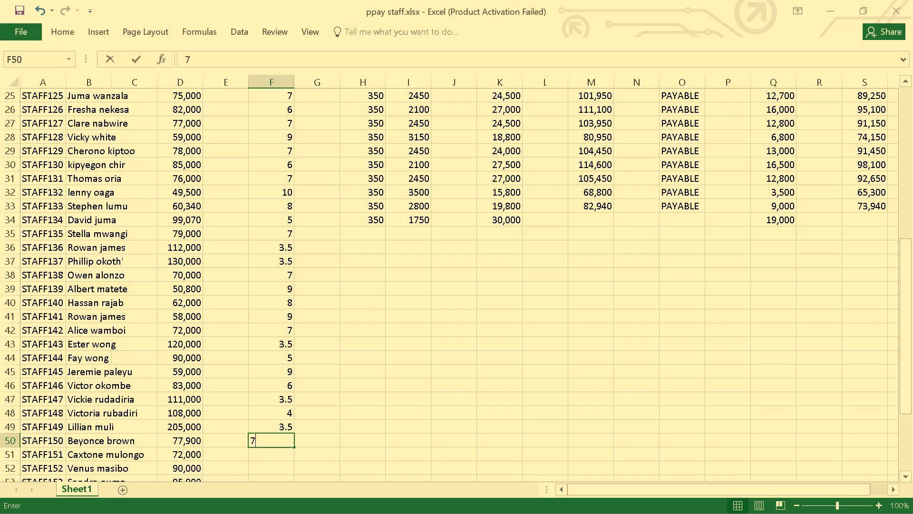
key(Return)
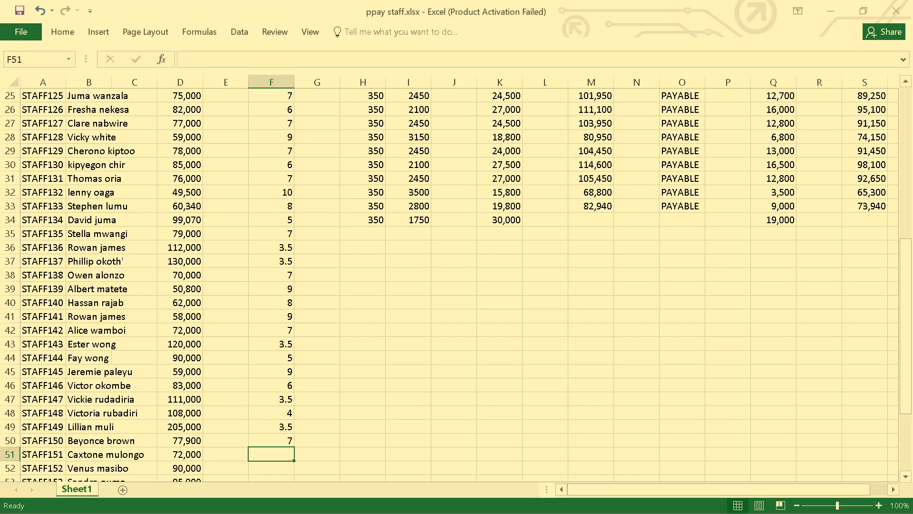
key(7)
key(Return)
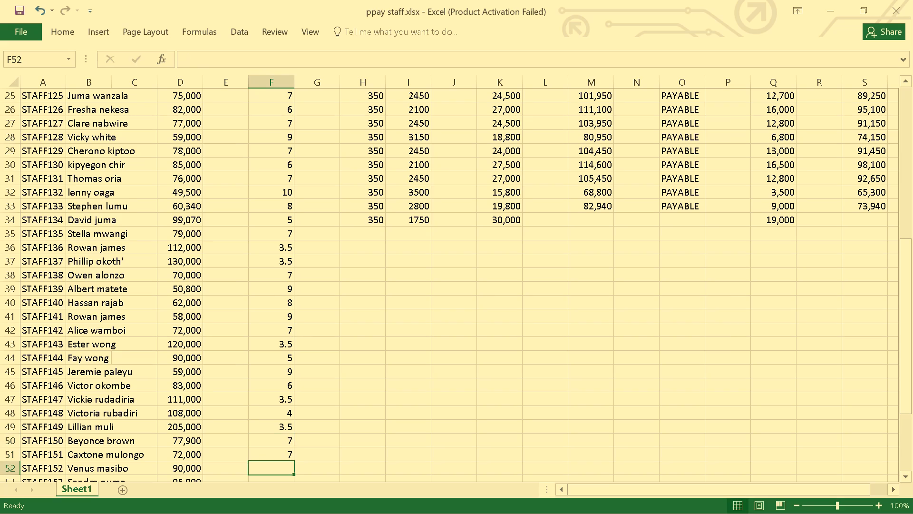
scroll(282, 304, down, 1)
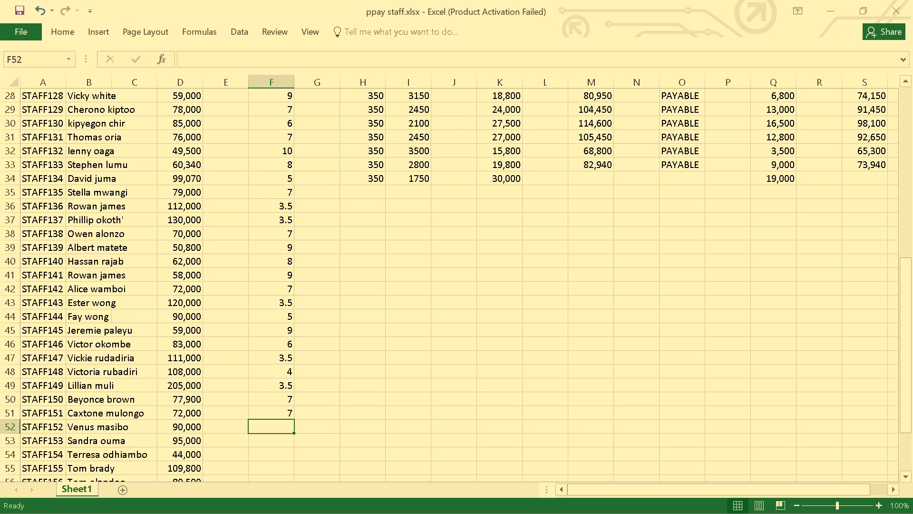
key(5)
key(Return)
Enter the column F figures 5, 10 and 3.5 for STAFF153 to STAFF155 in cells F53 to F55.
key(5)
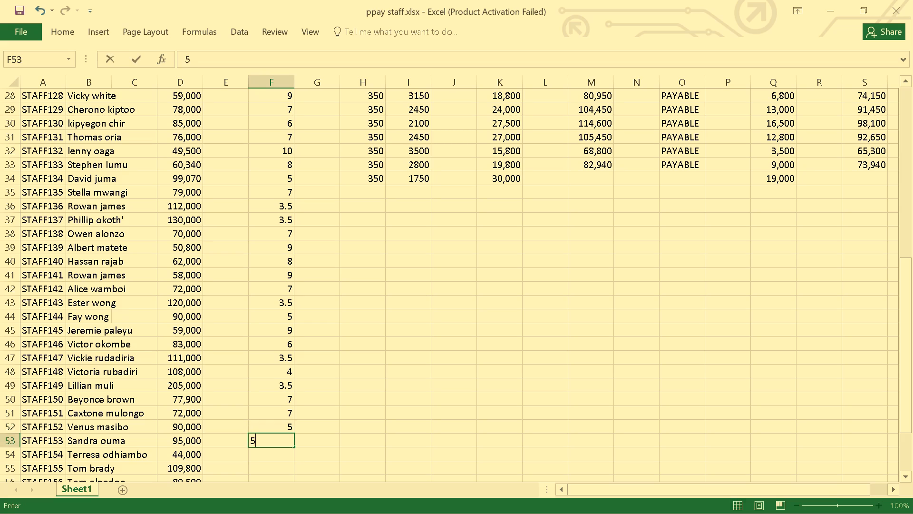
key(Return)
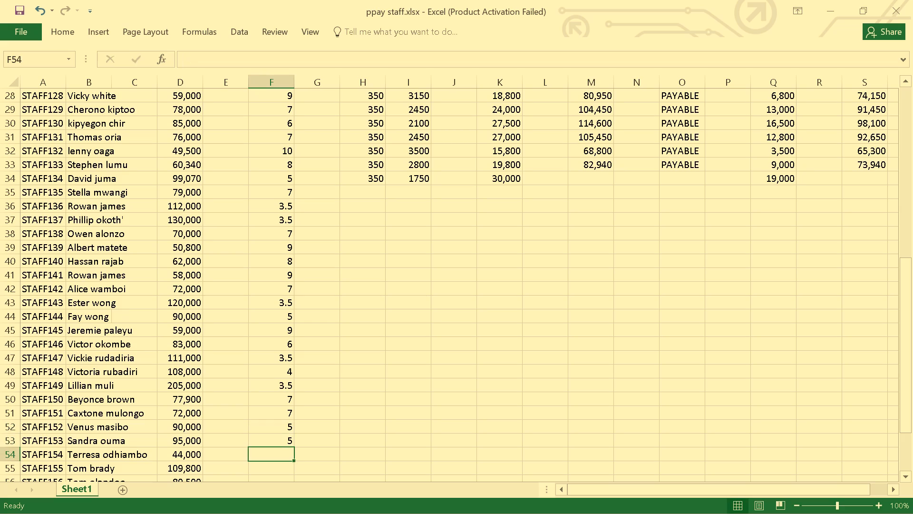
key(1)
key(0)
key(Return)
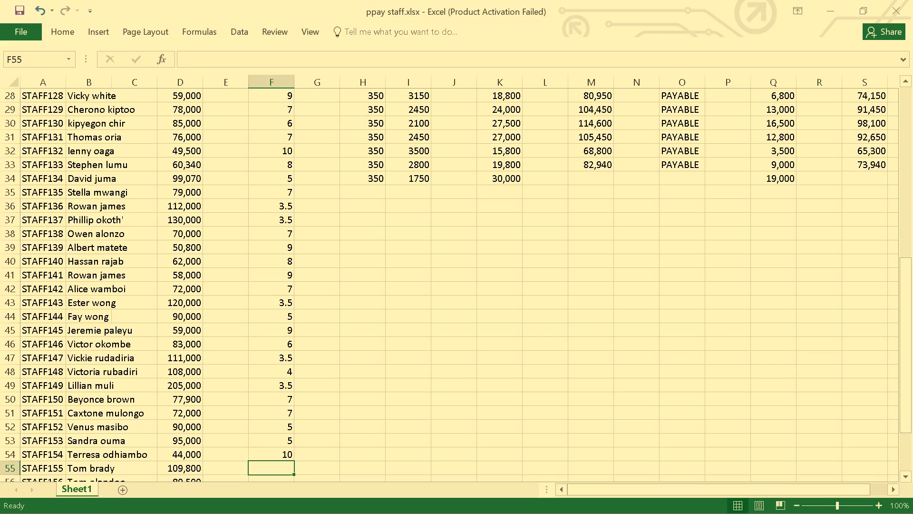
key(3)
text(.5)
key(Return)
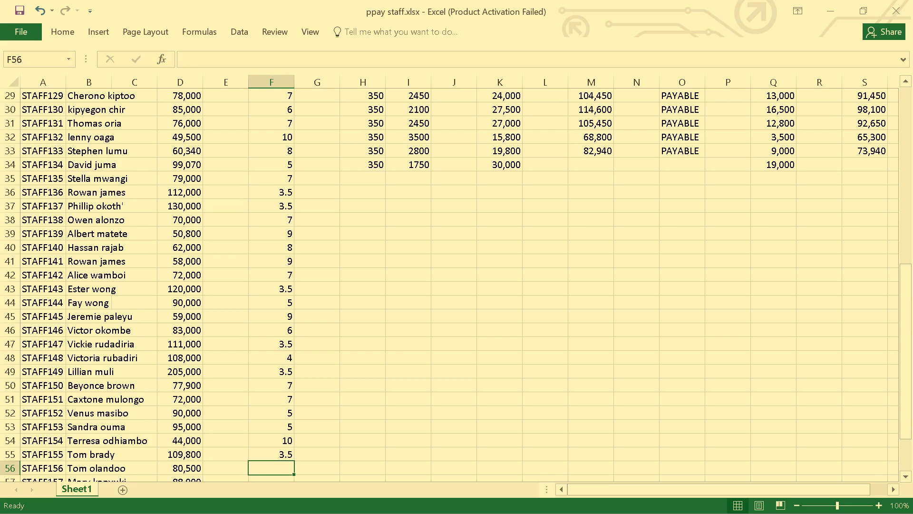
Enter the column F figures 6, 6 and 8 for STAFF156 to STAFF158 in cells F56 to F58.
key(6)
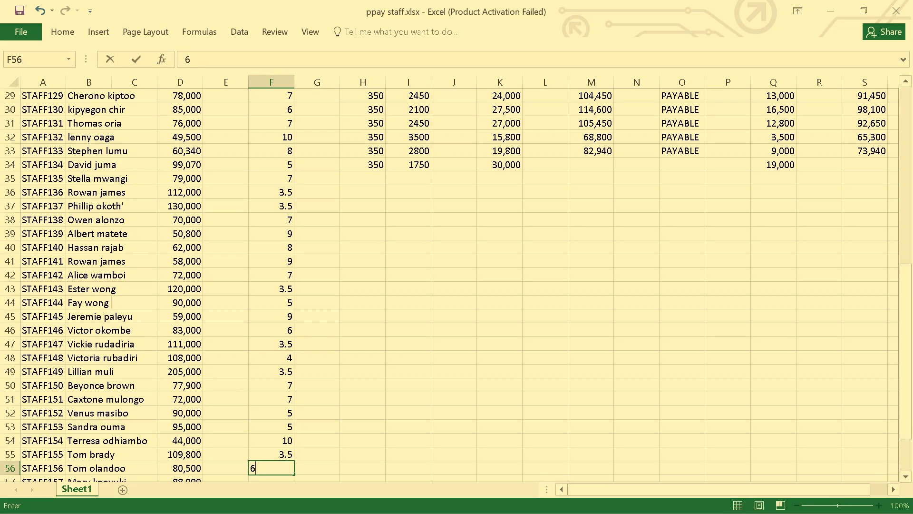
key(Return)
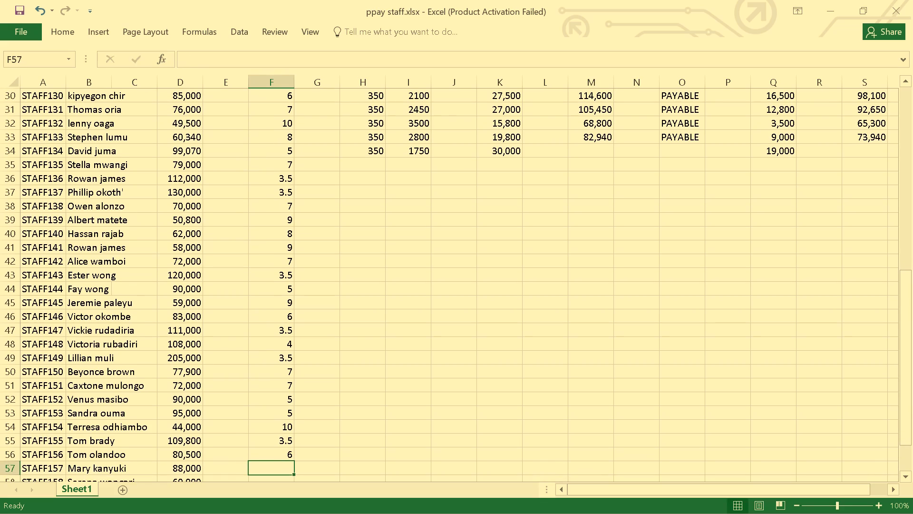
key(6)
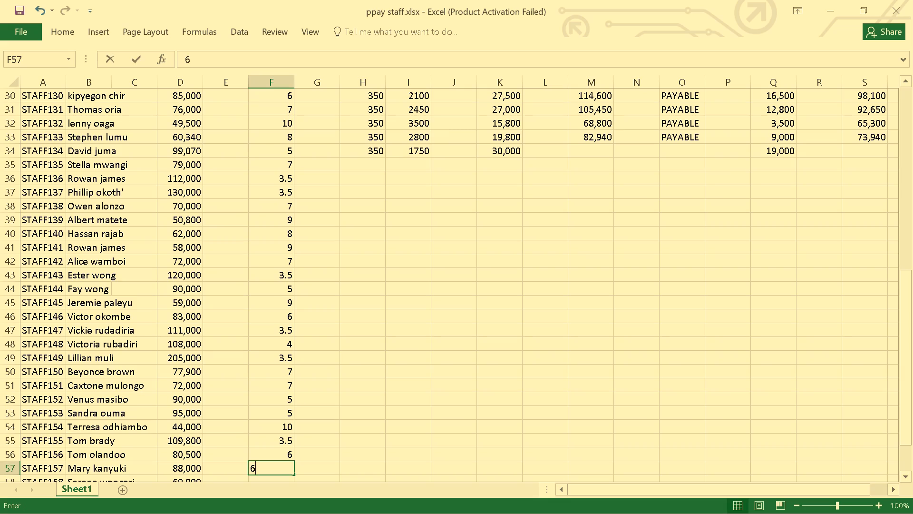
key(Return)
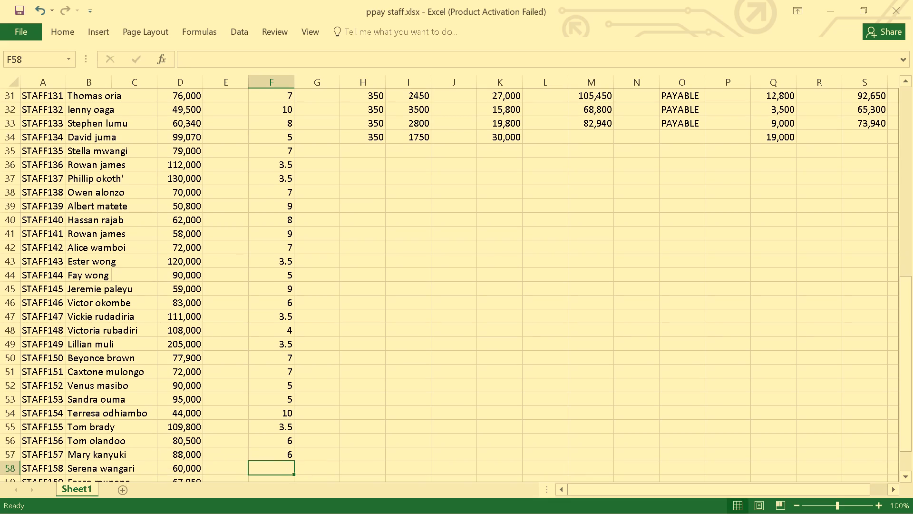
key(8)
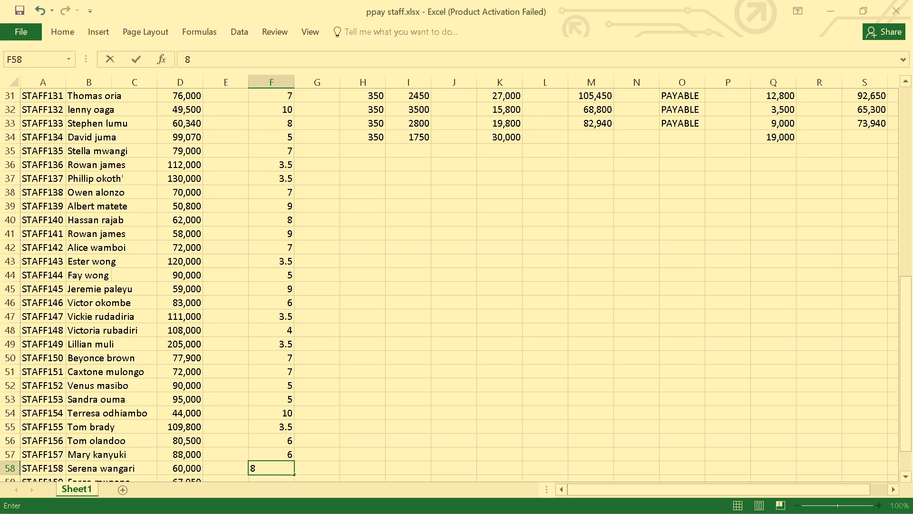
key(Return)
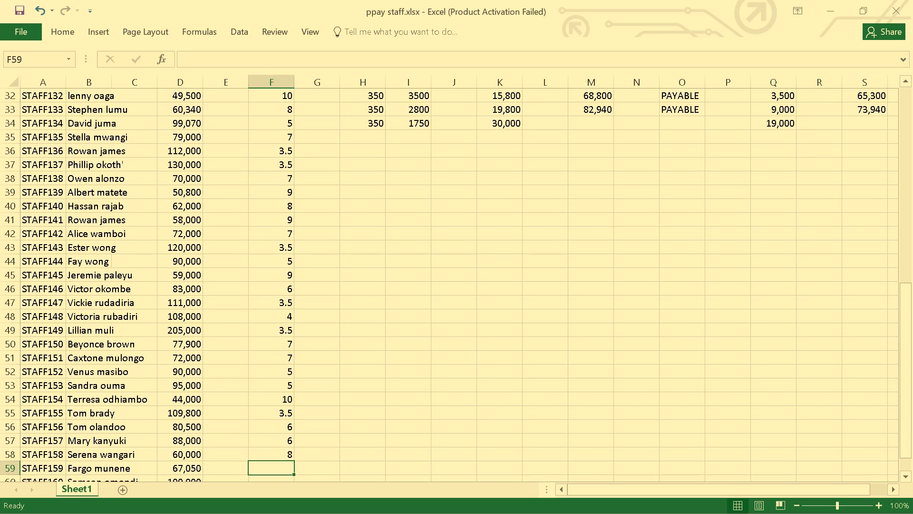
Enter the column F figures 8, 4 and 3.5 for STAFF159 to STAFF161 in cells F59 to F61.
key(8)
key(Return)
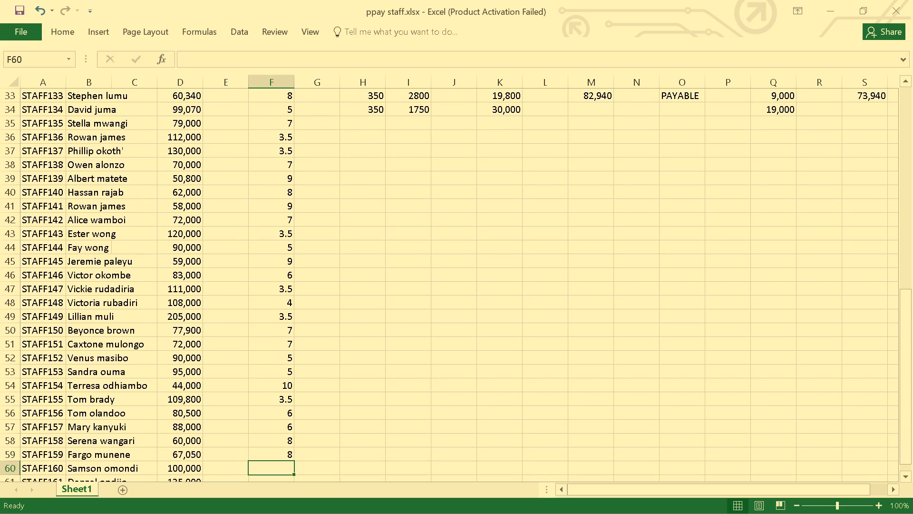
key(4)
key(Return)
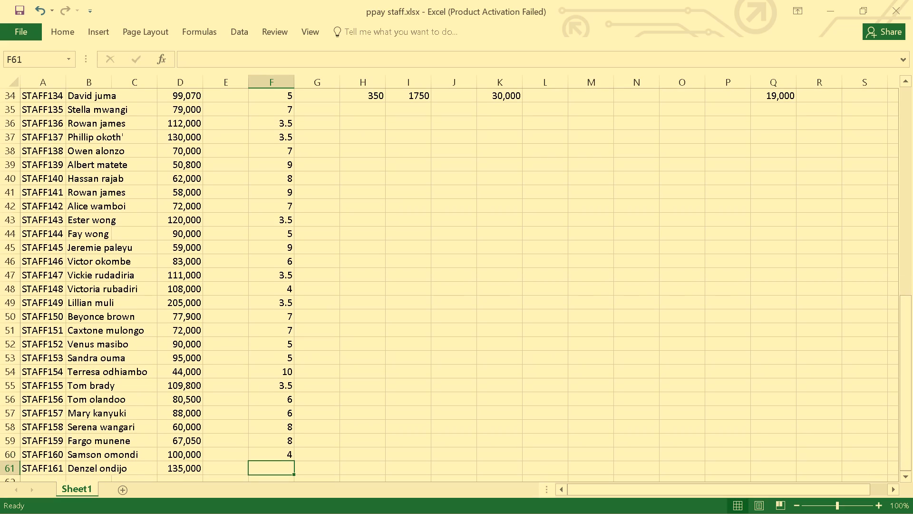
key(3)
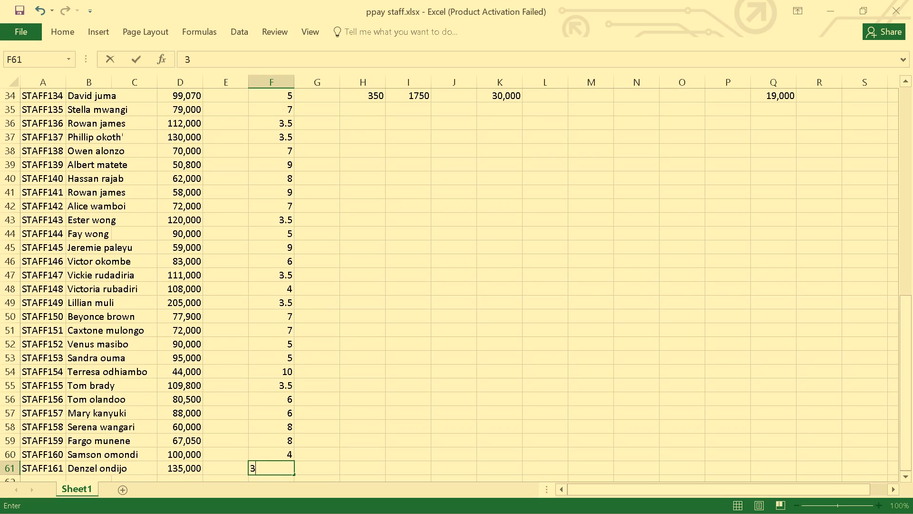
key(period)
key(5)
key(Return)
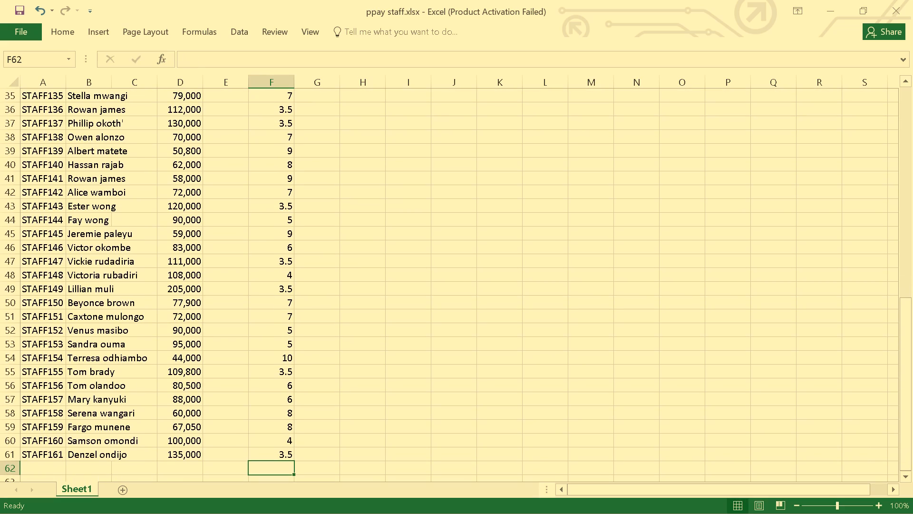
Enter the rate 350 in column H for STAFF135 to STAFF137, cells H35 to H37.
scroll(409, 271, up, 2)
click(369, 194)
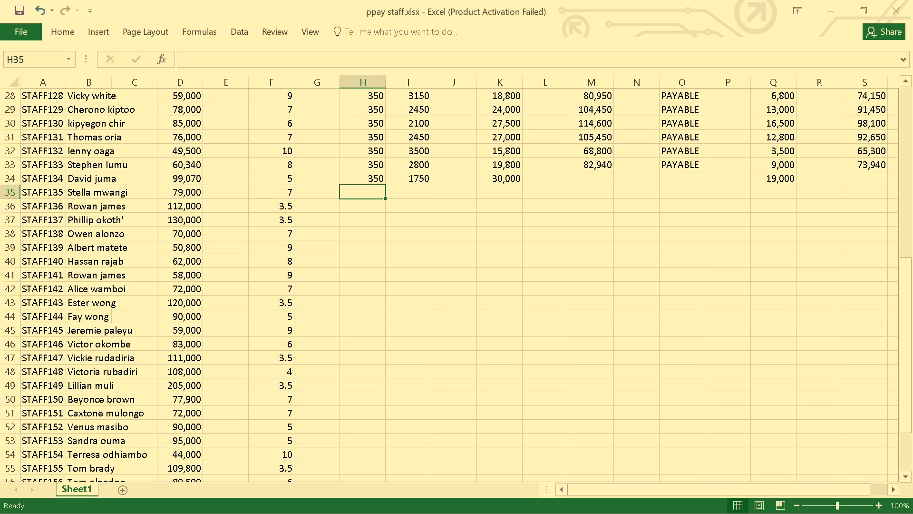
key(3)
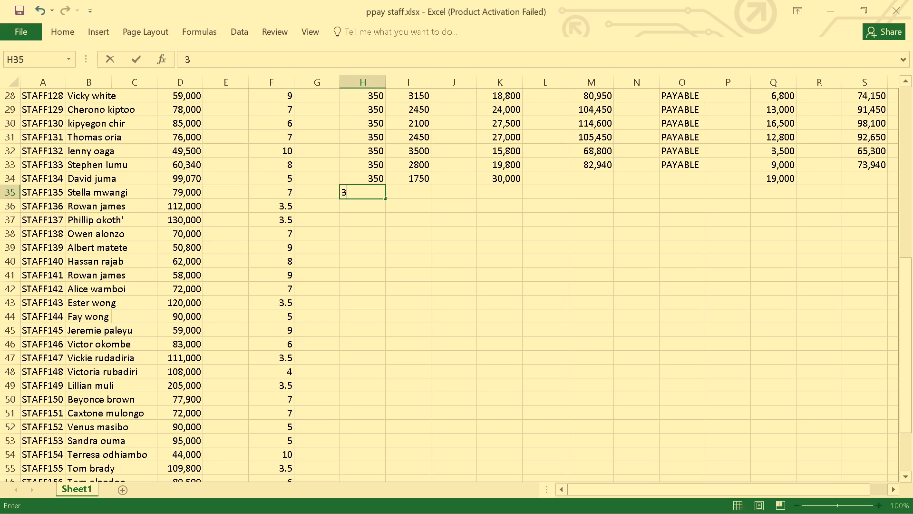
key(5)
key(0)
key(Return)
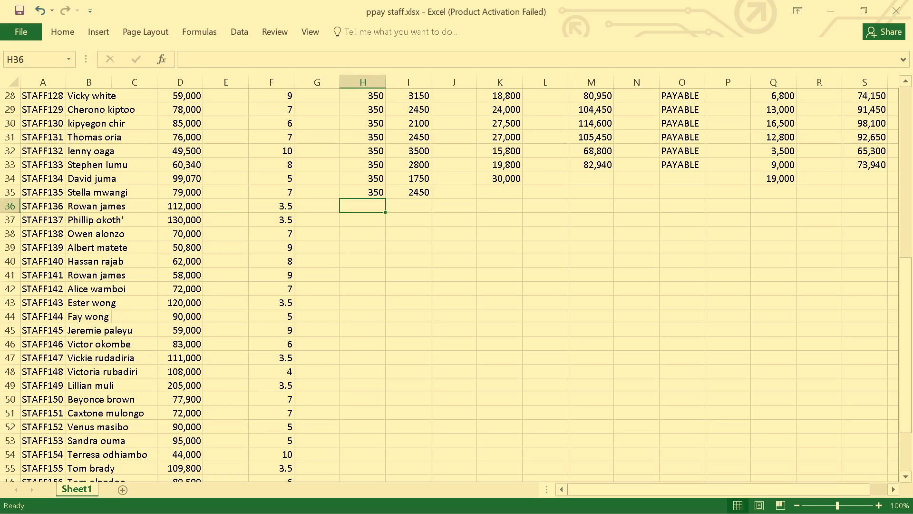
text(35)
key(0)
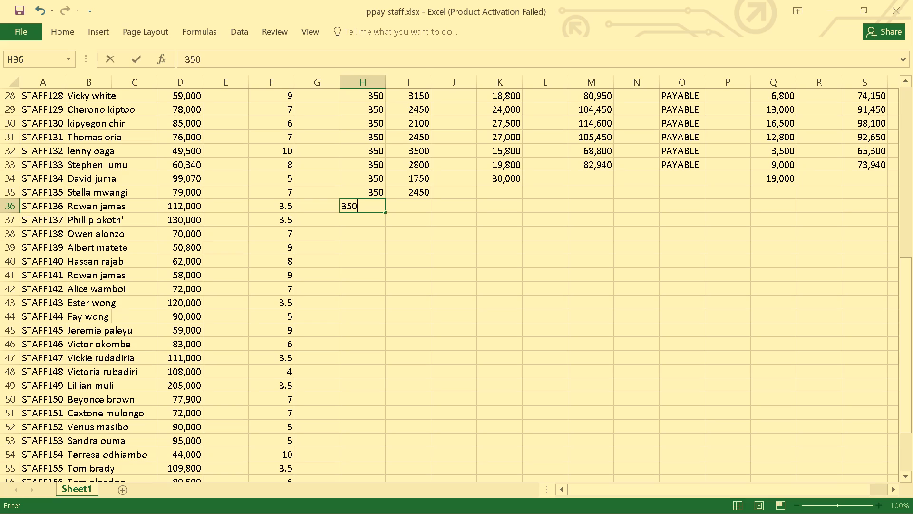
key(Return)
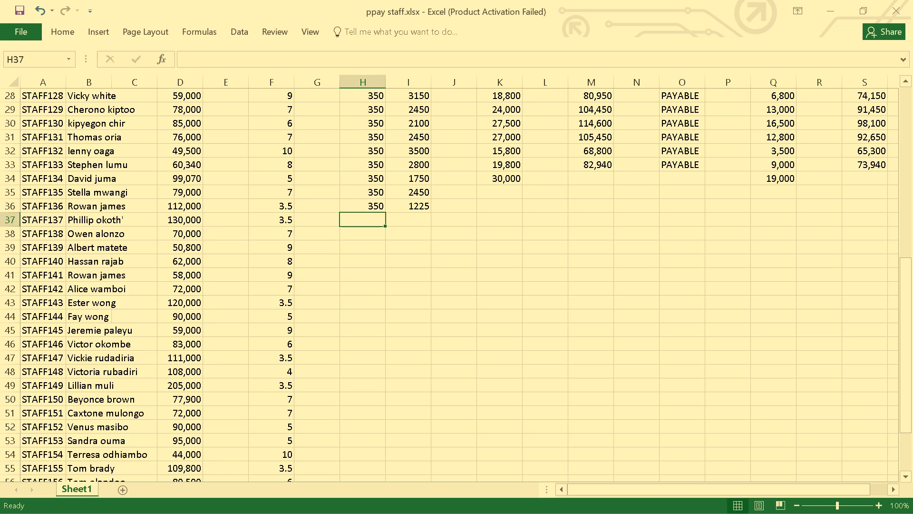
text(35)
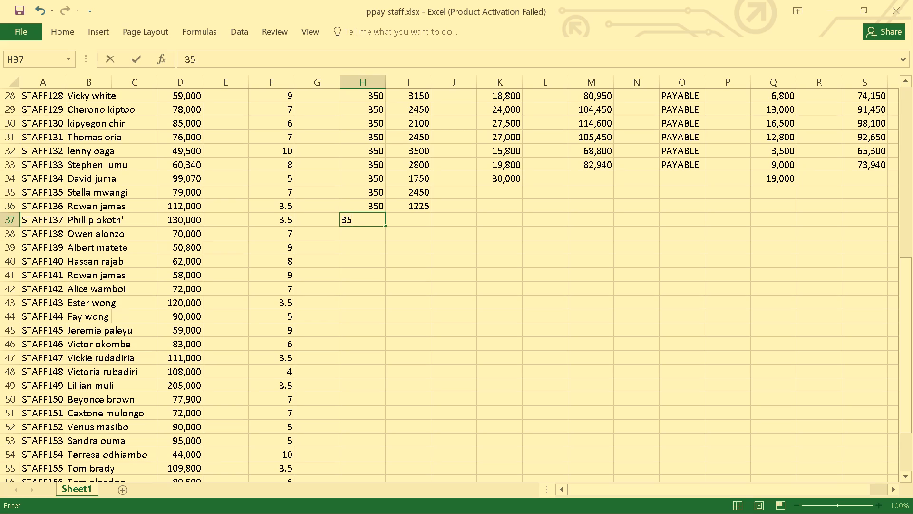
key(0)
key(Return)
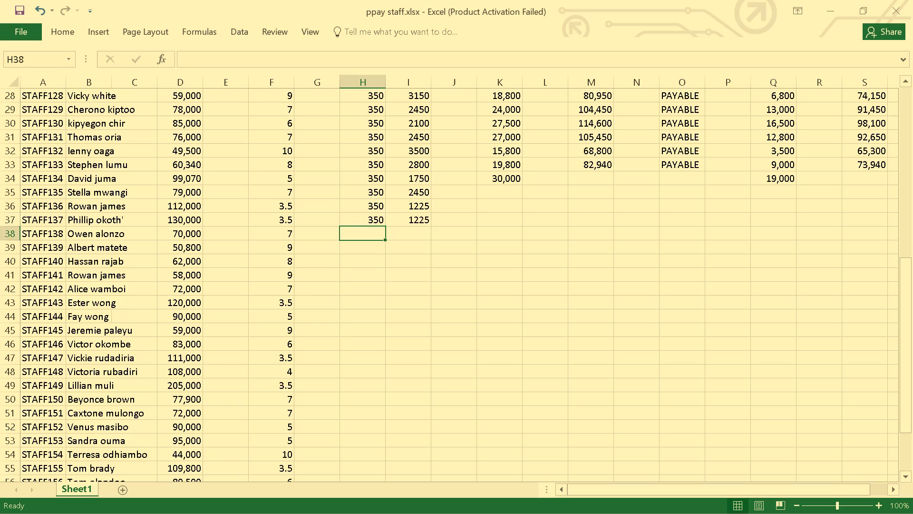
Enter the rate 350 in column H for STAFF138 to STAFF140, cells H38 to H40.
key(3)
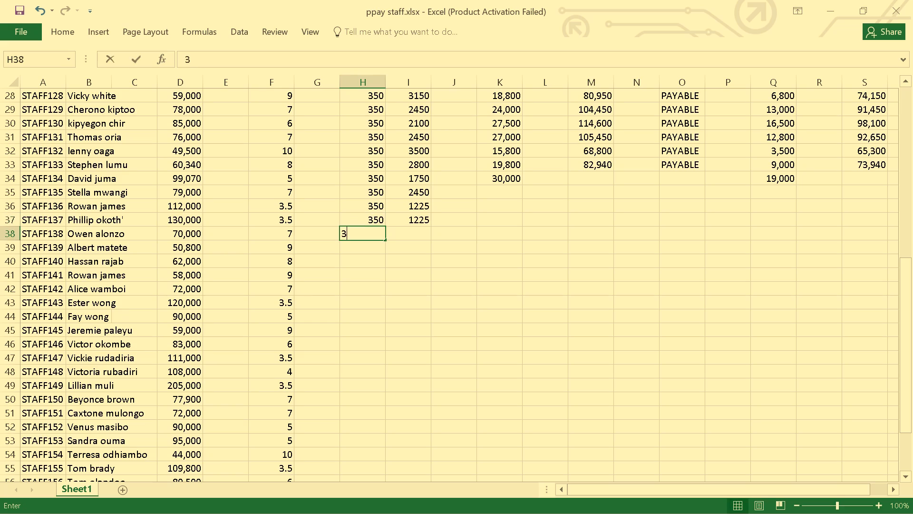
key(5)
key(0)
key(Return)
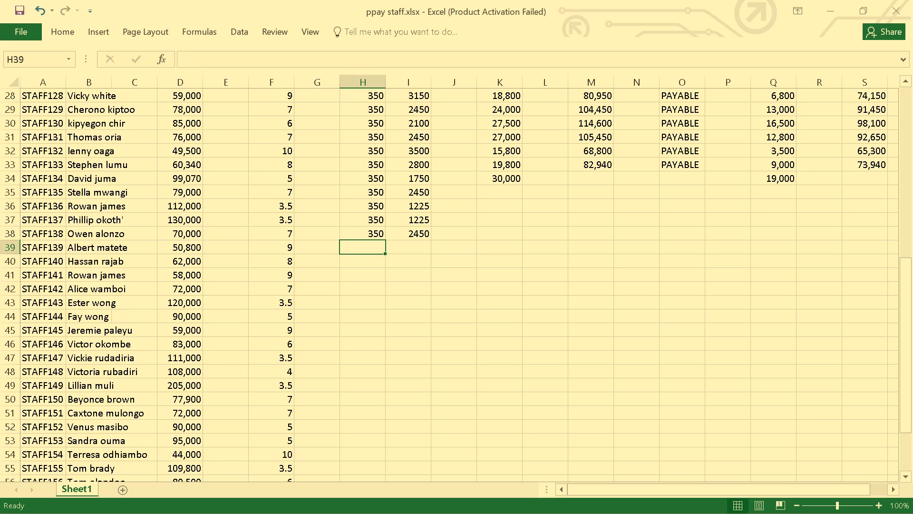
key(3)
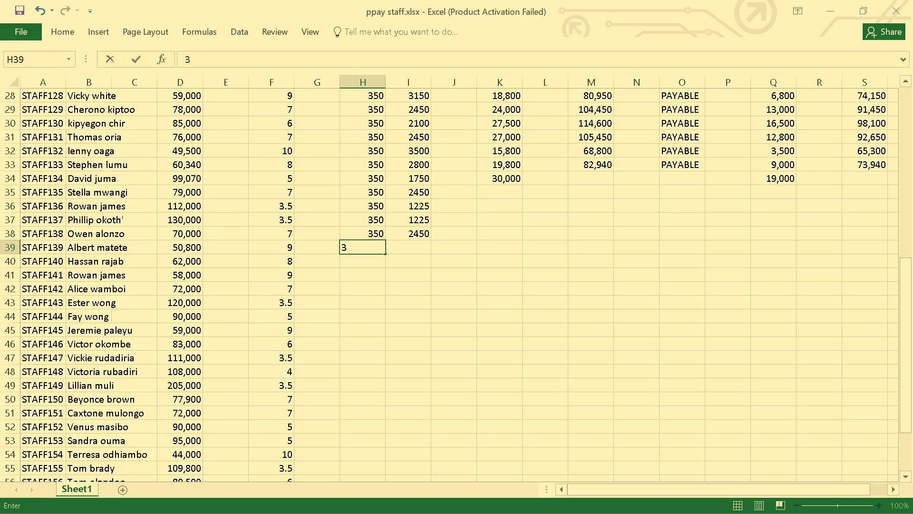
key(5)
key(0)
key(Return)
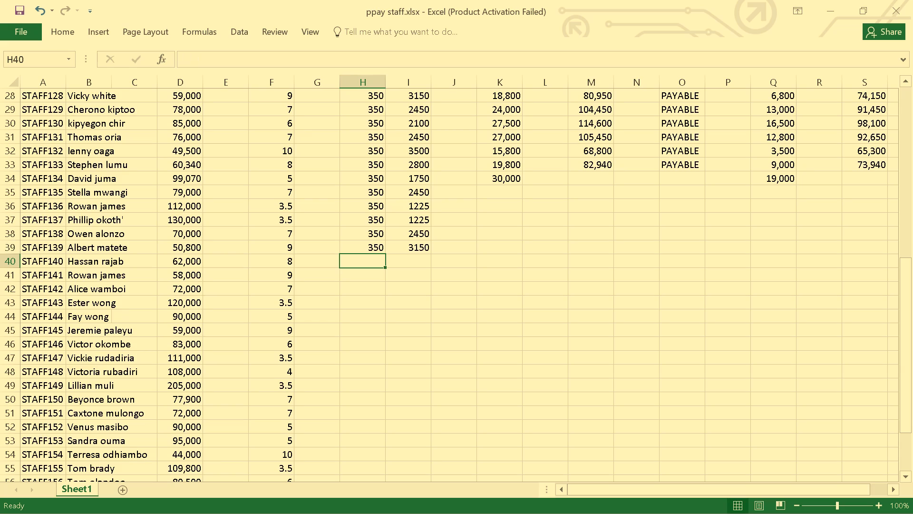
key(3)
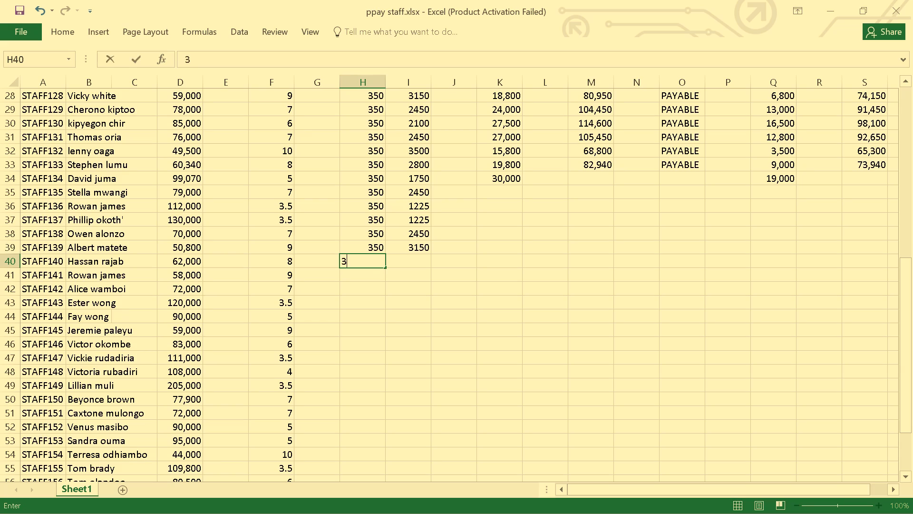
key(5)
key(0)
key(Return)
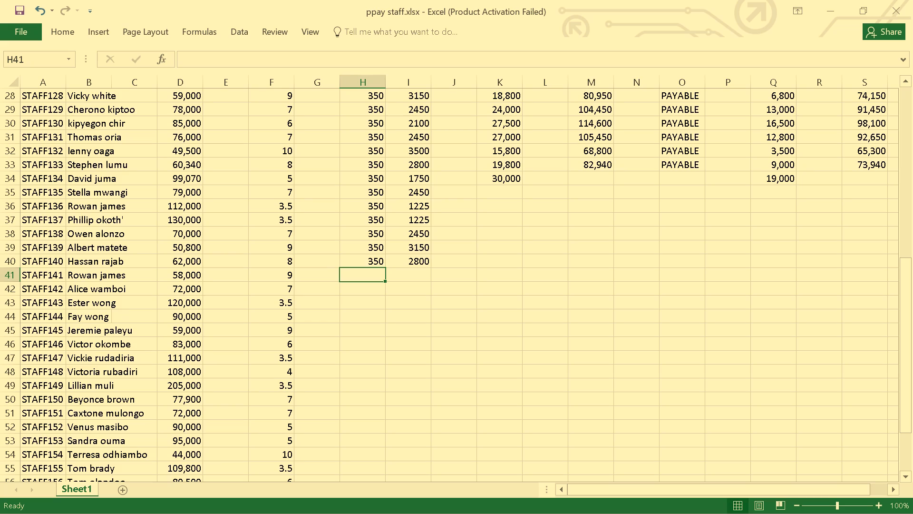
Review the payroll rows upward along the RATE/HR column, from STAFF140 back to the header row.
key(Up)
key(Up)
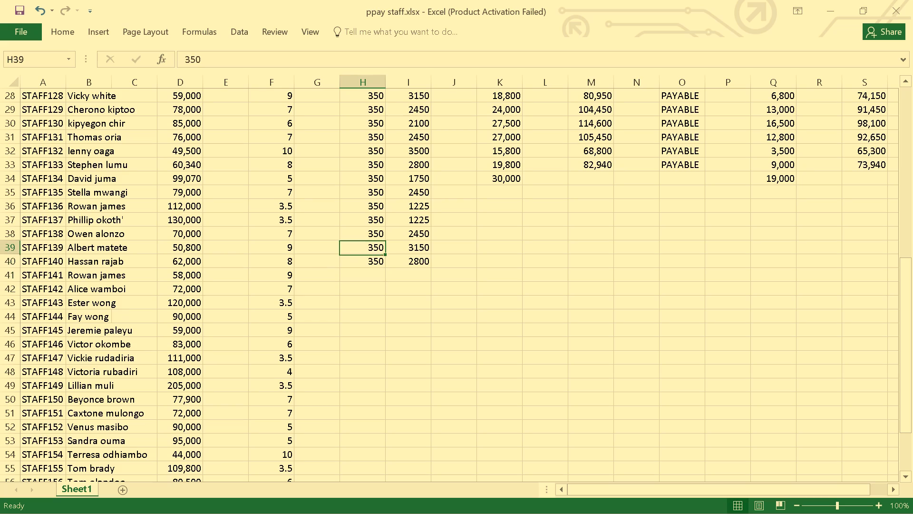
key(Up)
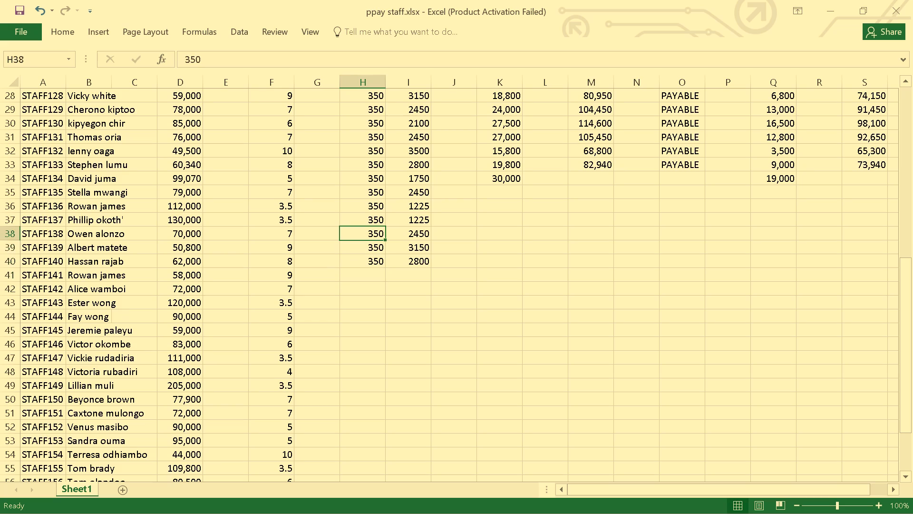
key(Up)
key(Up)
key(Up)
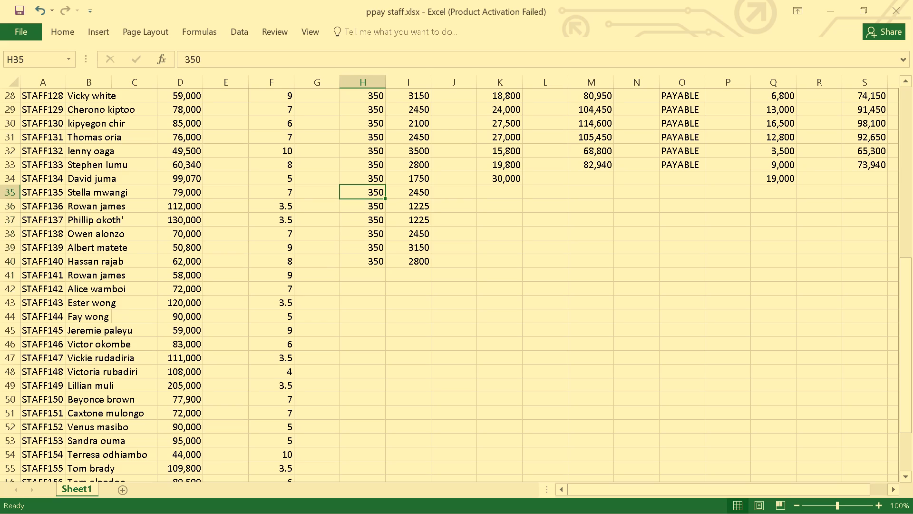
key(Up)
key(Up)
key(Up)
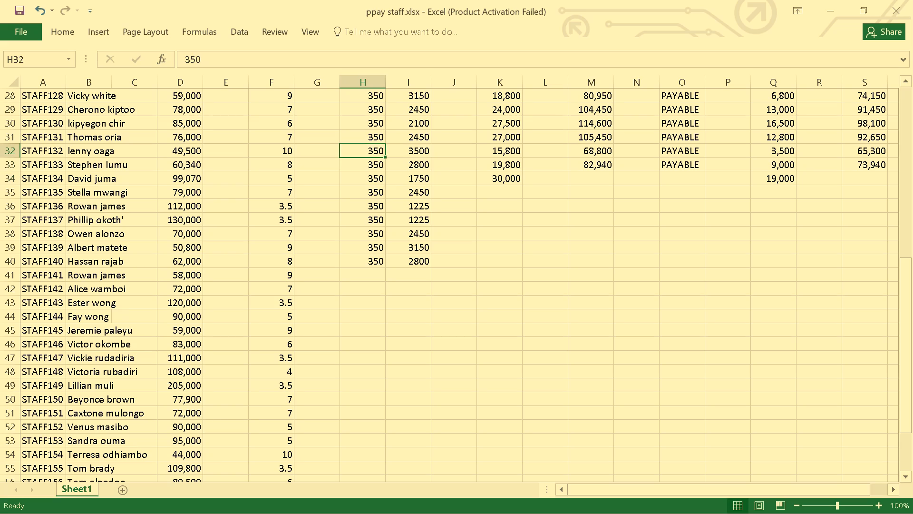
key(Up)
key(Up)
key(Up)
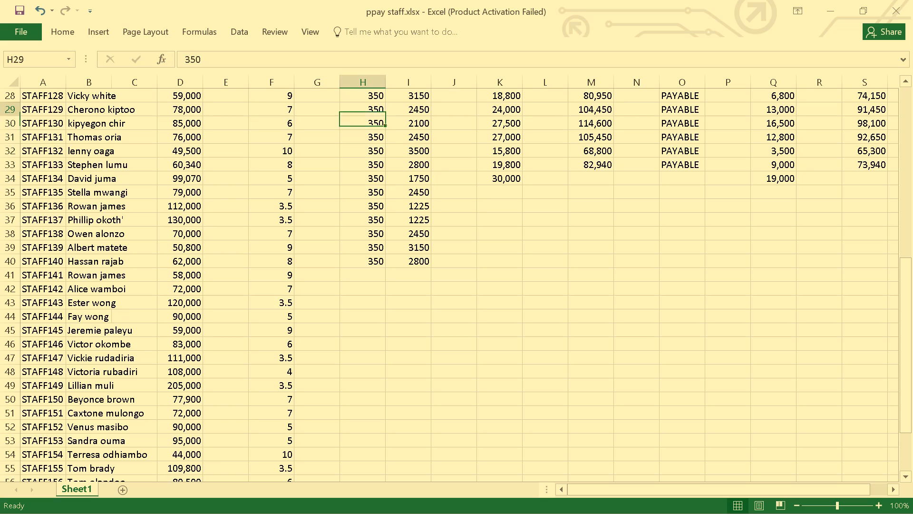
key(Up)
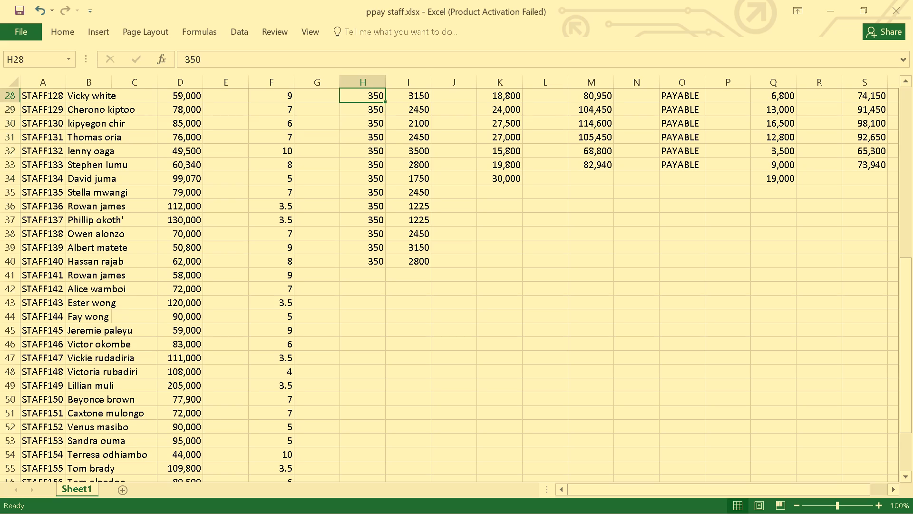
key(Up)
key(Up)
key(Up)
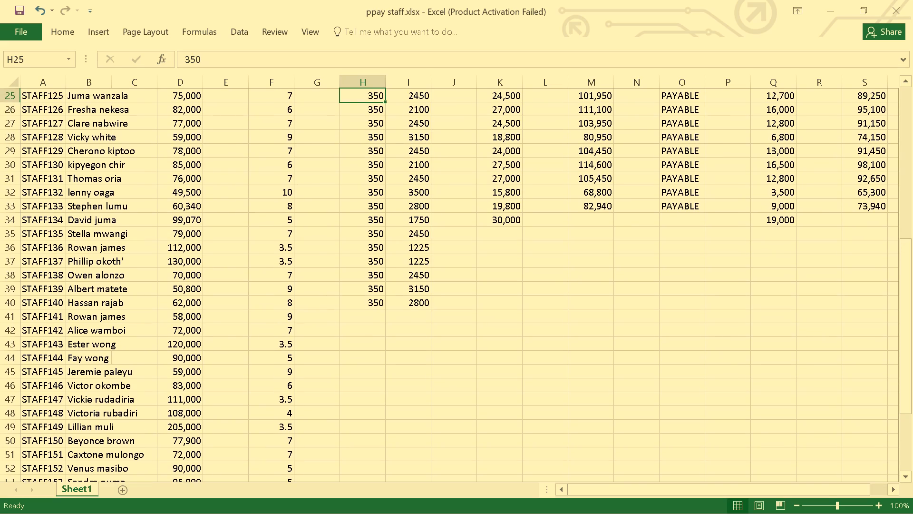
key(Up)
key(Up)
key(Up)
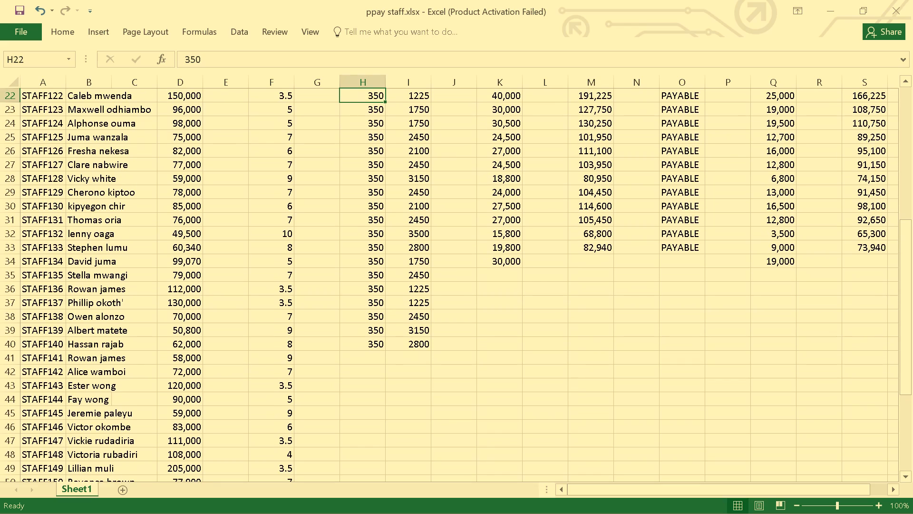
key(Up)
key(Up)
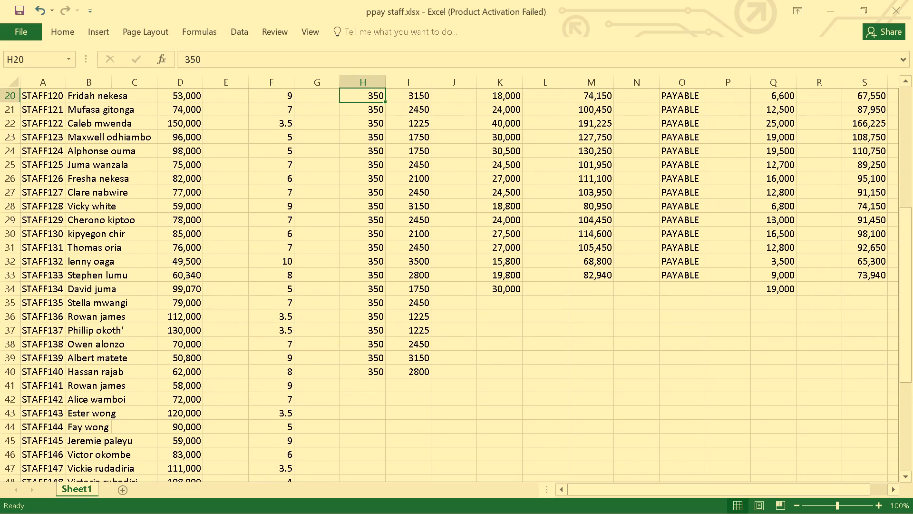
key(Up)
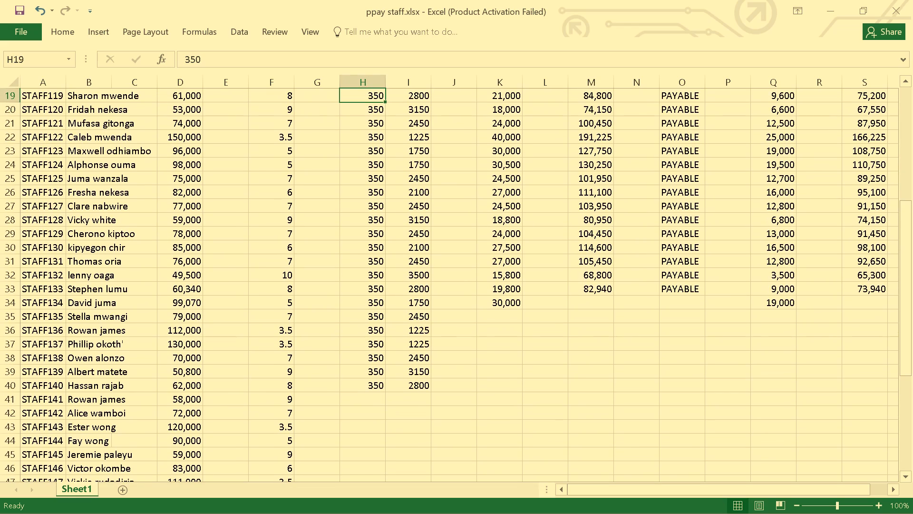
key(Up)
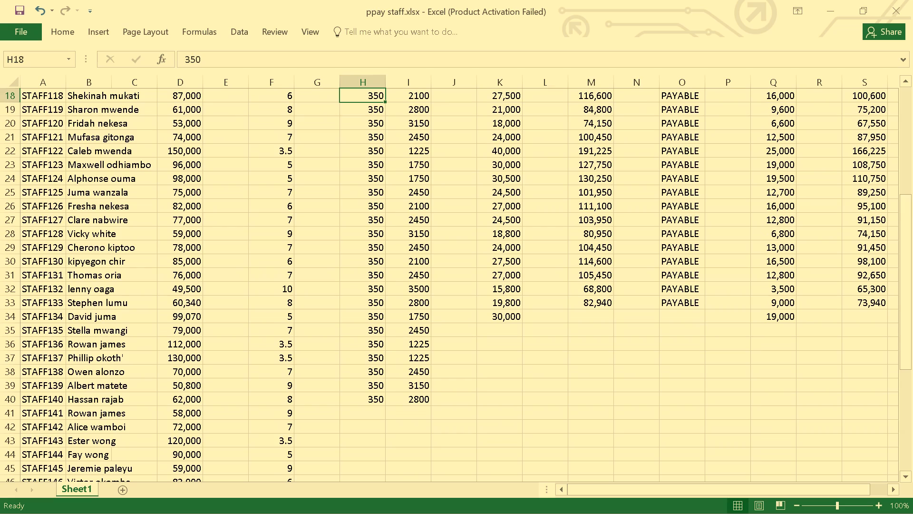
key(Up)
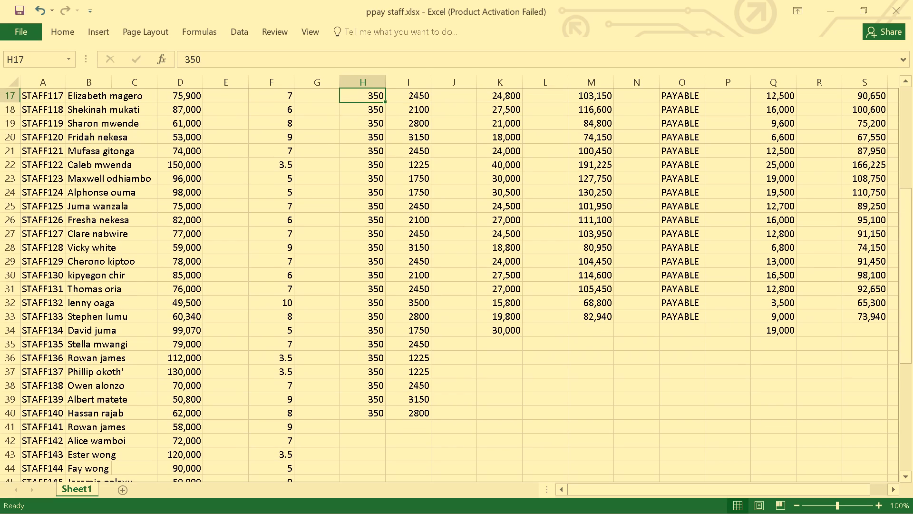
key(Up)
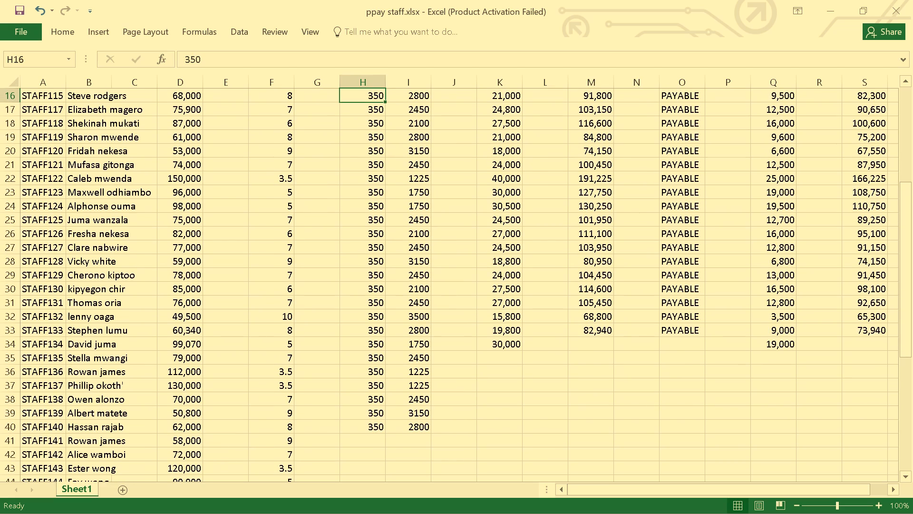
key(Up)
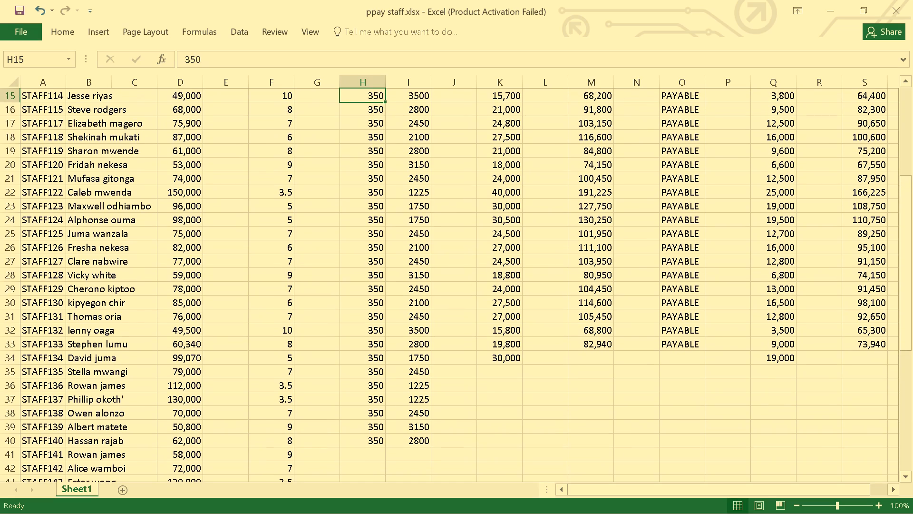
key(Up)
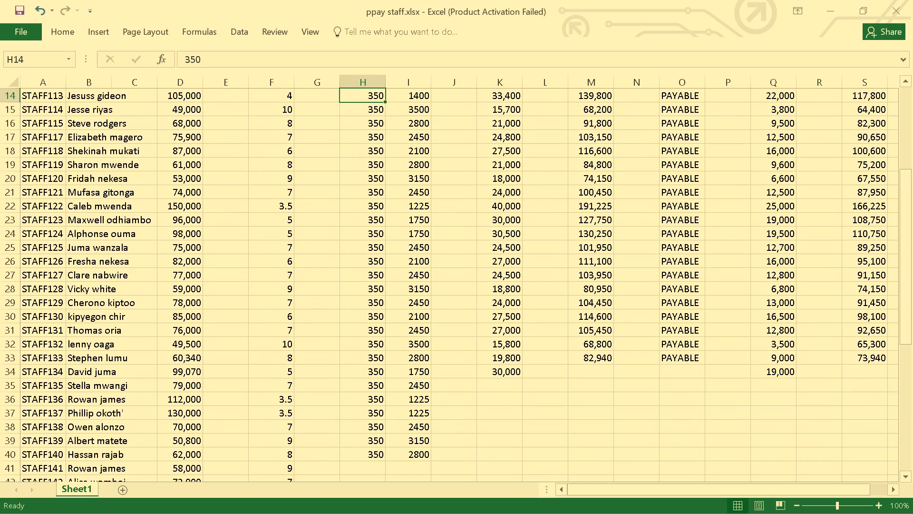
key(Up)
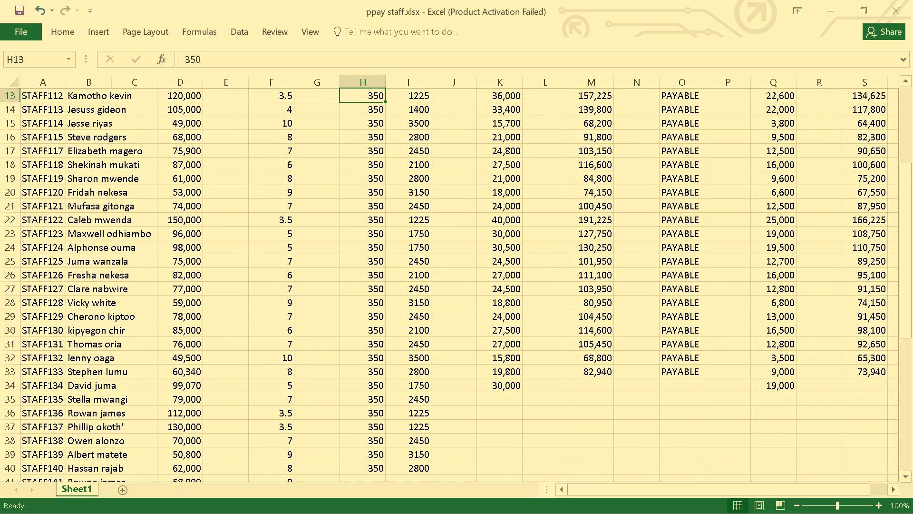
key(Up)
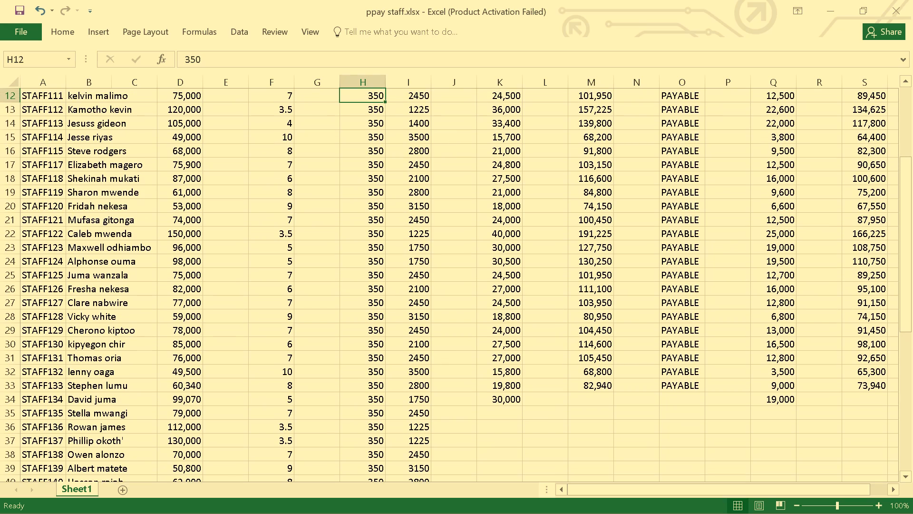
key(Up)
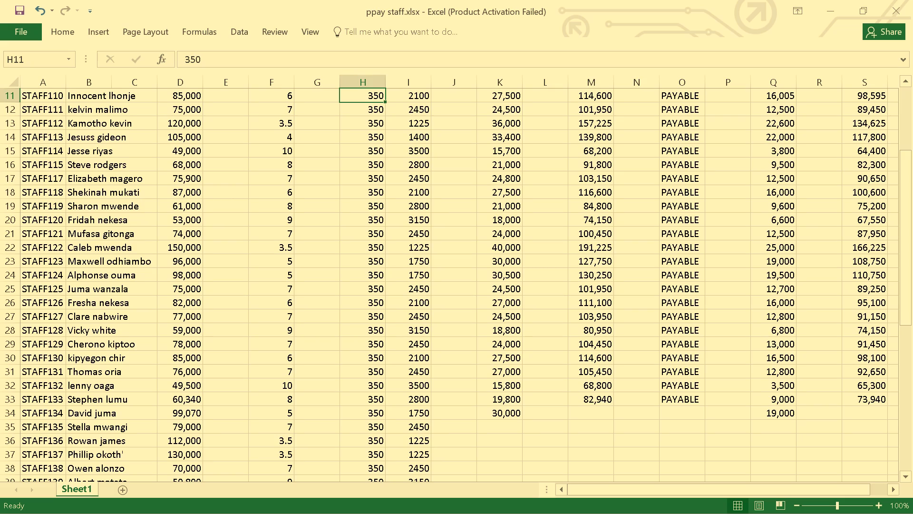
key(Up)
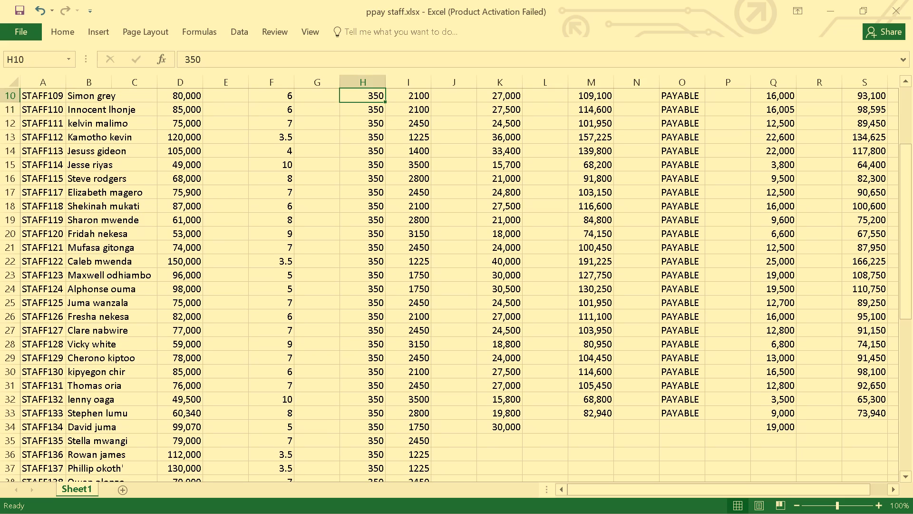
key(Up)
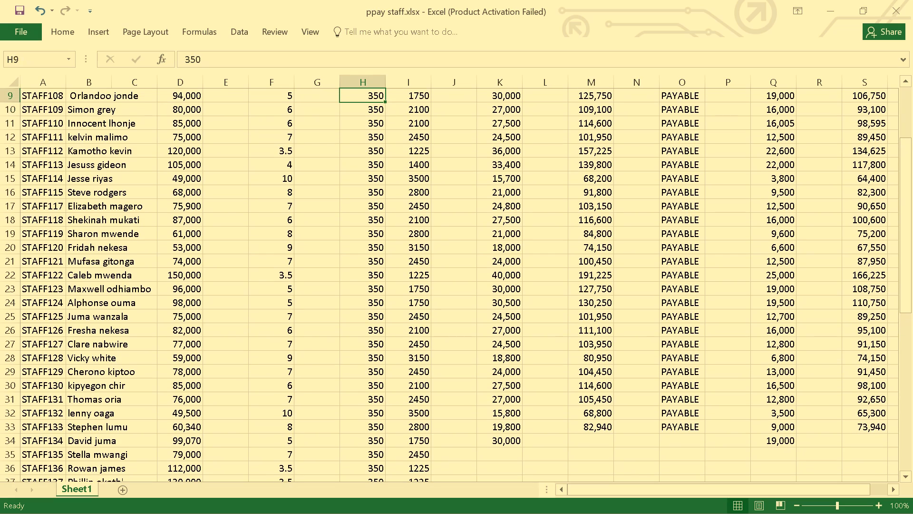
key(Up)
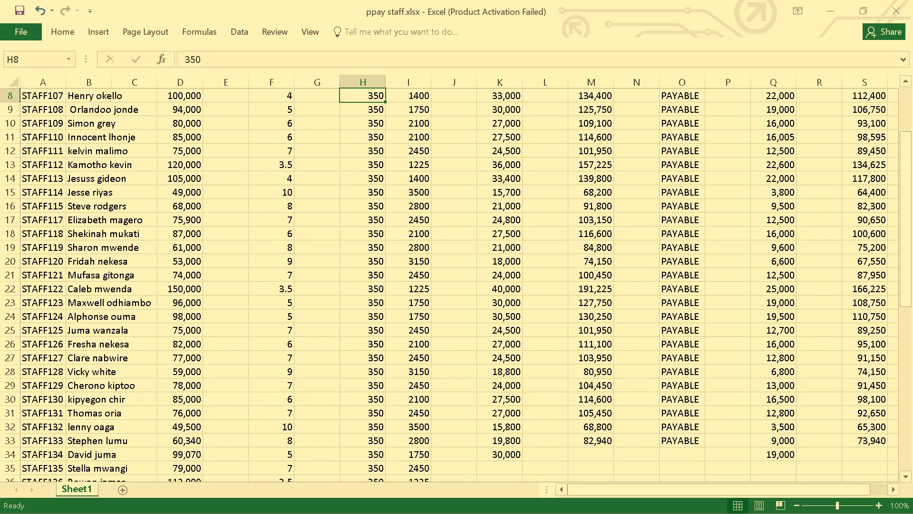
key(Up)
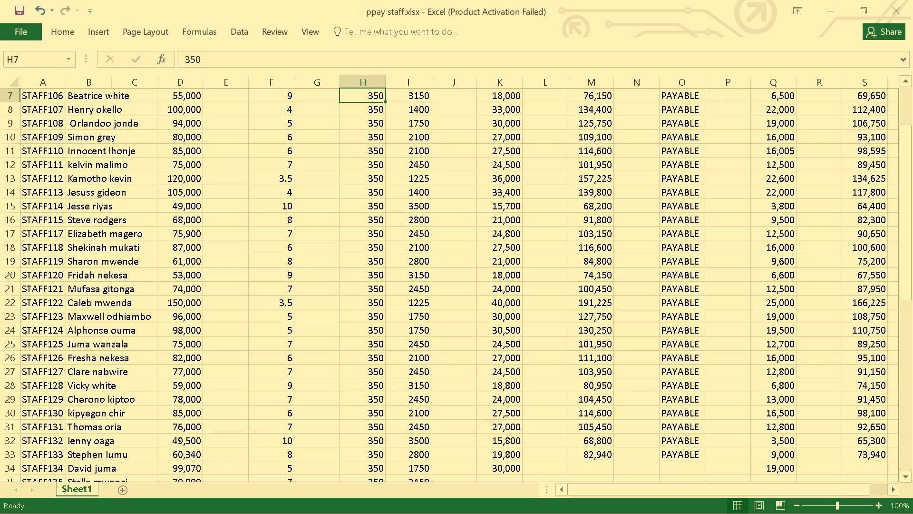
key(Up)
key(Up)
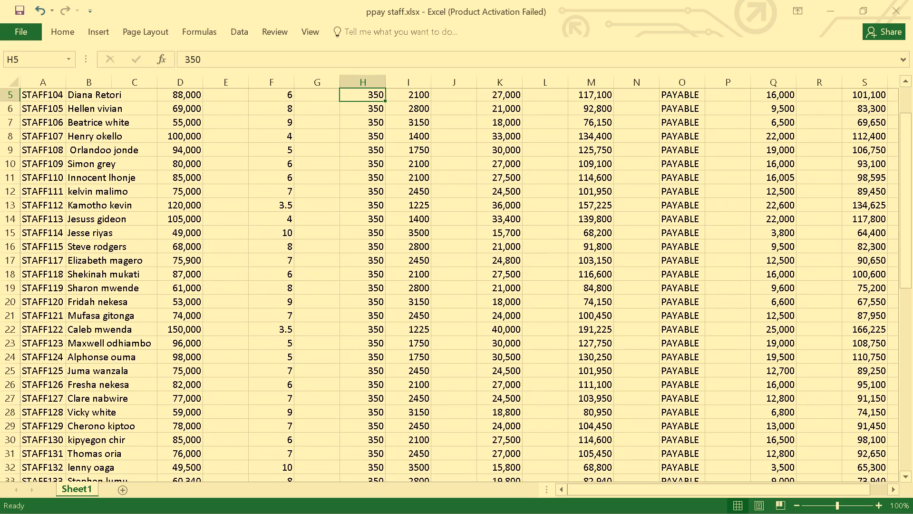
key(Up)
key(Up)
key(Up)
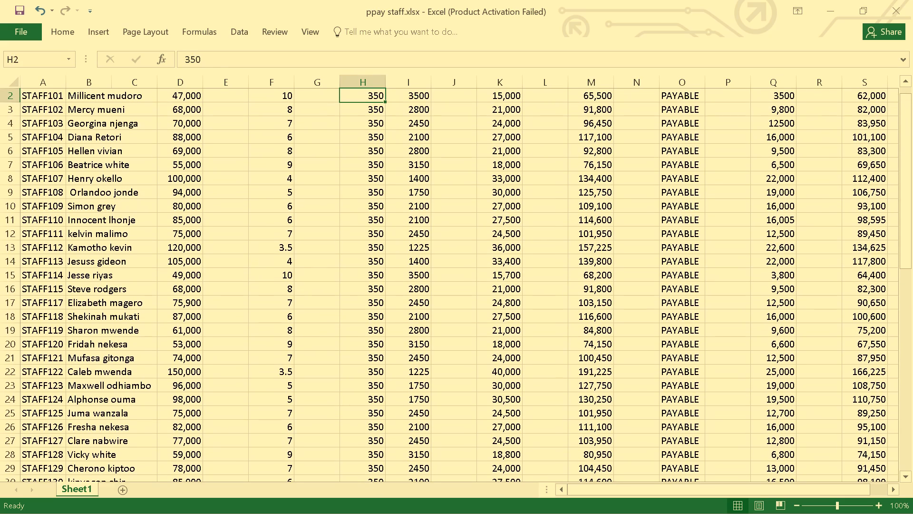
key(Up)
key(Up)
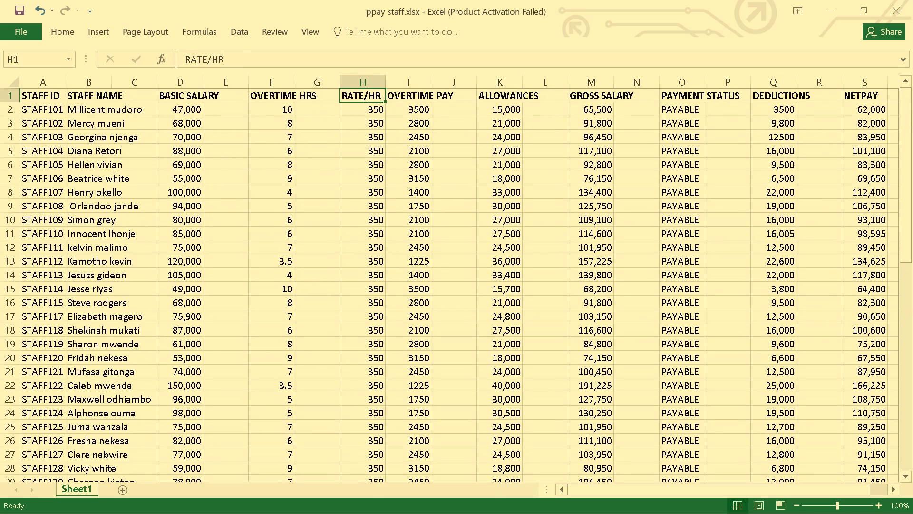
Look across the header row from RATE/HR to NETPAY to check the column headings.
key(Right)
key(Right)
key(Right)
key(Right)
key(Right)
key(Right)
key(Right)
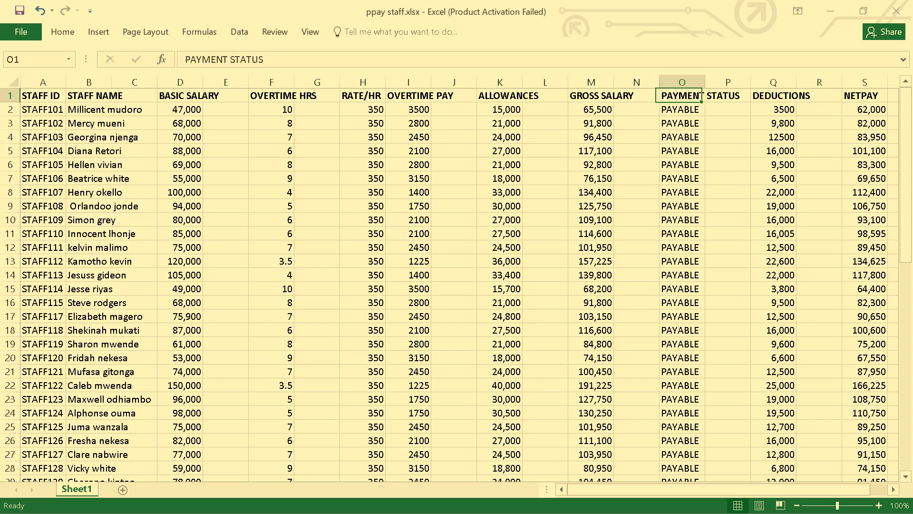
key(Right)
key(Right)
key(Right)
key(Right)
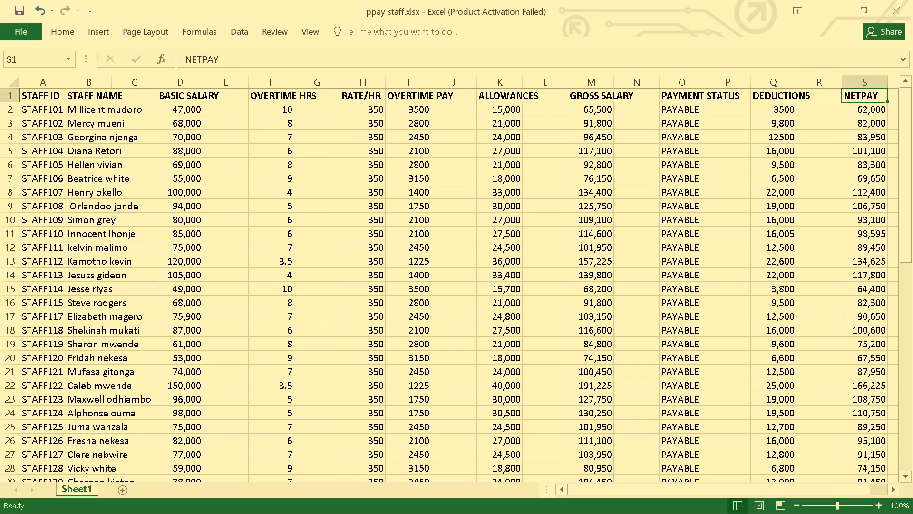
Examine the NETPAY column downward from its header to the row of STAFF147.
key(Down)
key(Down)
key(Down)
key(Down)
key(Down)
key(Down)
key(Down)
key(Down)
key(Down)
key(Down)
key(Down)
key(Down)
key(Down)
key(Down)
key(Down)
key(Down)
key(Down)
key(Down)
key(Down)
key(Down)
key(Down)
key(Down)
key(Down)
key(Down)
key(Down)
key(Down)
key(Down)
key(Down)
key(Down)
key(Down)
key(Down)
key(Down)
key(Down)
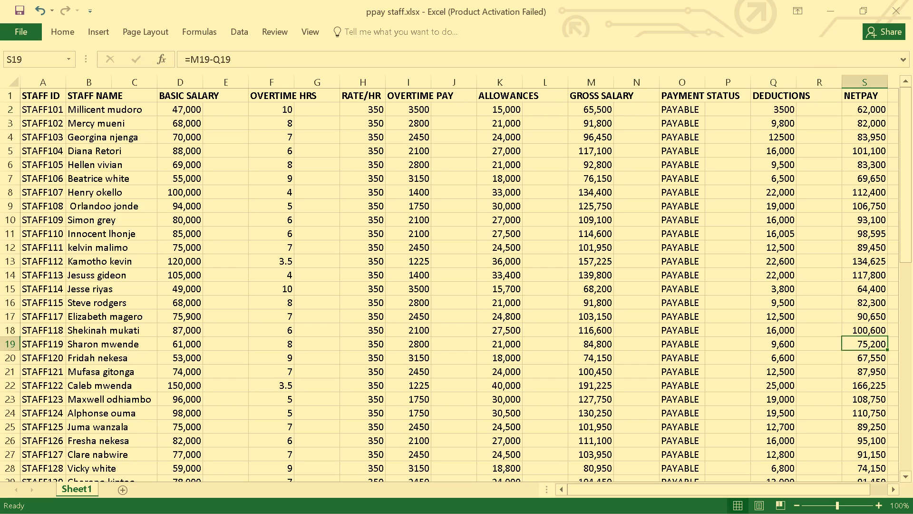
key(Down)
key(Down)
key(Down)
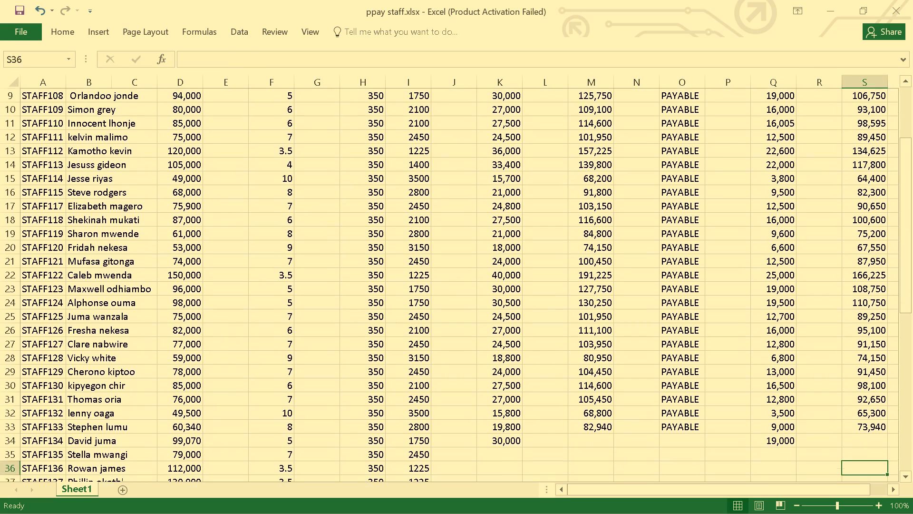
key(Down)
key(Down)
key(Down)
key(Down)
key(Down)
key(Down)
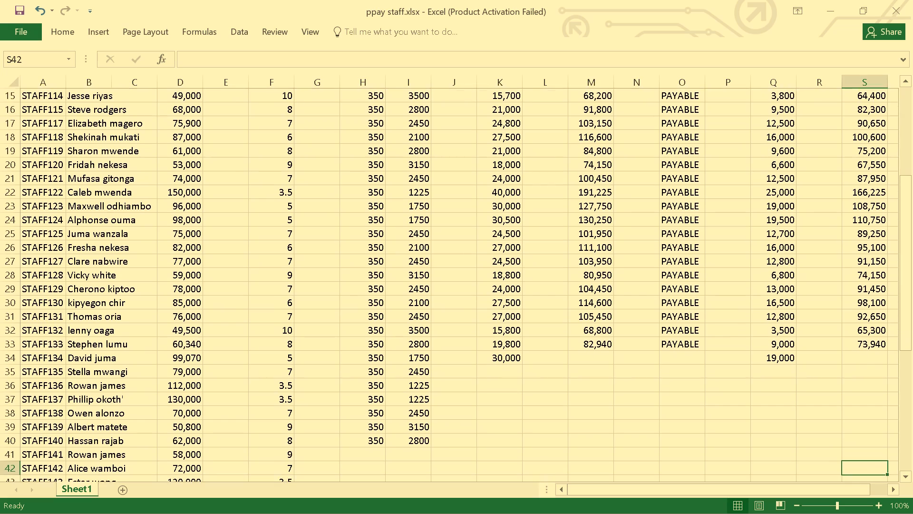
key(Down)
key(Down)
key(Down)
key(Down)
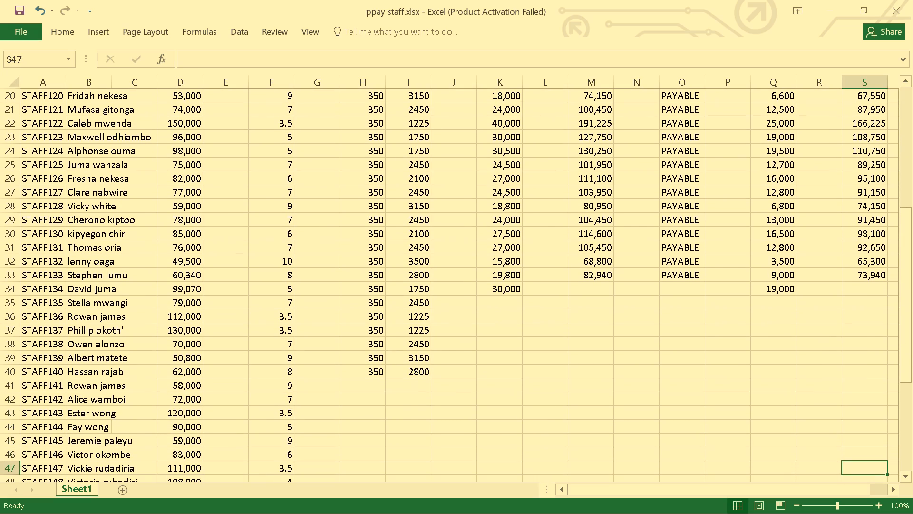
Enter the hourly rate 350 in column H for STAFF141 and STAFF142, cells H41 and H42.
click(365, 385)
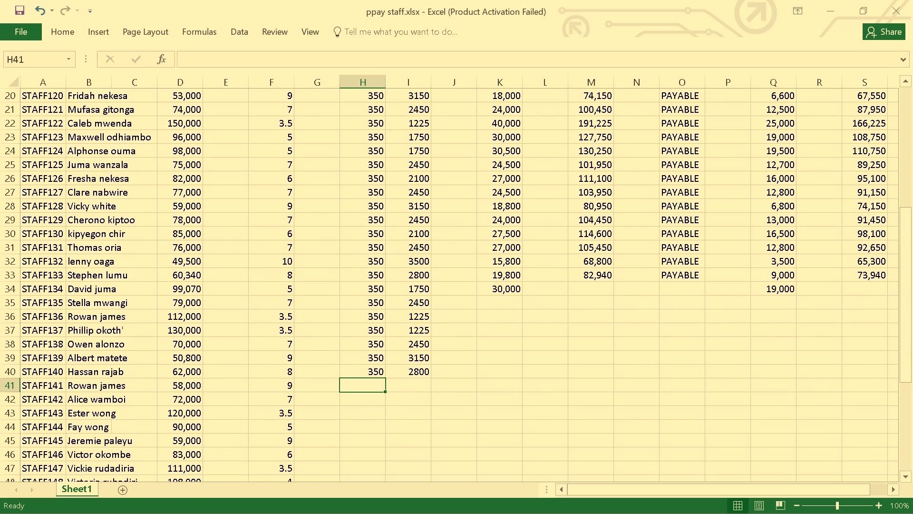
text(35)
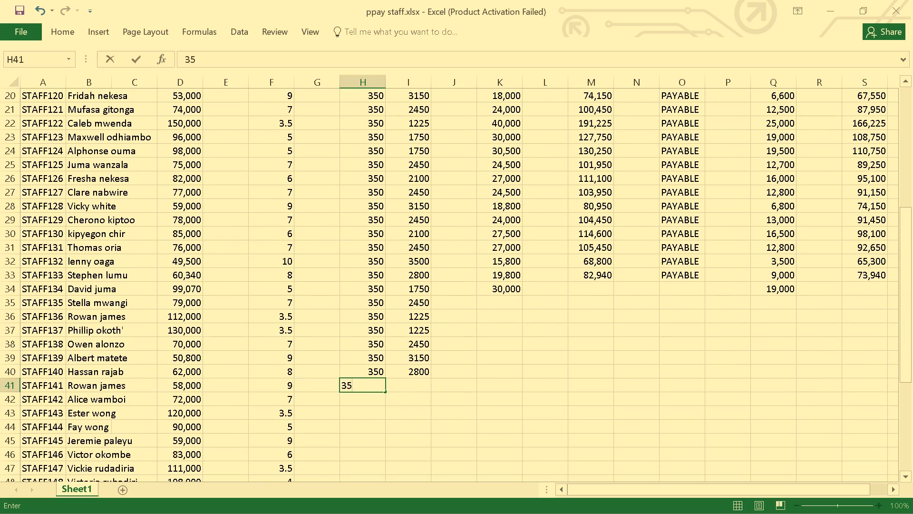
key(0)
key(Return)
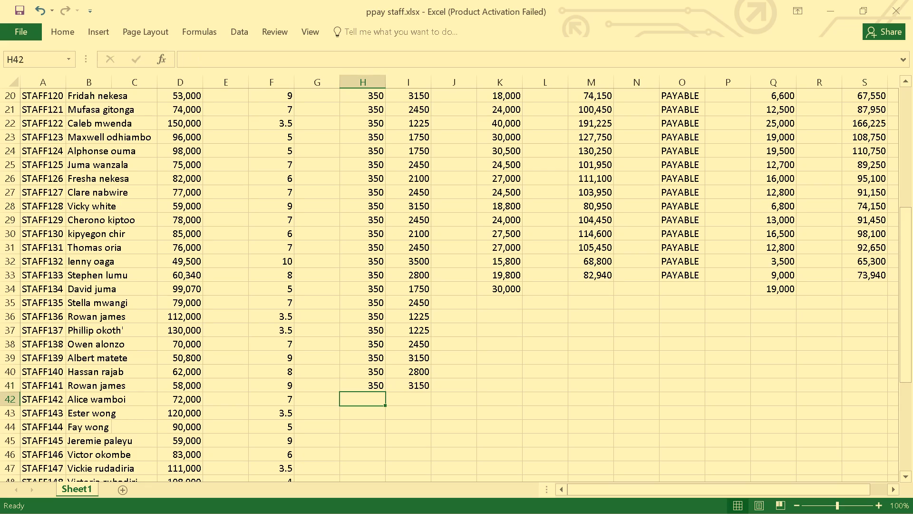
text(350)
key(Return)
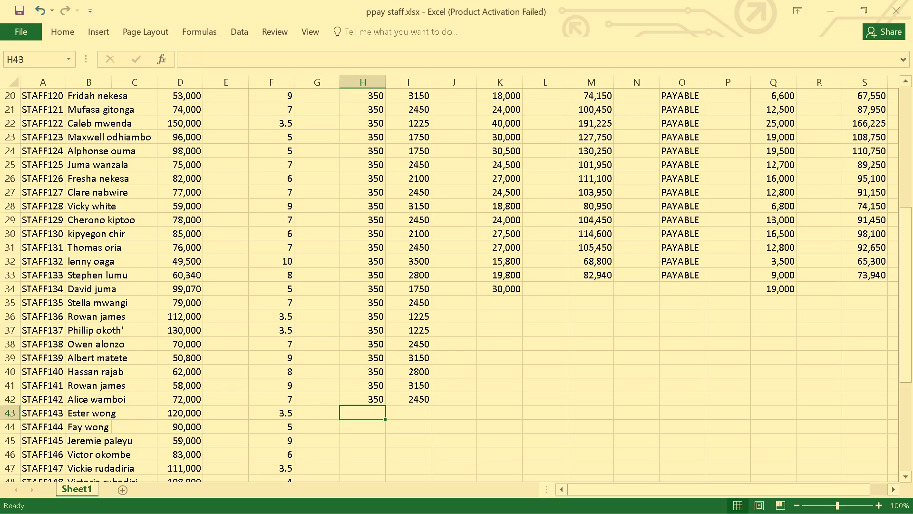
Check the RATE/HR entries in column H from STAFF142 up to STAFF138 and back down to STAFF143.
key(Up)
key(Up)
key(Up)
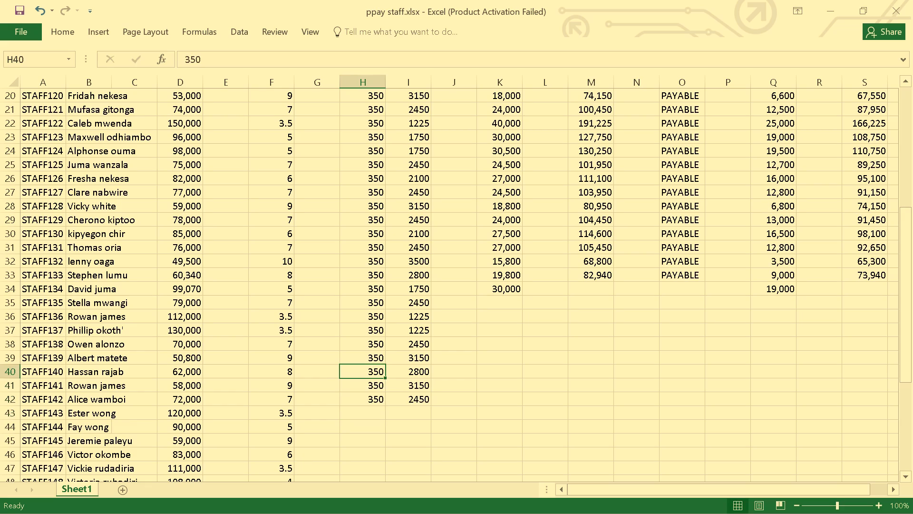
key(Up)
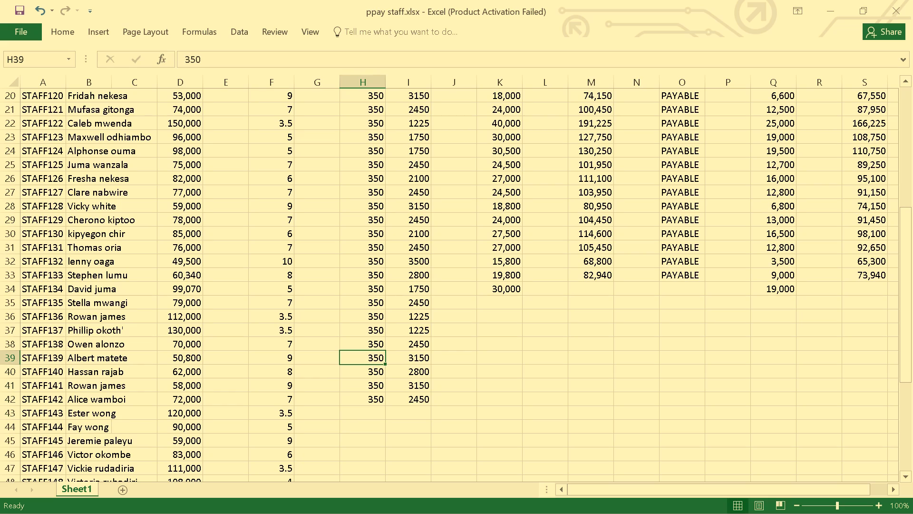
key(Up)
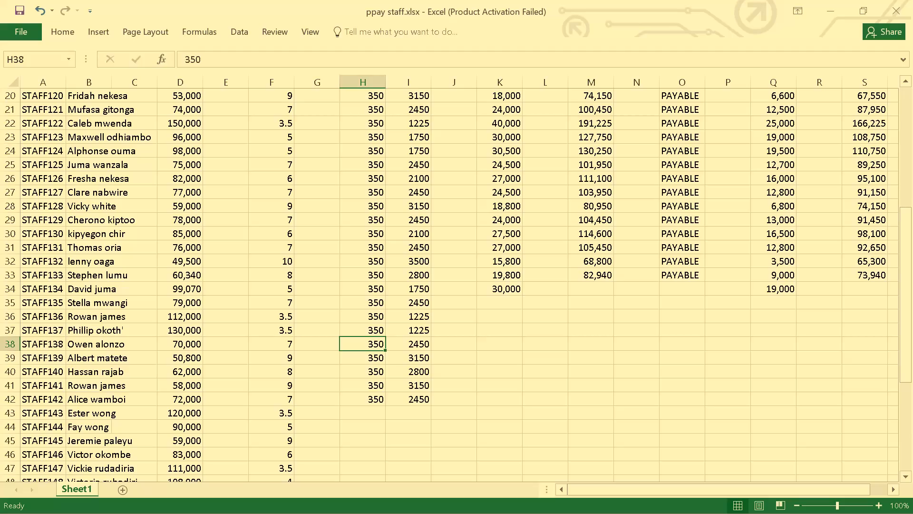
key(Down)
key(Down)
key(Down)
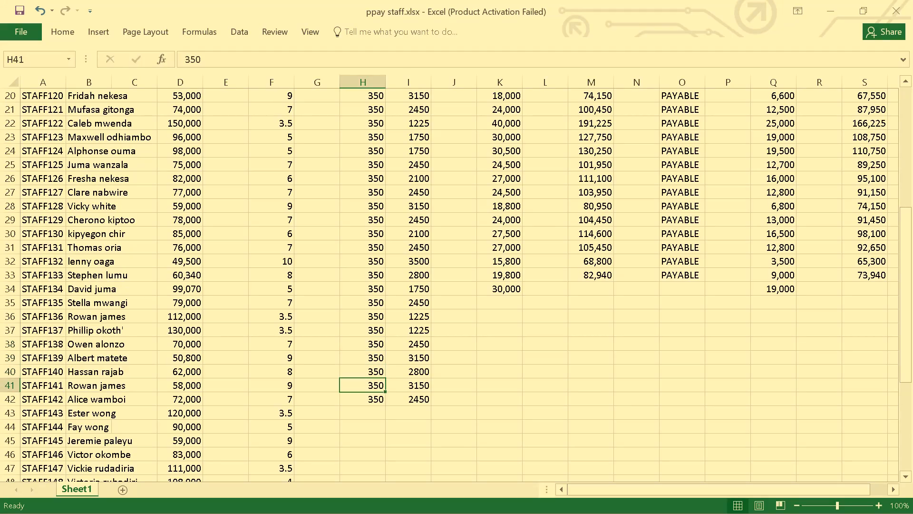
key(Down)
key(Down)
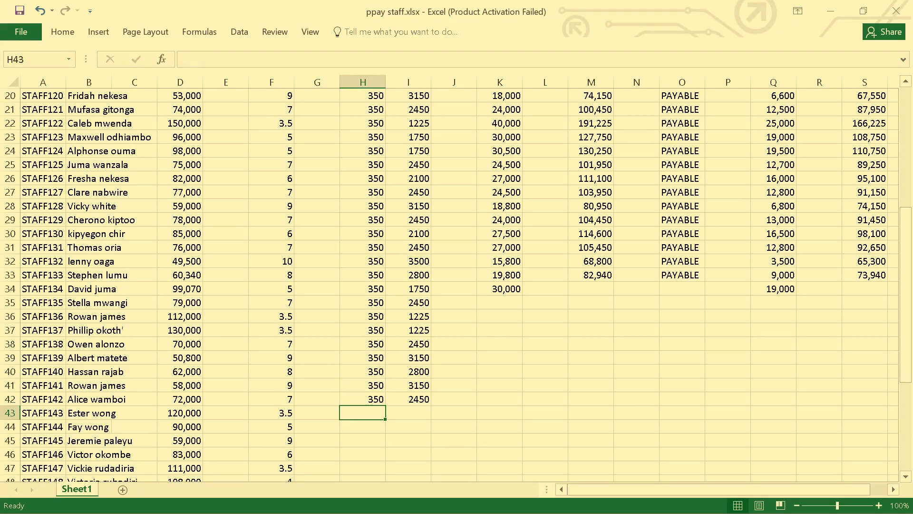
Enter the hourly rate 350 in column H for STAFF143 to STAFF145, cells H43 to H45.
key(3)
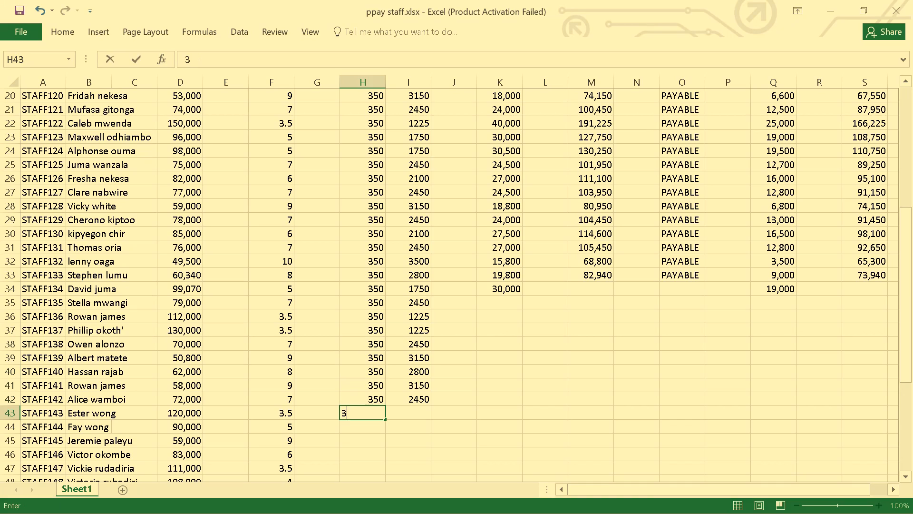
key(5)
key(0)
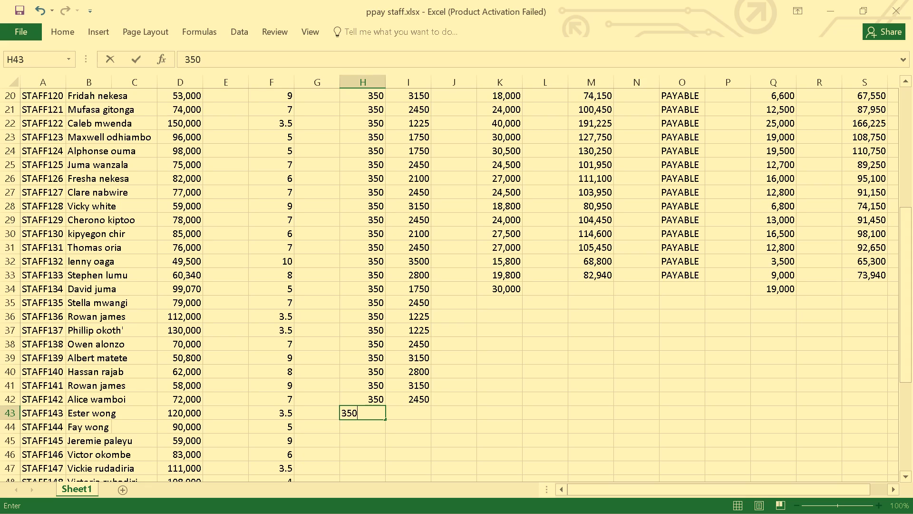
key(Return)
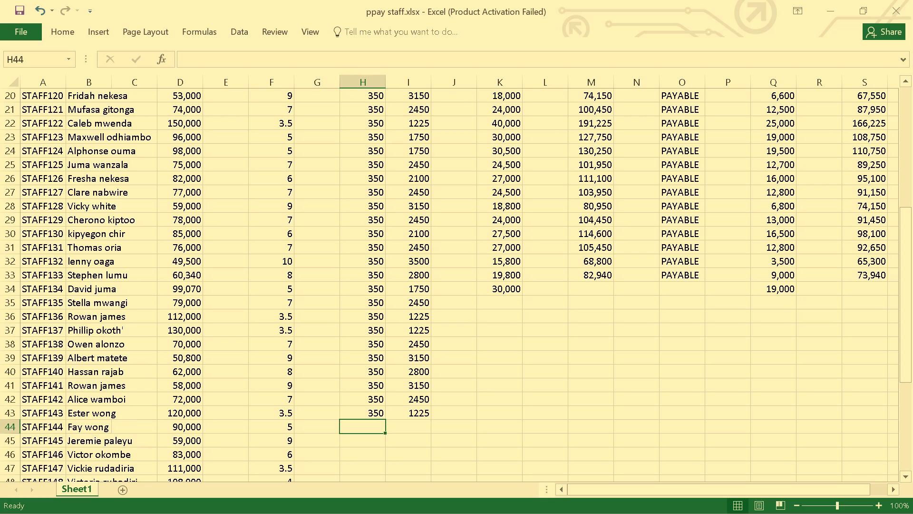
text(350)
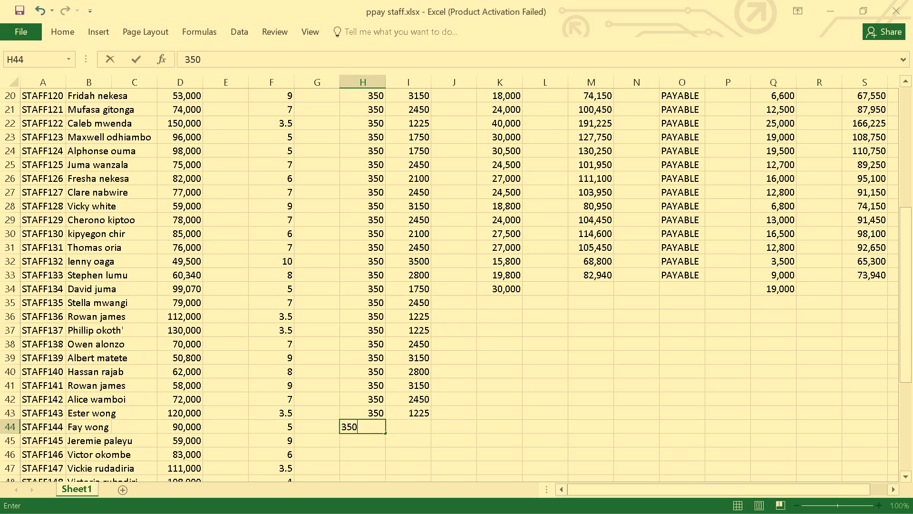
key(Return)
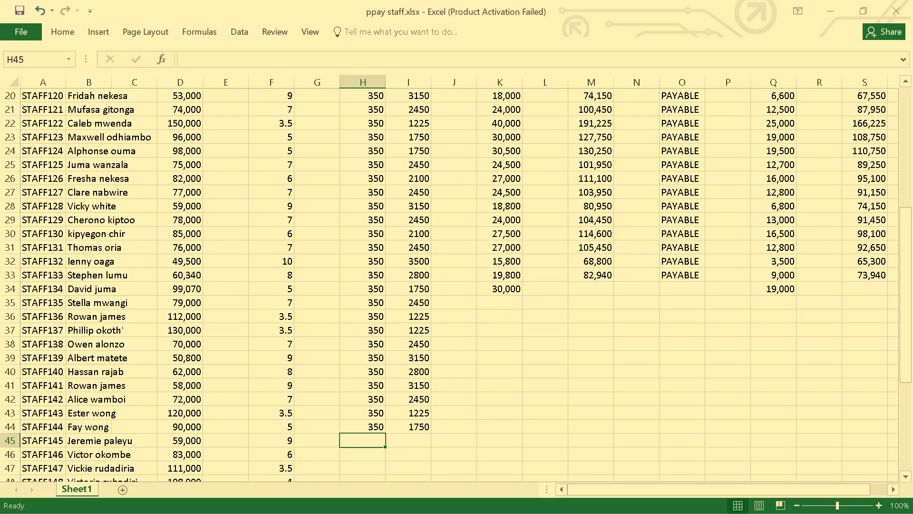
text(350)
key(Return)
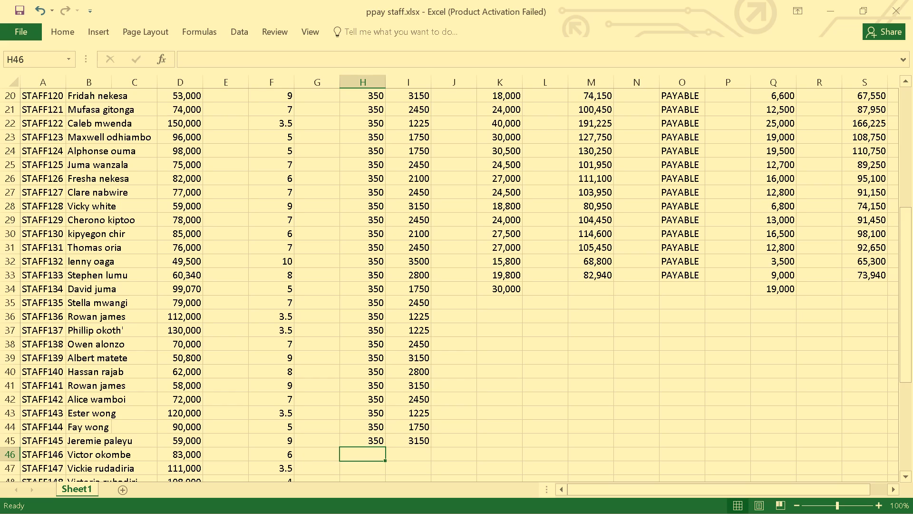
Enter the hourly rate 350 in column H for STAFF146 to STAFF148, cells H46 to H48.
scroll(365, 385, down, 3)
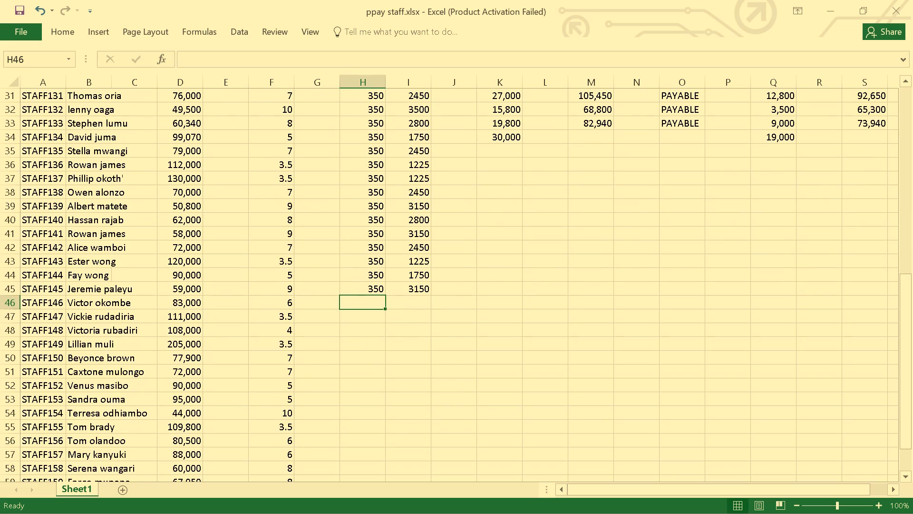
scroll(365, 385, down, 1)
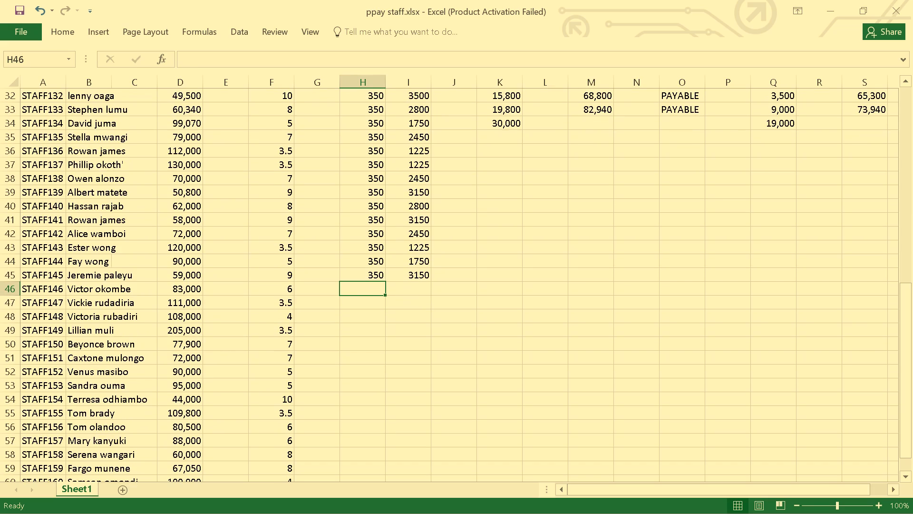
text(350)
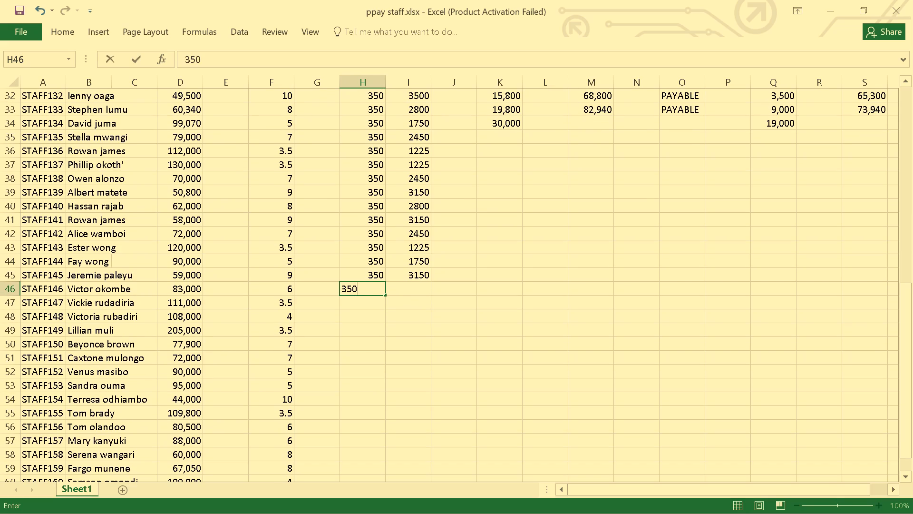
key(Return)
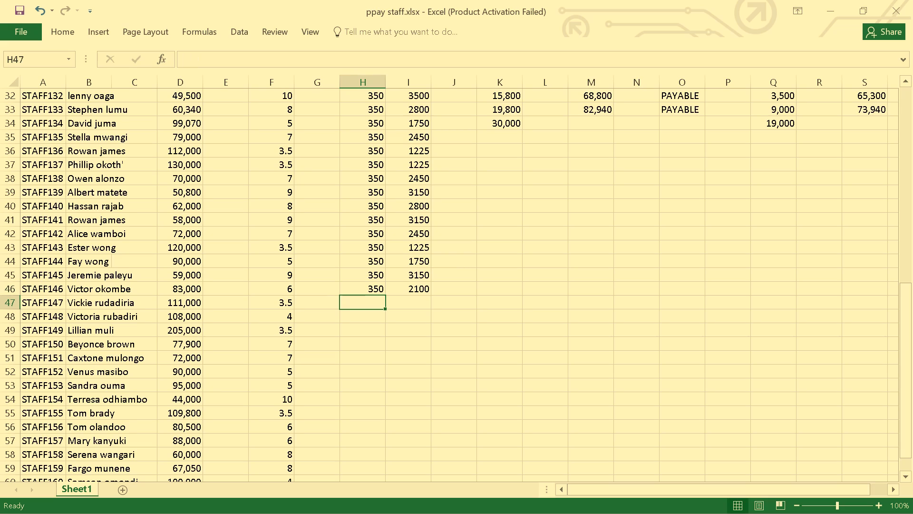
text(35)
key(0)
key(Return)
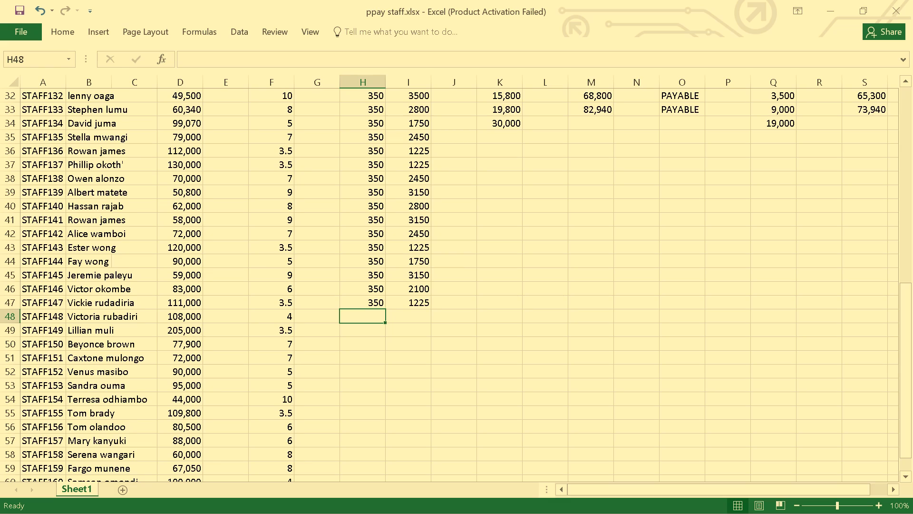
text(35)
key(0)
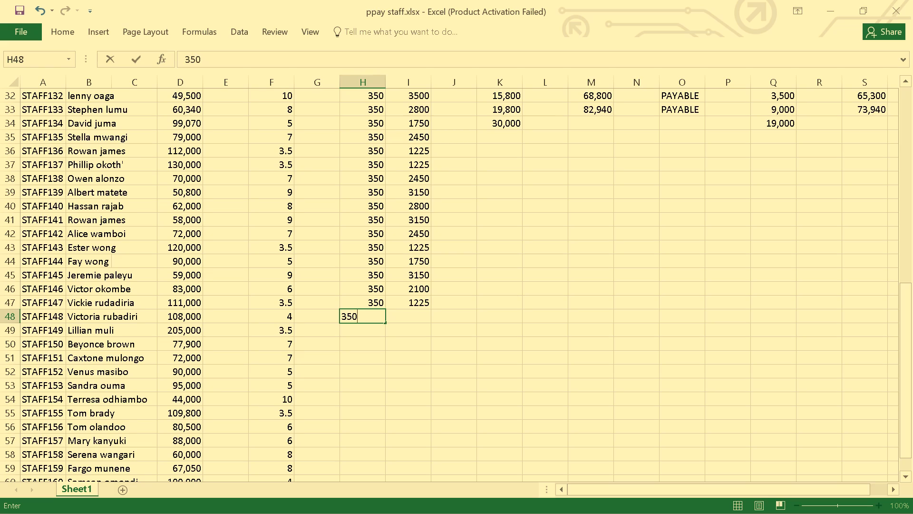
key(Return)
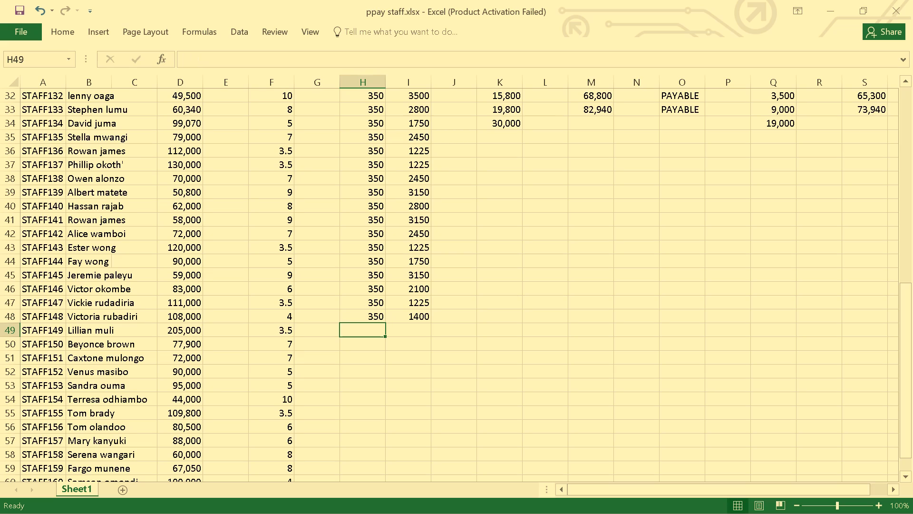
Enter the hourly rate 350 in column H for STAFF149 and STAFF150, cells H49 and H50.
text(35)
key(0)
key(Return)
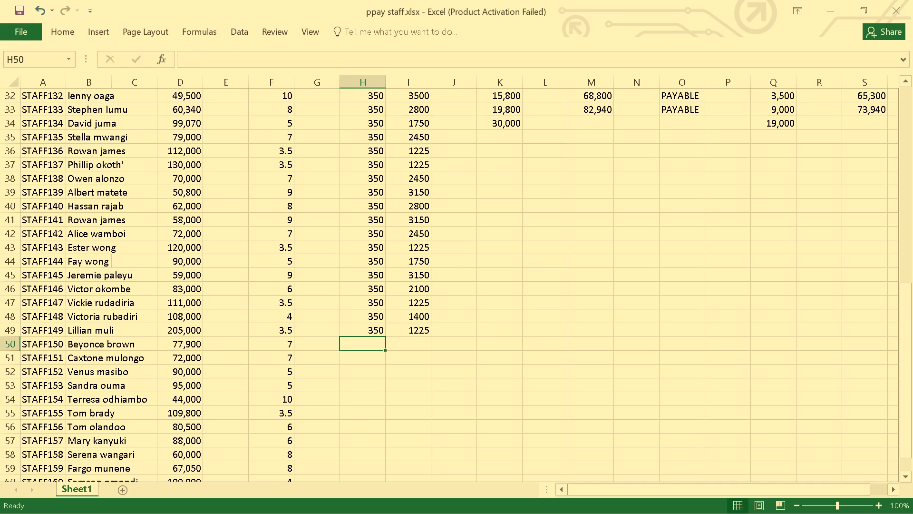
text(35)
key(0)
key(Return)
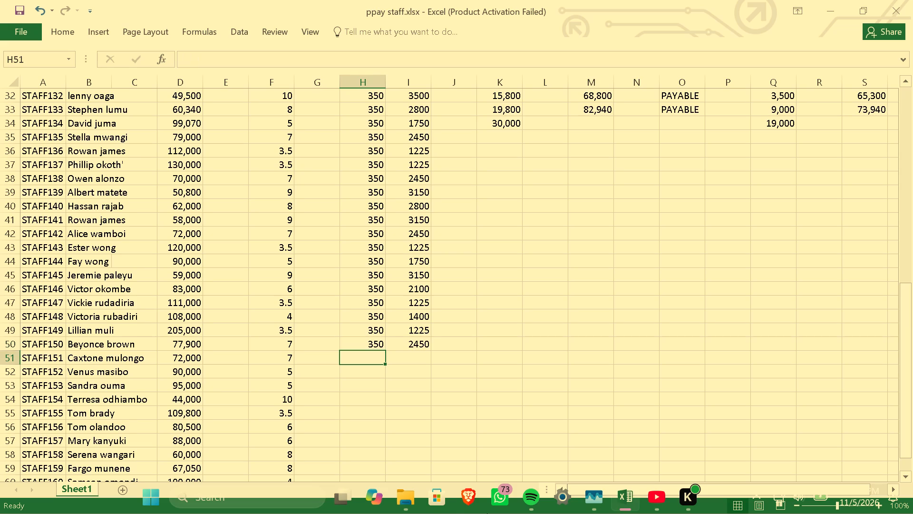
Enter the hourly rate 350 in column H for STAFF151, cell H51.
key(3)
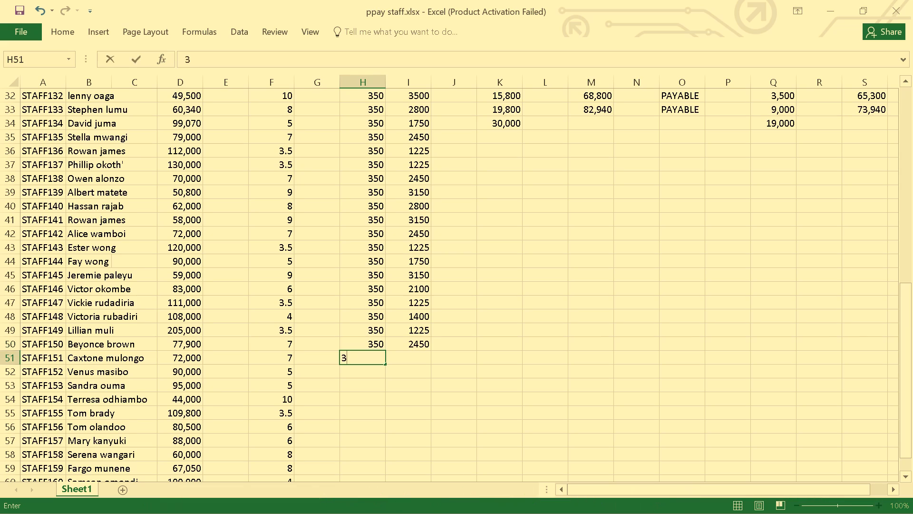
key(5)
key(0)
key(BackSpace)
key(0)
key(BackSpace)
key(BackSpace)
key(5)
key(0)
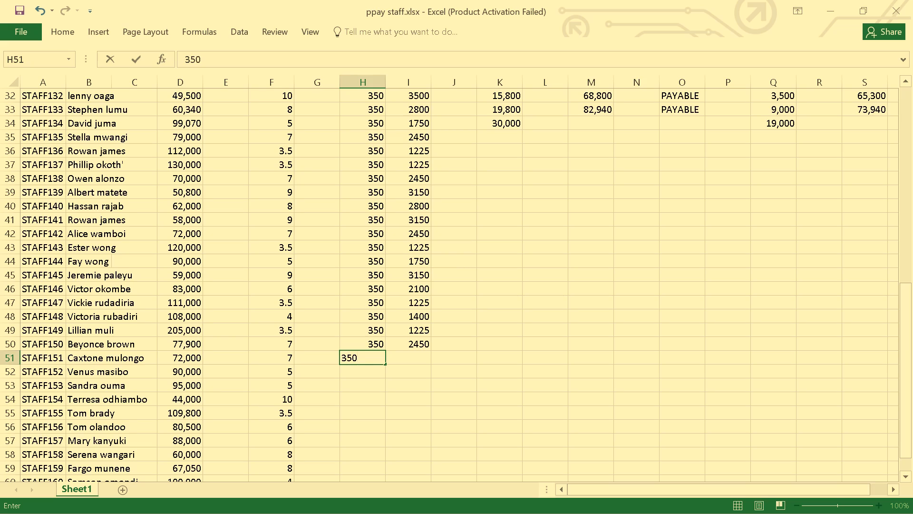
key(Return)
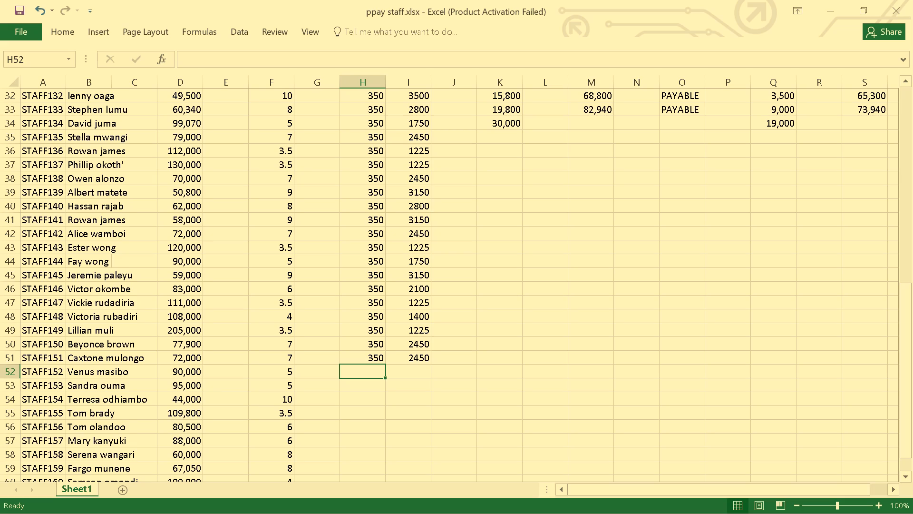
Enter the hourly rate 350 in column H for STAFF152 to STAFF154, cells H52 to H54.
text(35)
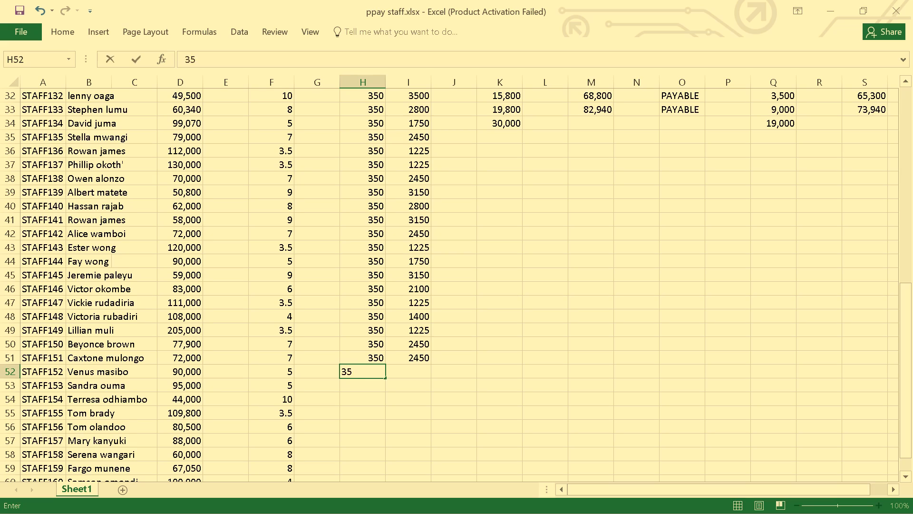
key(0)
key(BackSpace)
key(0)
key(Return)
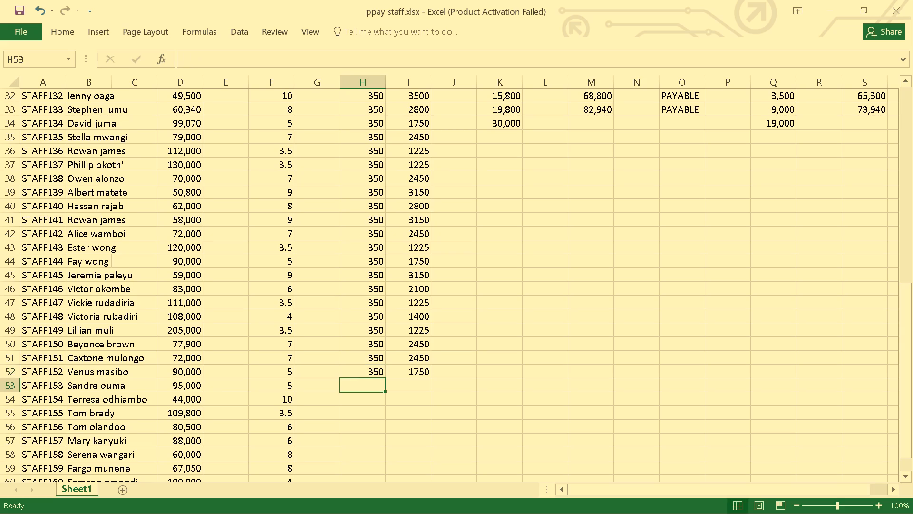
text(345)
key(BackSpace)
key(BackSpace)
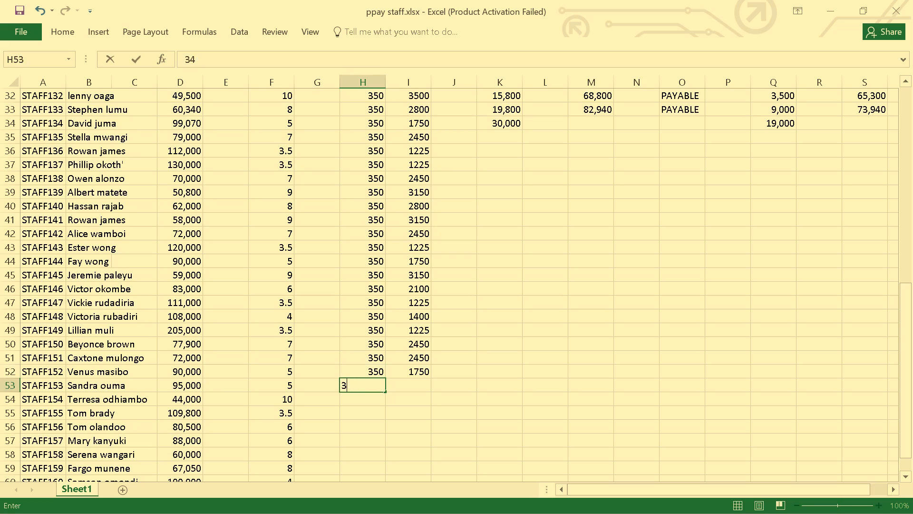
text(50)
key(Return)
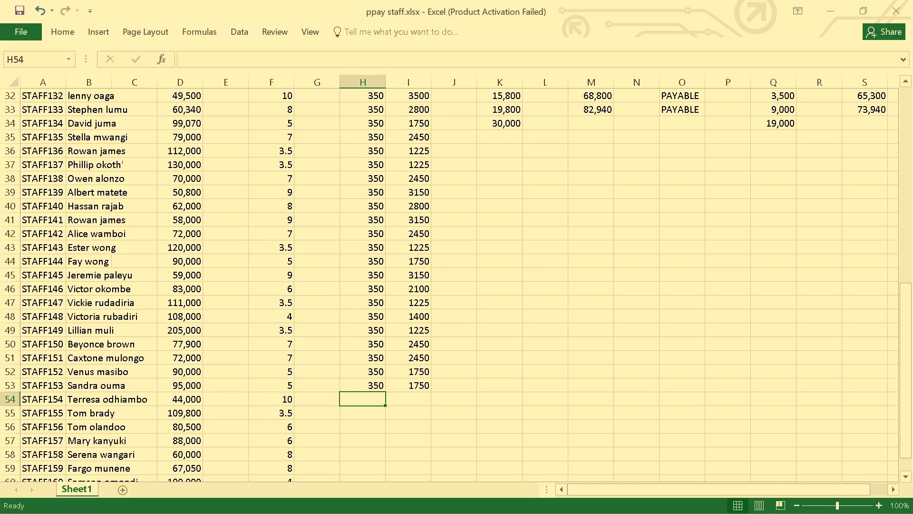
text(350)
key(Return)
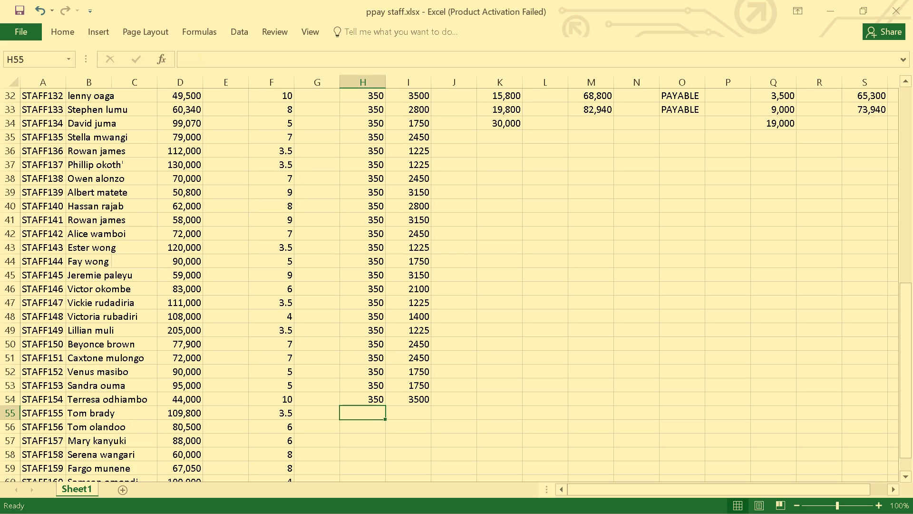
Enter the hourly rate 350 in column H for STAFF155 to STAFF159, cells H55 to H59.
text(35)
key(0)
key(Return)
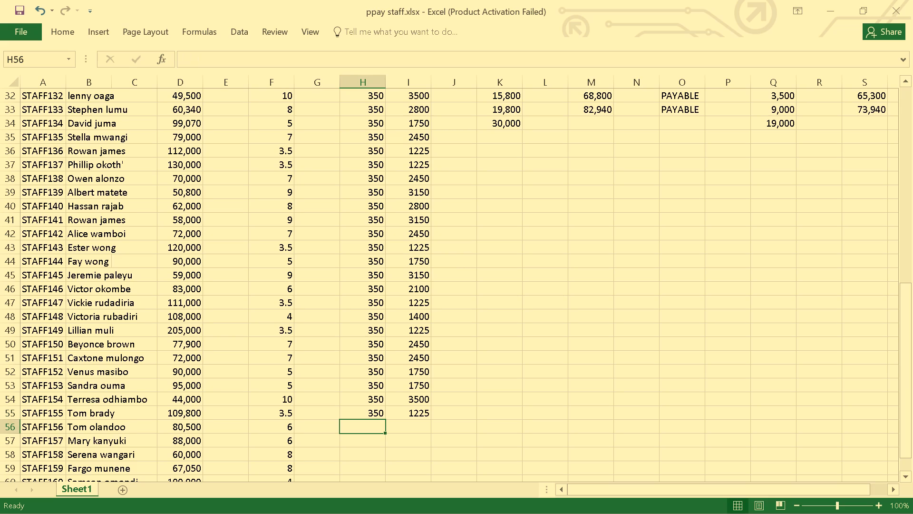
text(35)
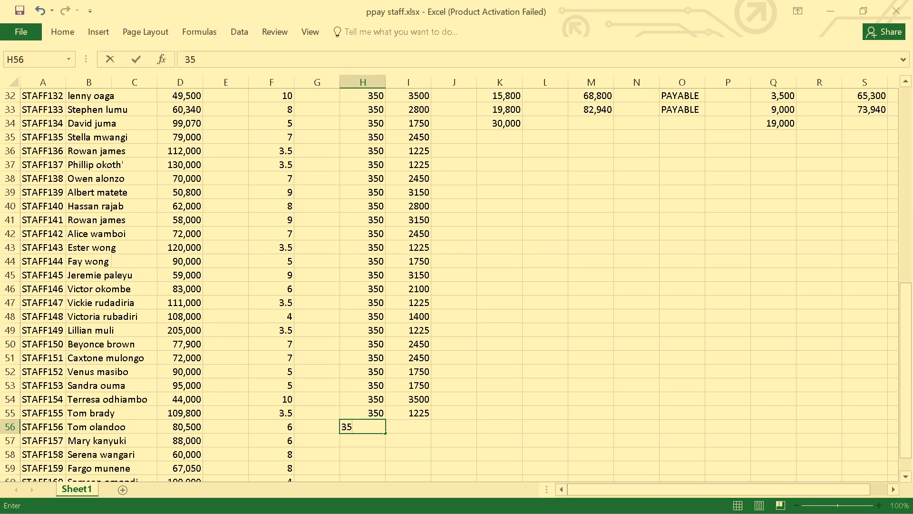
key(0)
key(Return)
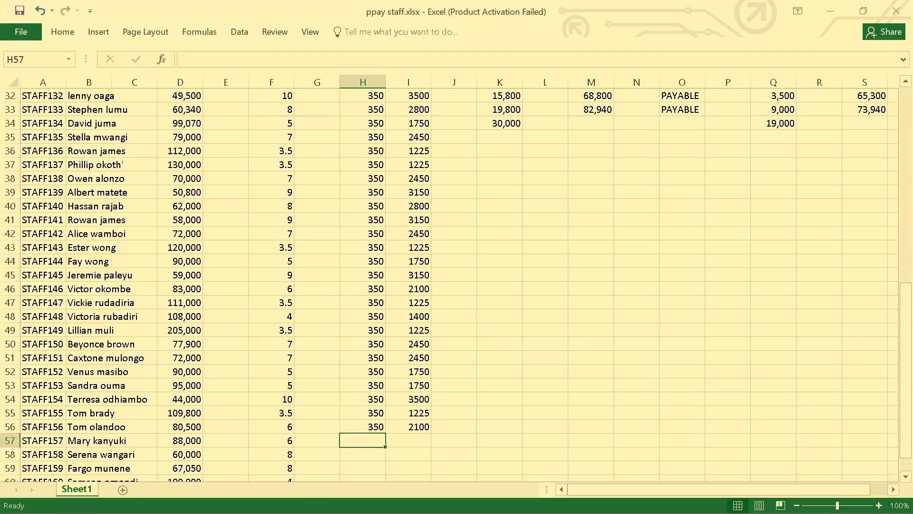
text(350)
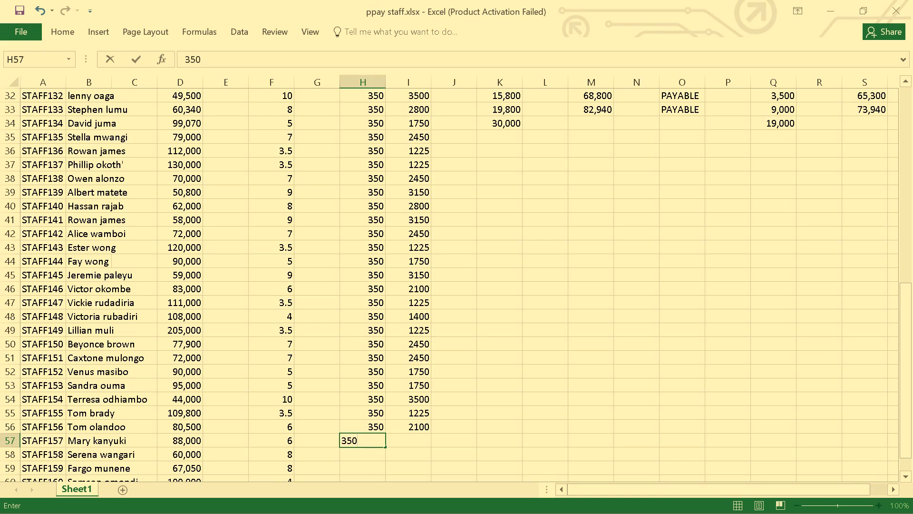
key(Return)
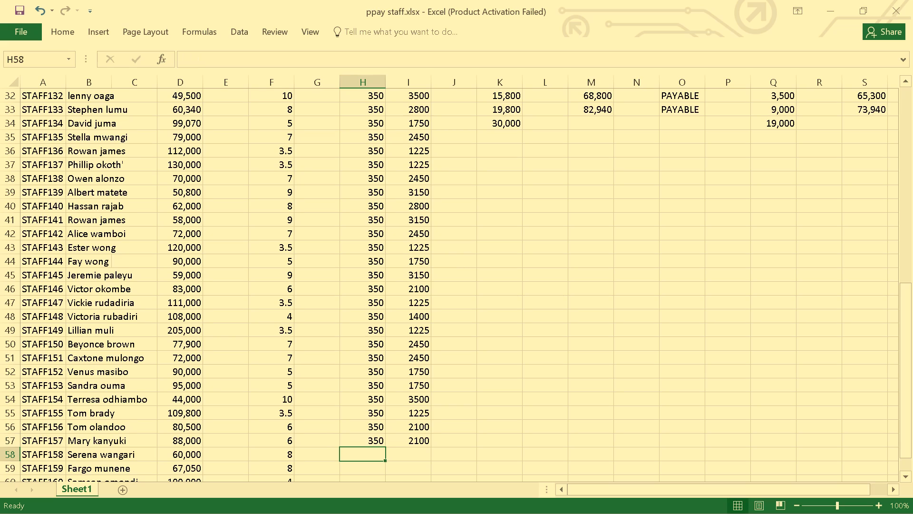
text(35)
key(0)
key(Return)
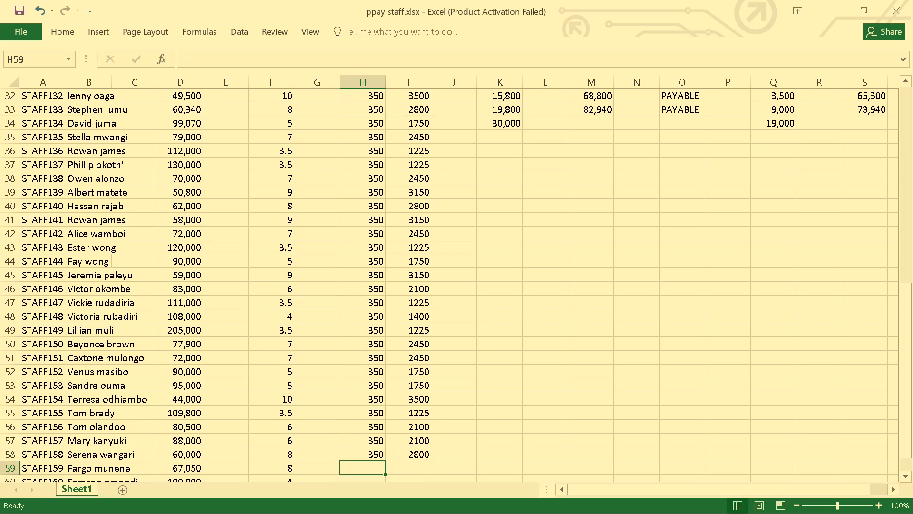
text(350)
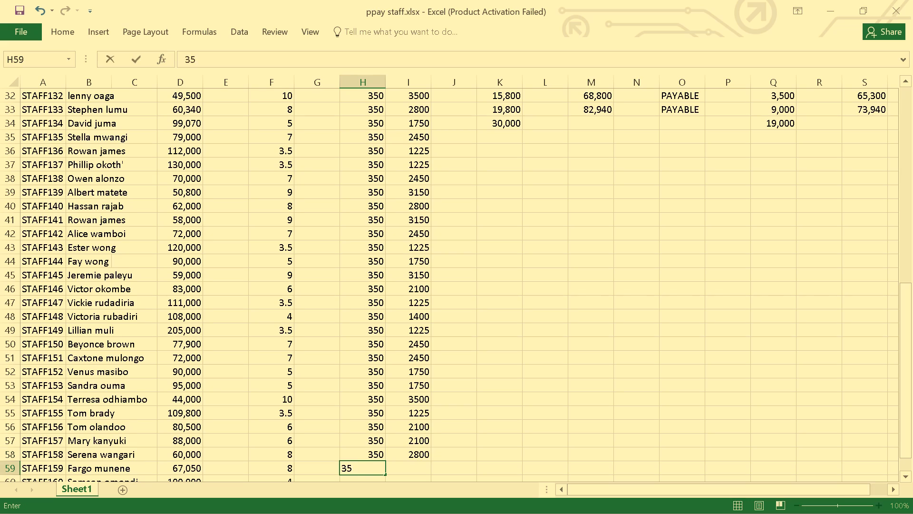
key(Return)
Enter the hourly rate 350 in column H for STAFF160 and STAFF161, cells H60 and H61.
scroll(441, 428, down, 2)
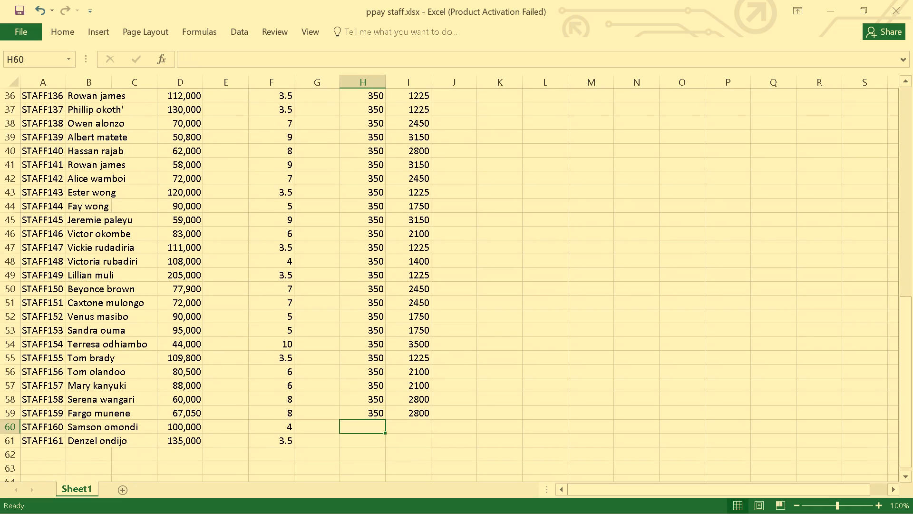
scroll(441, 428, down, 1)
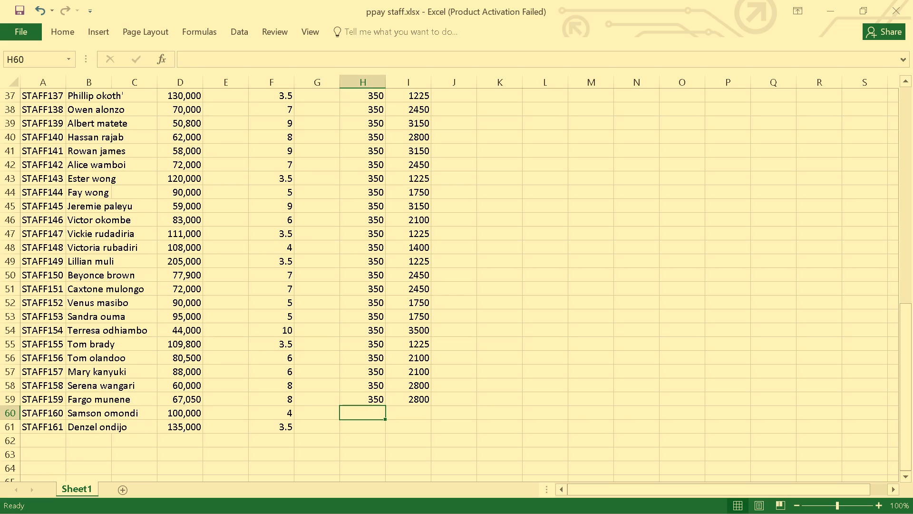
text(350)
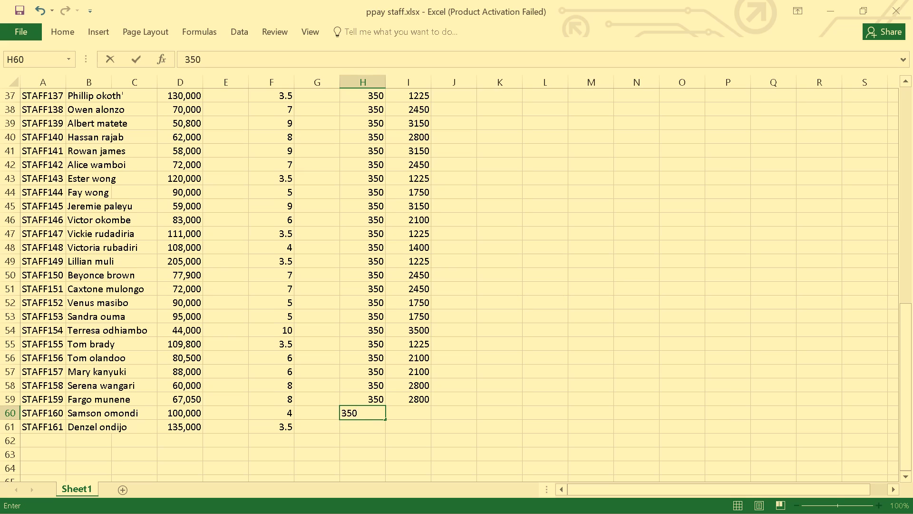
key(Return)
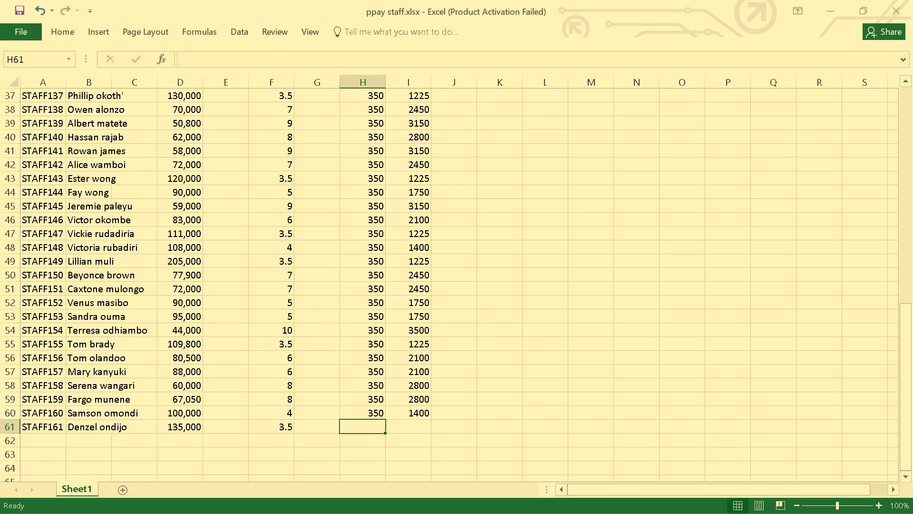
text(350)
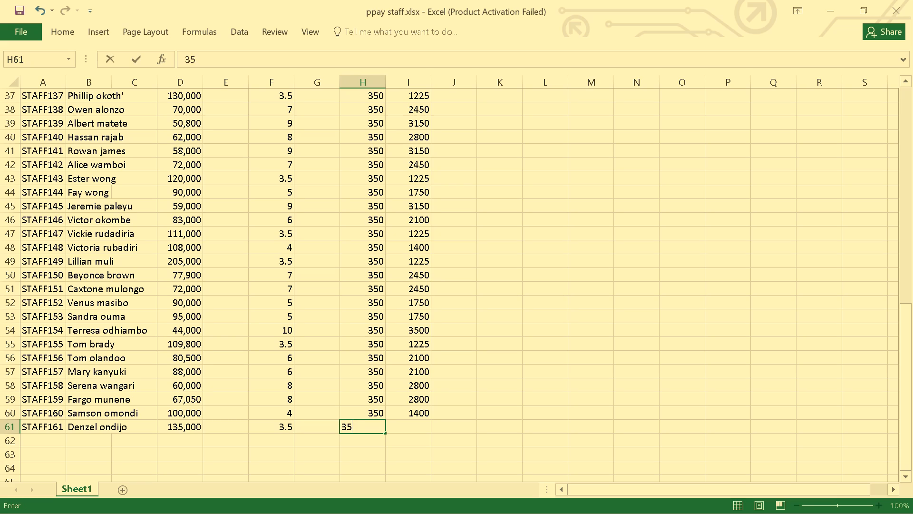
key(Return)
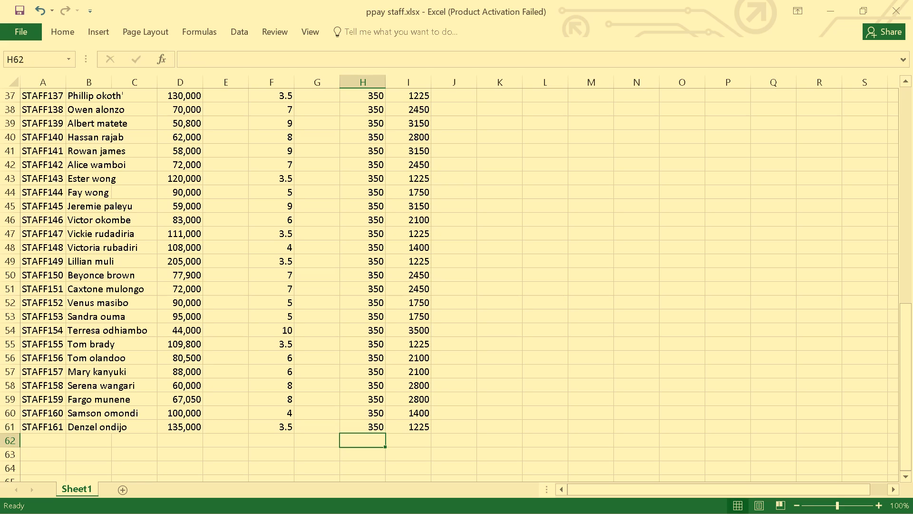
Enter 24,500 in column K for STAFF135, cell K35.
scroll(441, 428, up, 2)
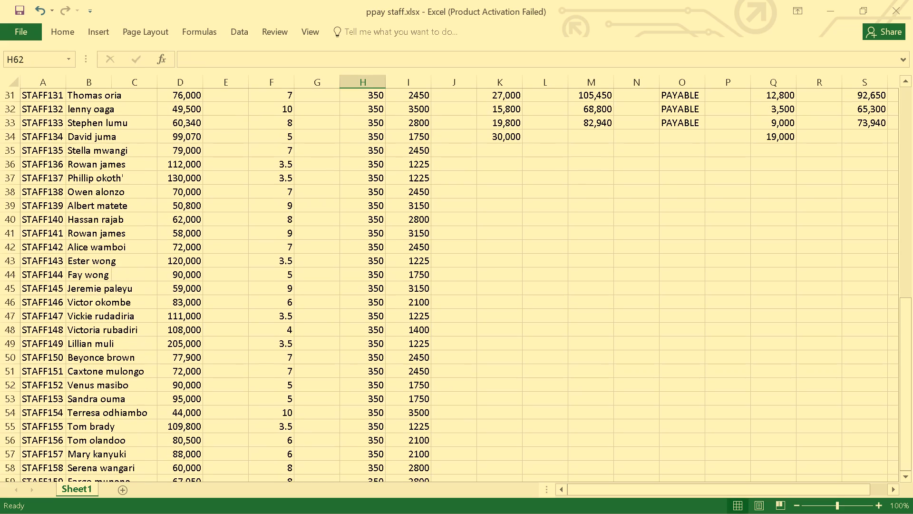
scroll(441, 428, up, 3)
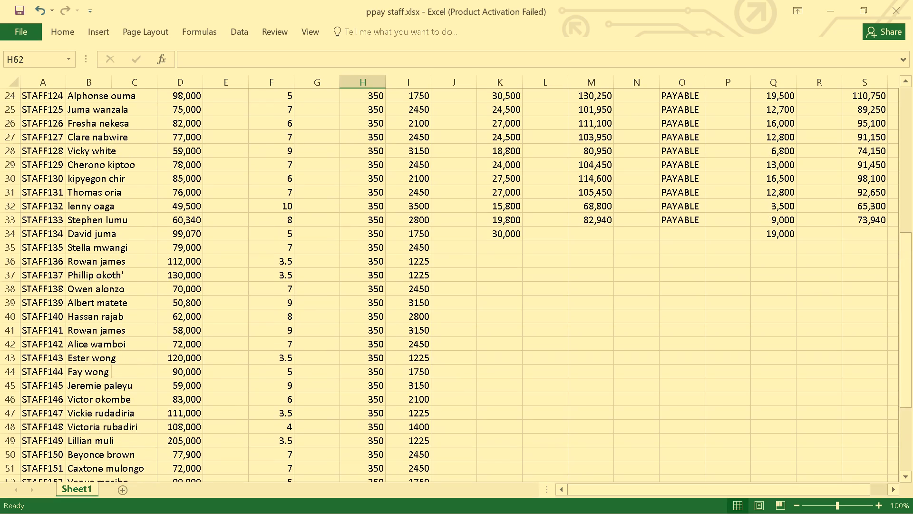
scroll(441, 428, up, 1)
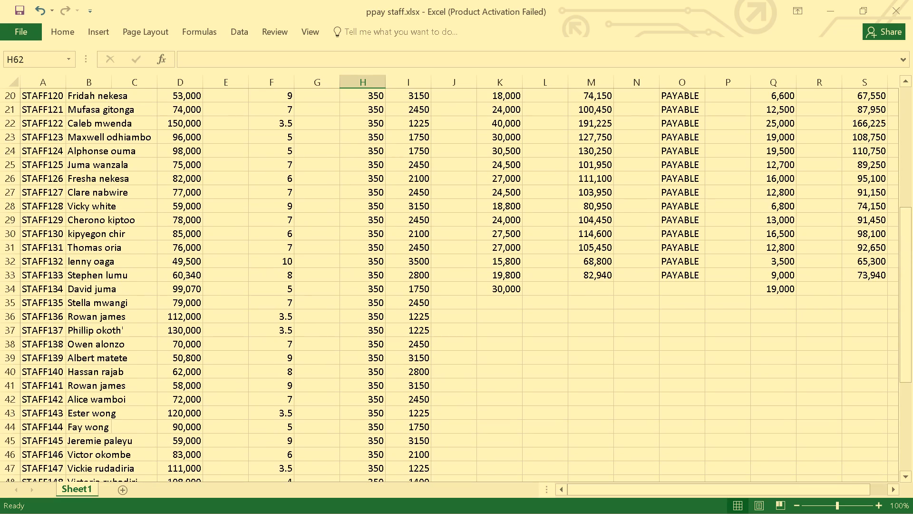
click(501, 300)
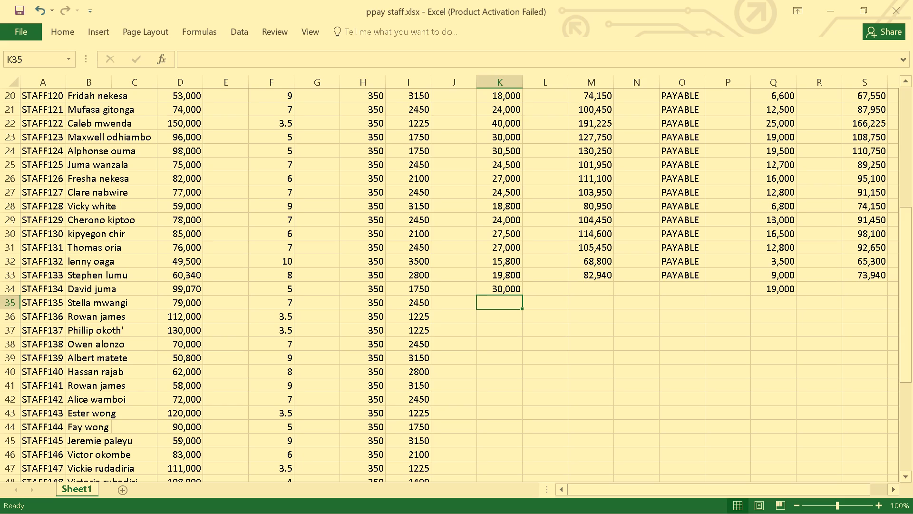
click(501, 289)
key(Down)
key(Up)
key(Down)
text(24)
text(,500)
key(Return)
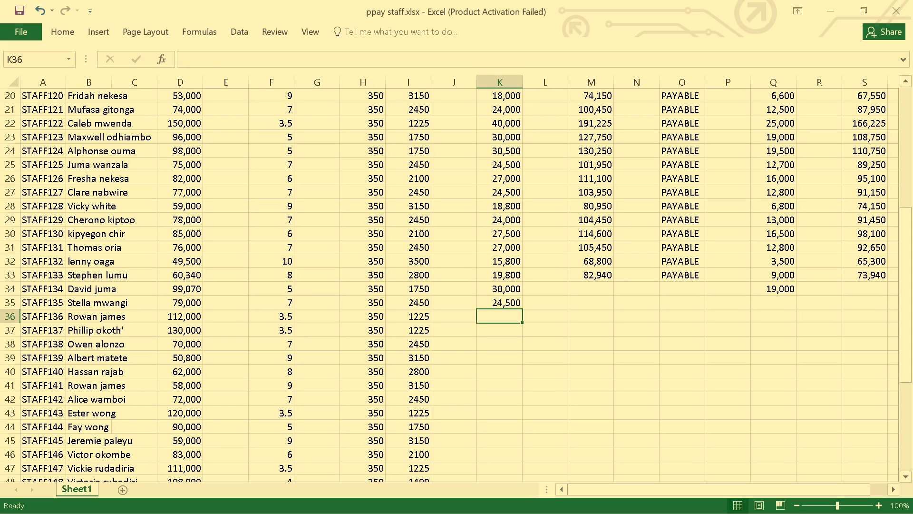
Review the existing column K amounts from row 14 down to row 35 as reference for the STAFF136 figure.
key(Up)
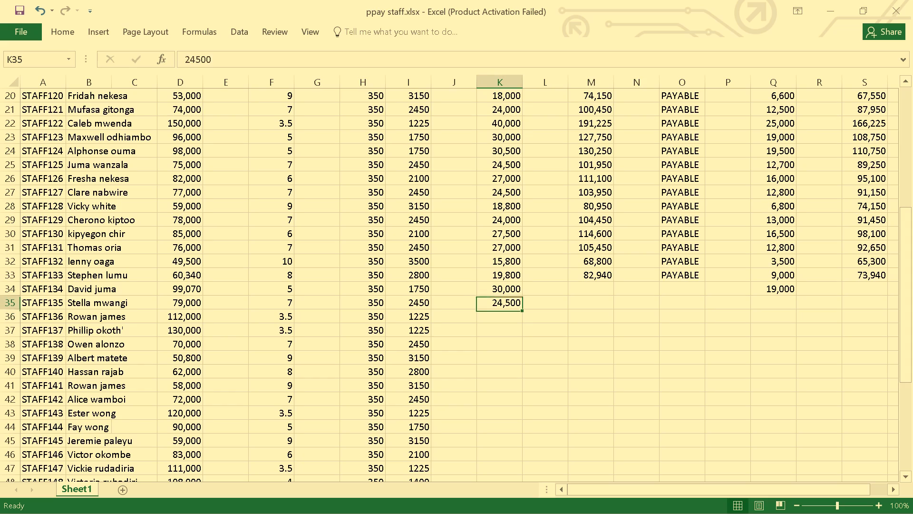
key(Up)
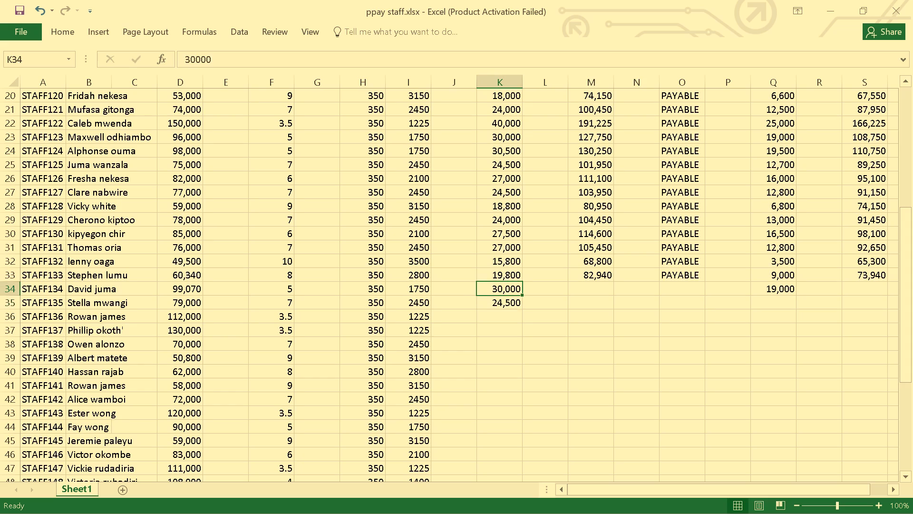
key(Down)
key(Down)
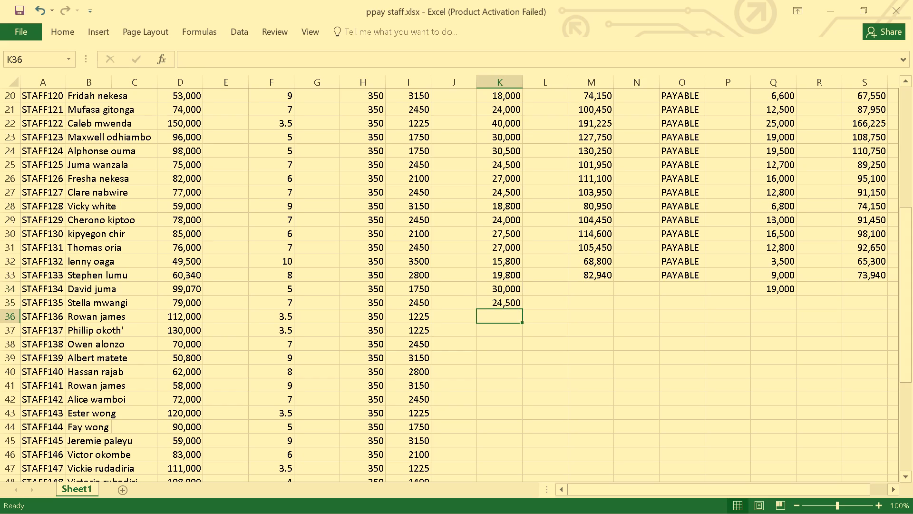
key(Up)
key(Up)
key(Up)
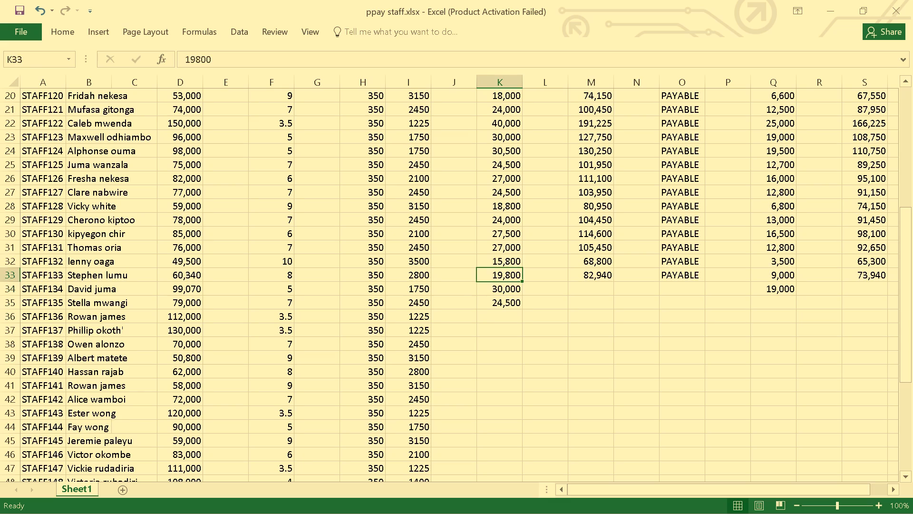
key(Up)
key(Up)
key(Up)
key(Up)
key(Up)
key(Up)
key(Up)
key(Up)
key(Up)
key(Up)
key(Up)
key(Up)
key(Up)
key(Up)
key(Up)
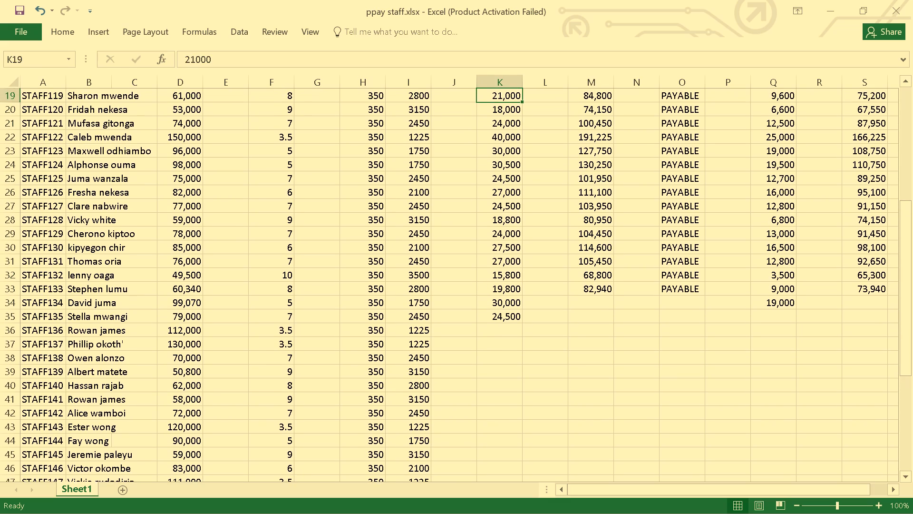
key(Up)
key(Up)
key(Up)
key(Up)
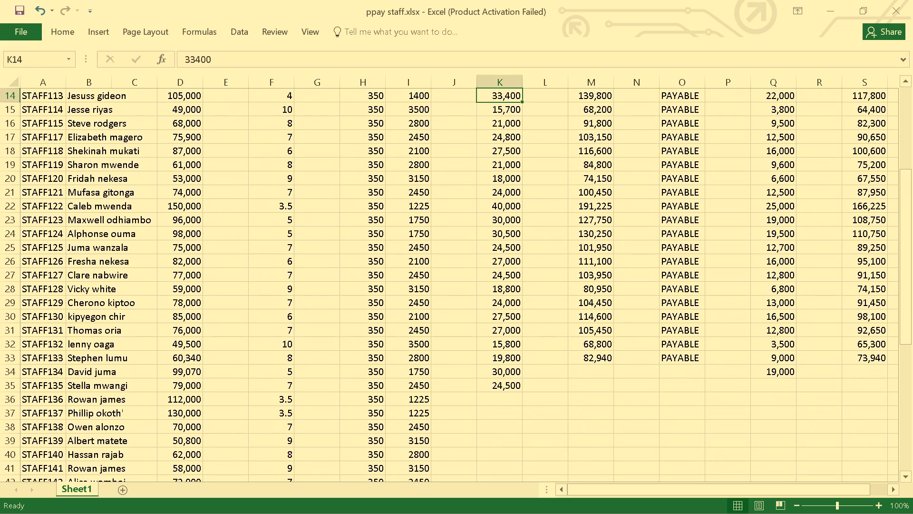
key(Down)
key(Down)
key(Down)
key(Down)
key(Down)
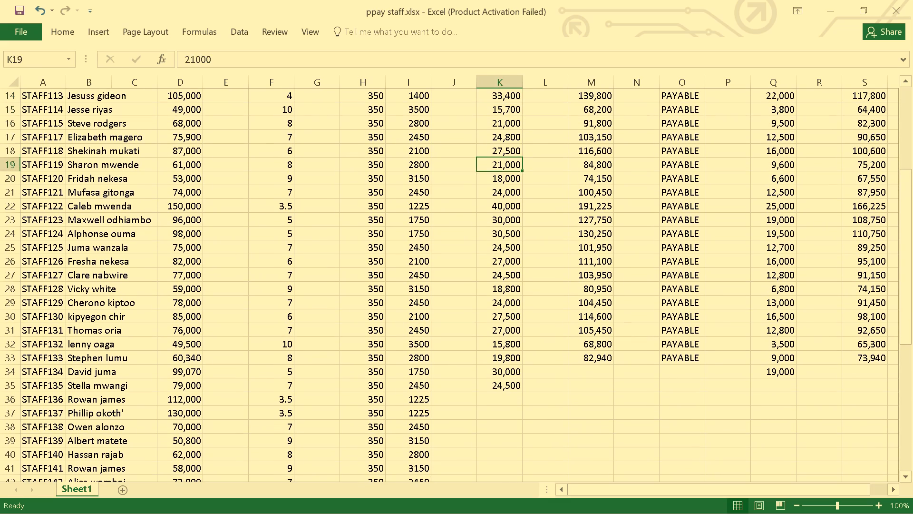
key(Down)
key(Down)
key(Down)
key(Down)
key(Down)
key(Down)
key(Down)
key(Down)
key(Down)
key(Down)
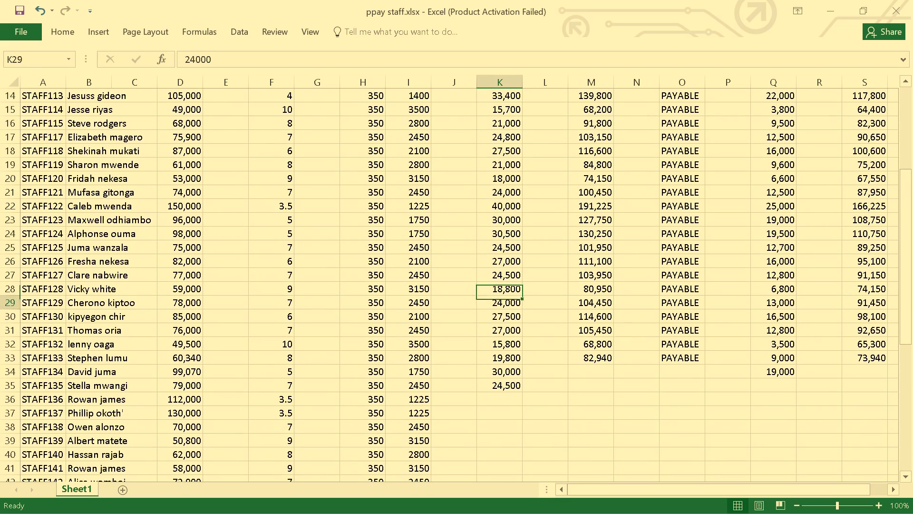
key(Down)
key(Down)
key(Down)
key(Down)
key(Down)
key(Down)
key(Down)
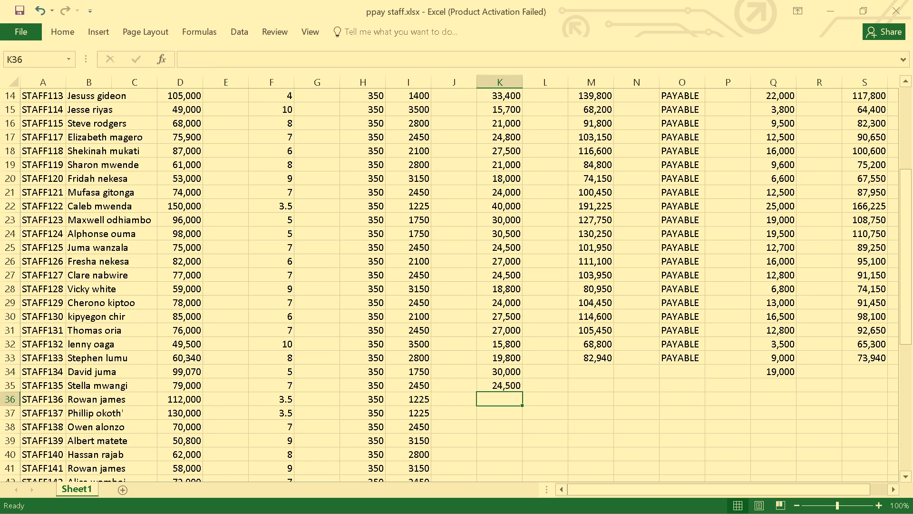
Enter 33,400 for STAFF136 and 36,000 for STAFF137 in column K, cells K36 and K37.
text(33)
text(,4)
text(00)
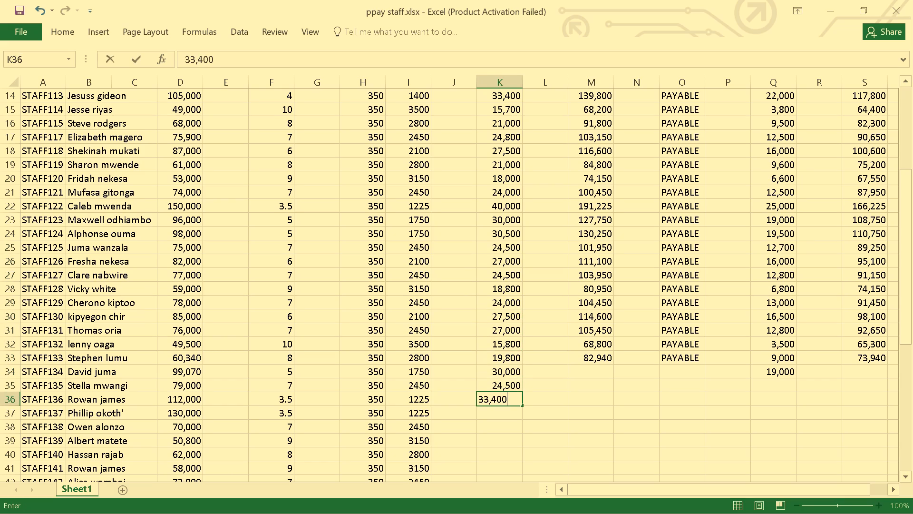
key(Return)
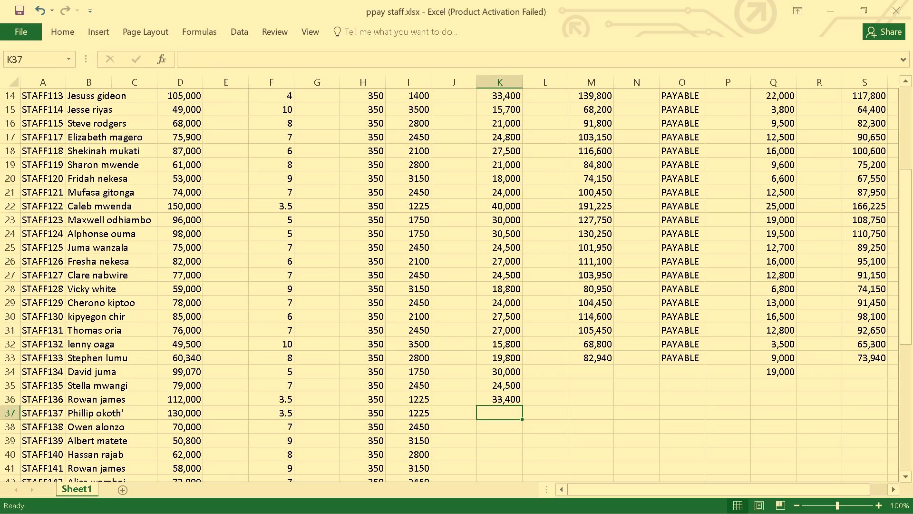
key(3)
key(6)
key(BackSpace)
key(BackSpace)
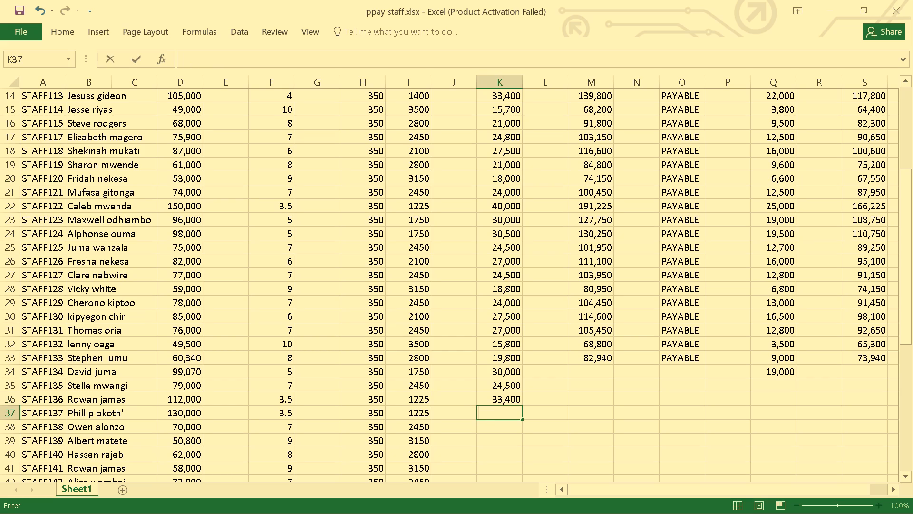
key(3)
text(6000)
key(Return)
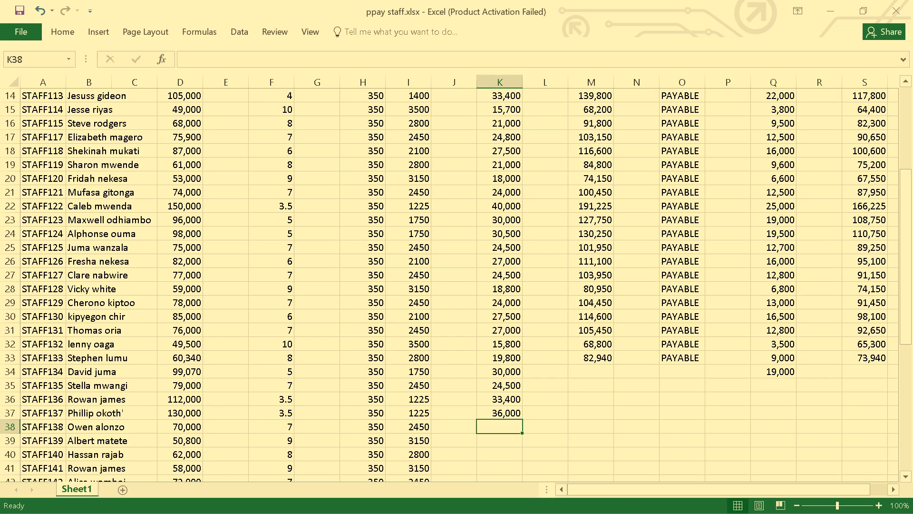
Enter 27,000, 18,000 and 21,000 for STAFF138, STAFF139 and STAFF140 in column K, cells K38 to K40.
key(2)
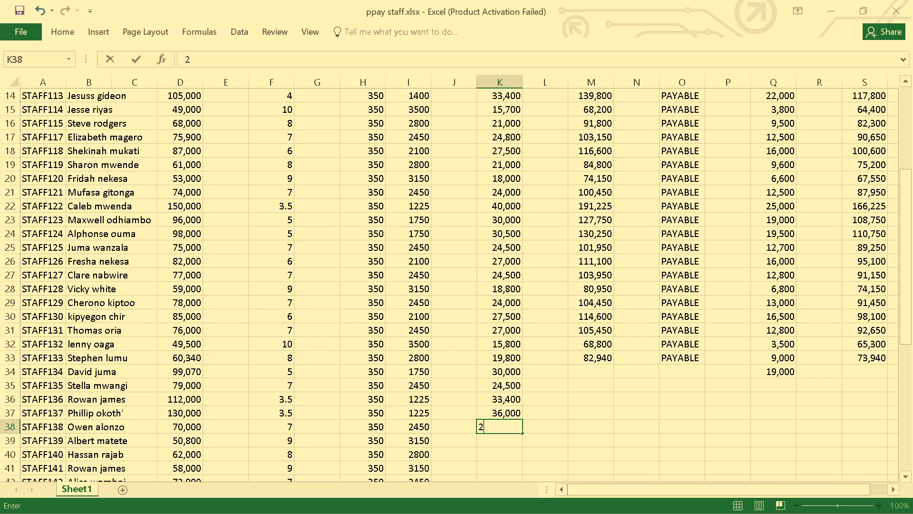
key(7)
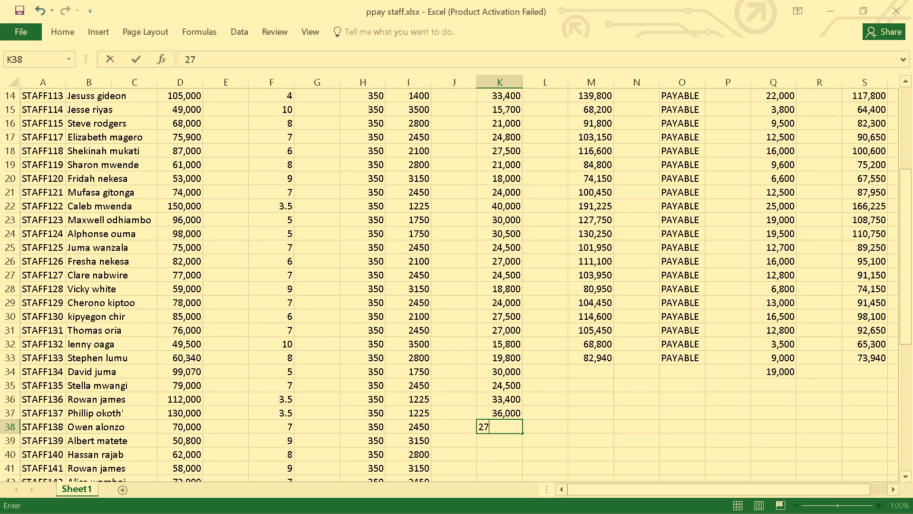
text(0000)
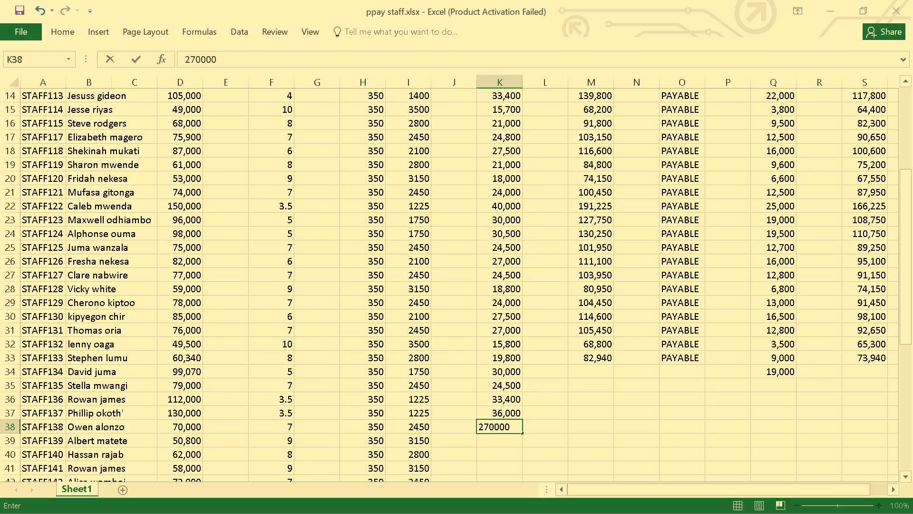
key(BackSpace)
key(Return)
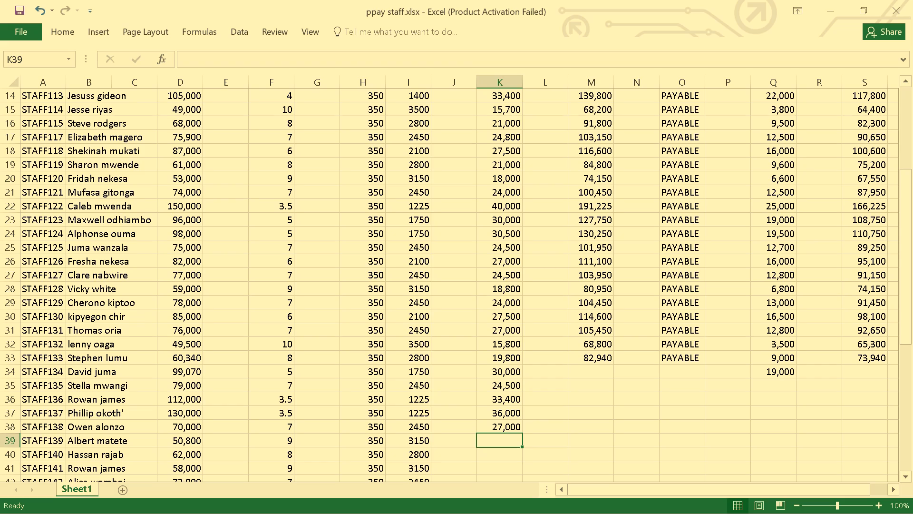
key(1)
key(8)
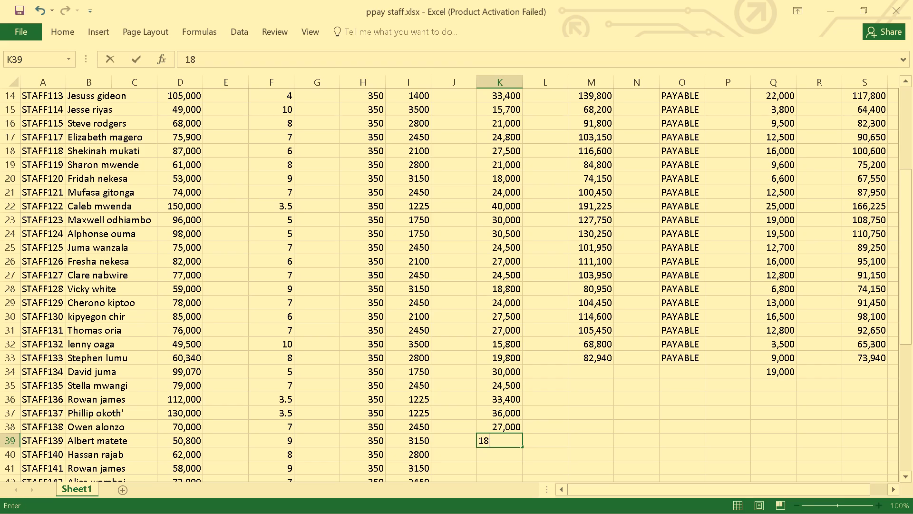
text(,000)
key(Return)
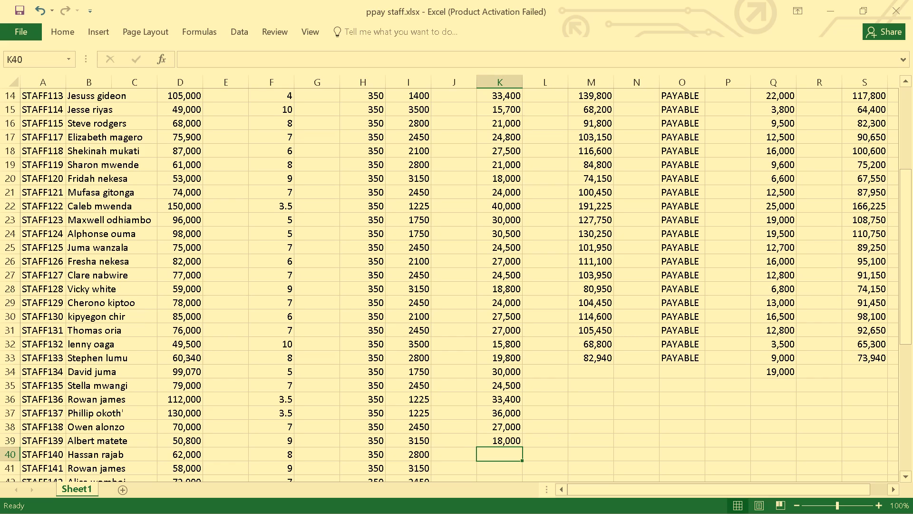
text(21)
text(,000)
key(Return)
Enter 18,050 for STAFF141 and 24,000 for STAFF142 in column K, cells K41 and K42.
scroll(505, 311, down, 2)
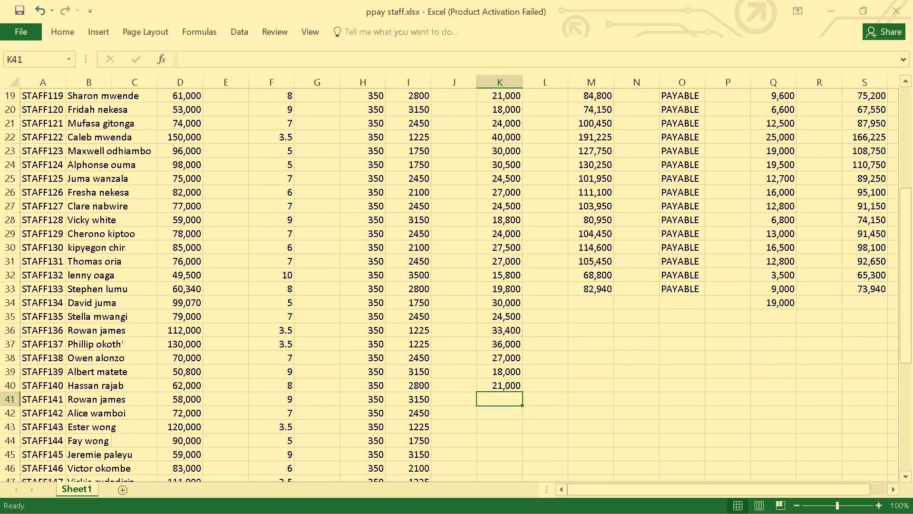
scroll(505, 311, down, 2)
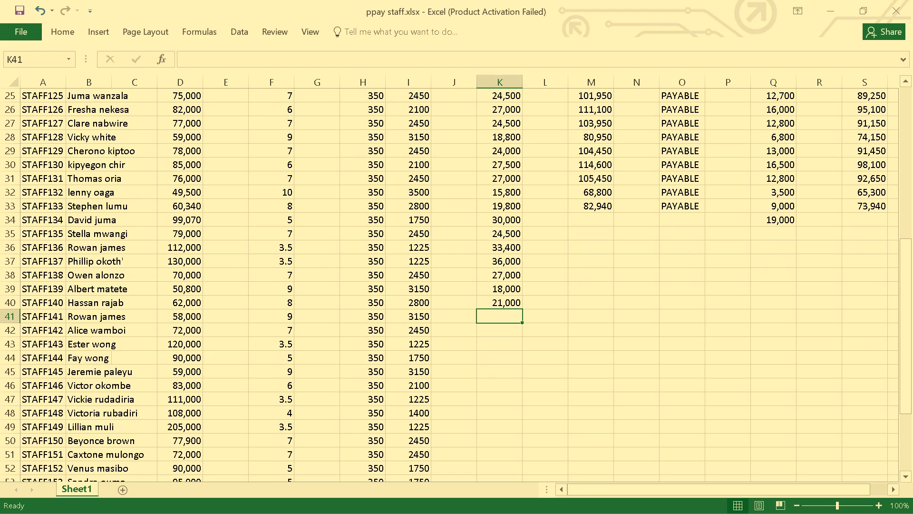
key(1)
text(8,0)
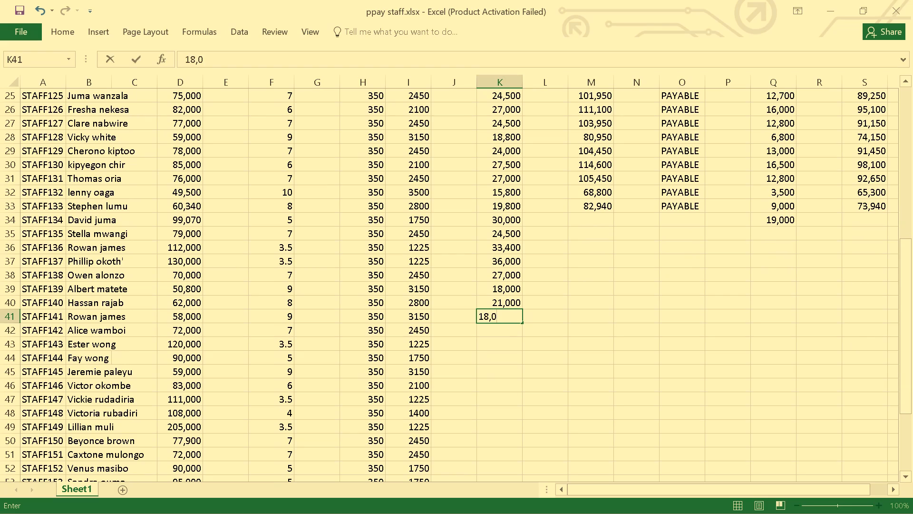
text(50)
key(Return)
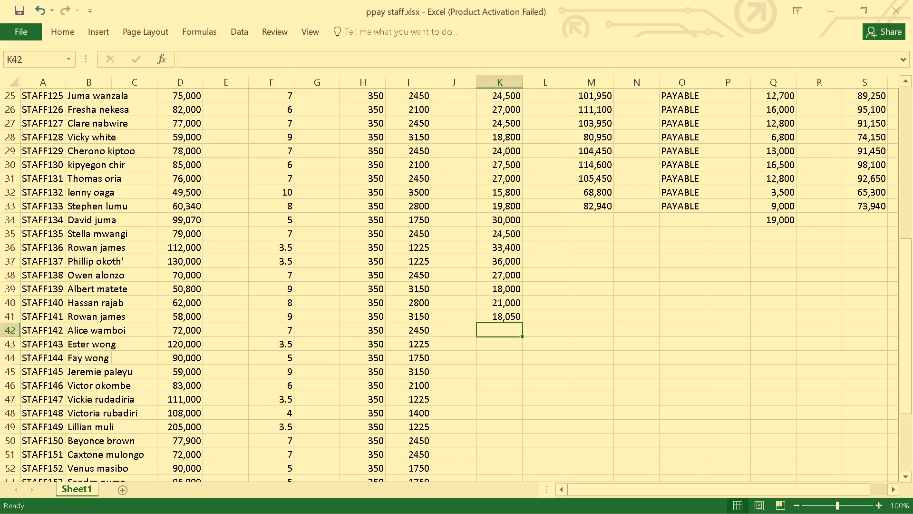
text(24)
text(,000)
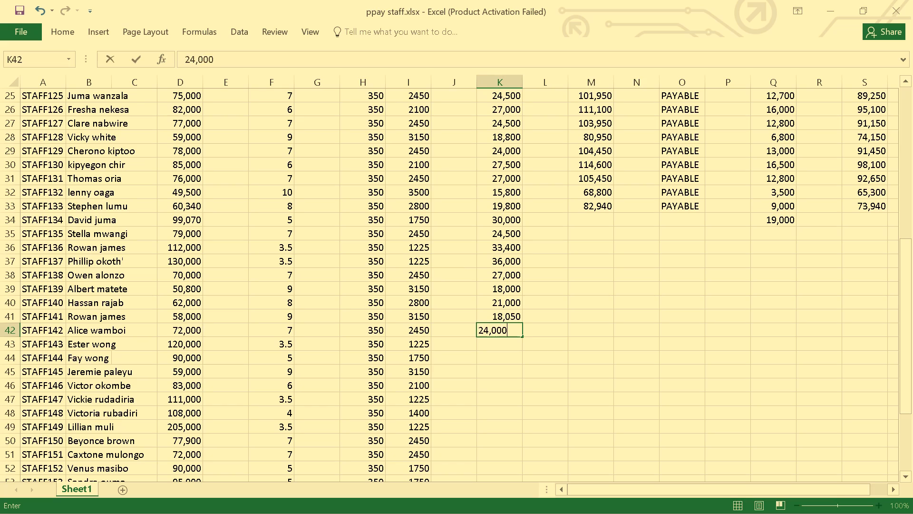
key(Return)
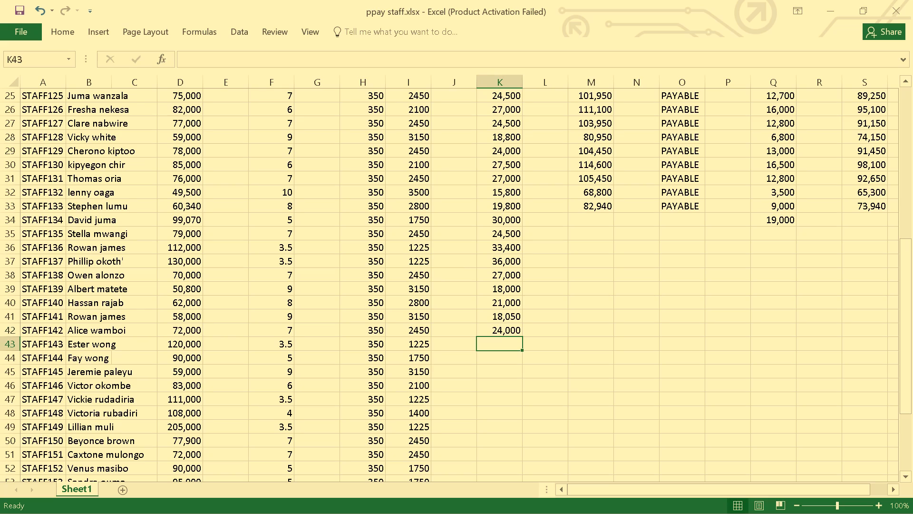
Enter 33,000, 29,000 and 18,800 for STAFF143, STAFF144 and STAFF145 in column K, cells K43 to K45.
text(33)
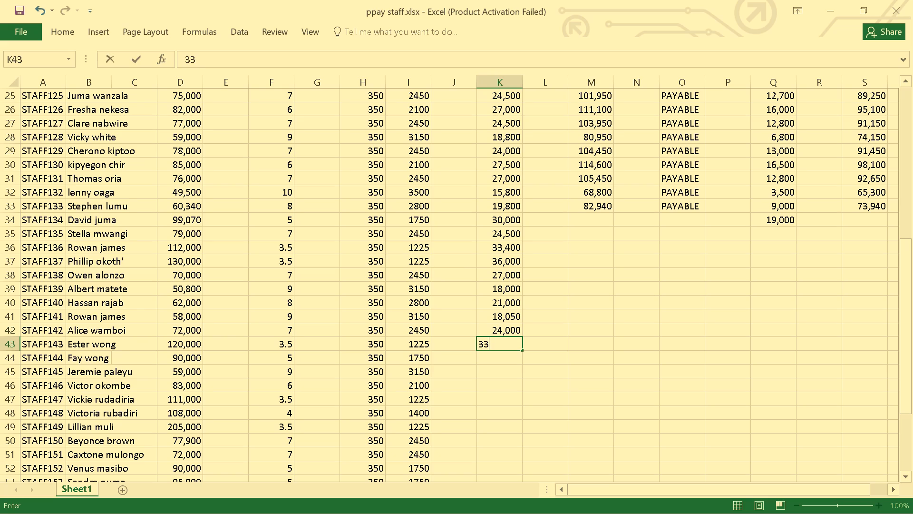
text(,000)
key(Return)
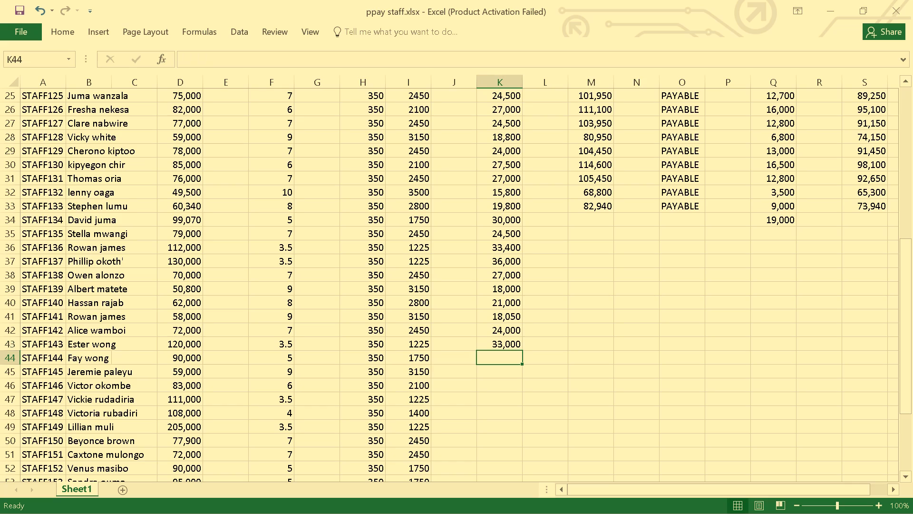
text(29,000)
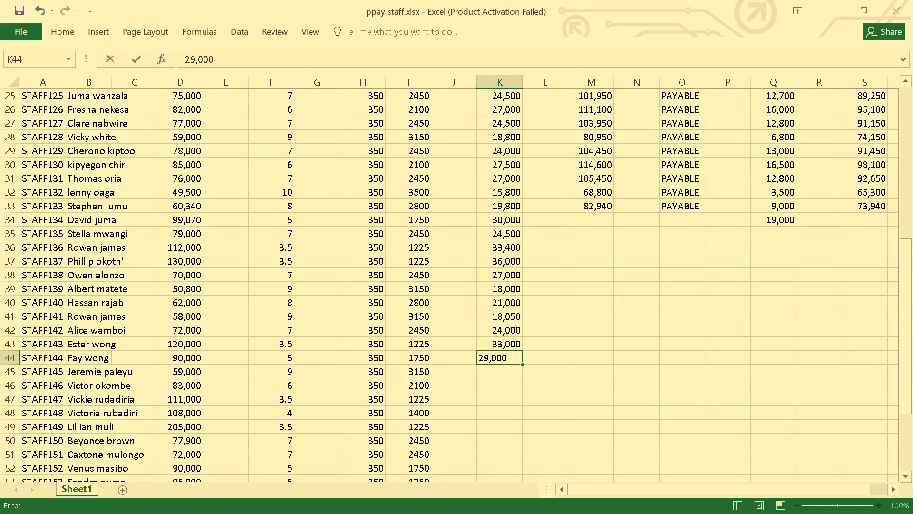
key(Return)
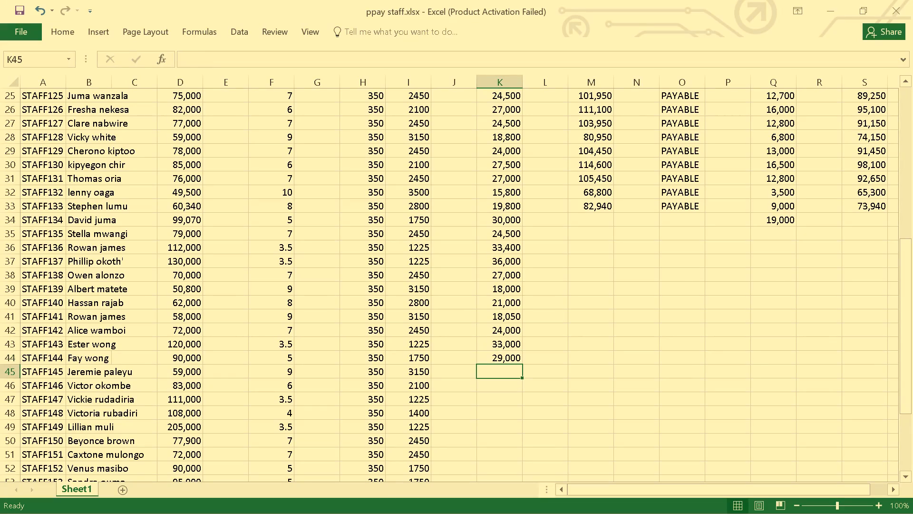
text(18,800)
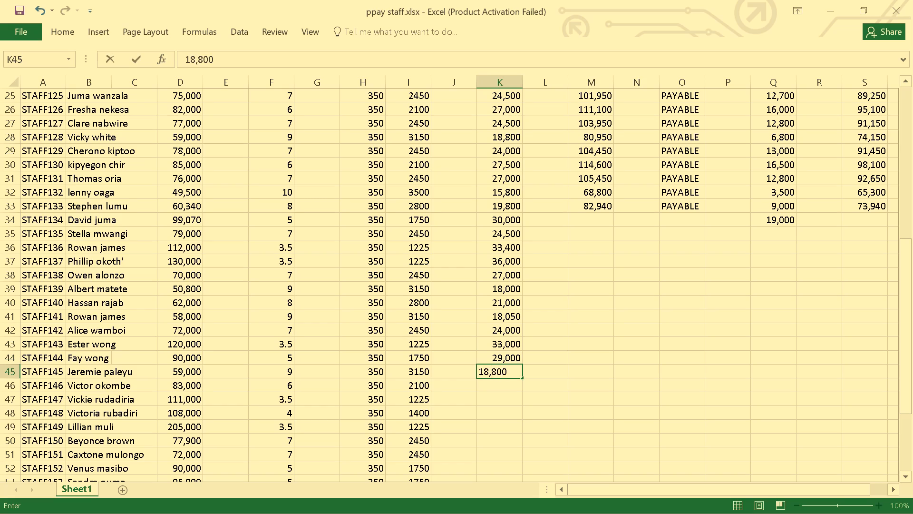
key(Return)
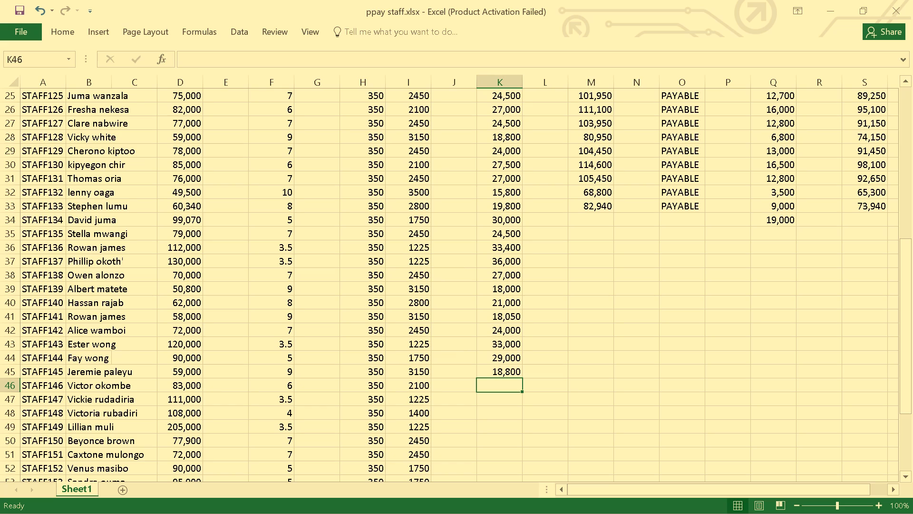
Enter 27,000, 33,400 and 33,000 for STAFF146, STAFF147 and STAFF148 in column K, cells K46 to K48.
scroll(505, 311, up, 2)
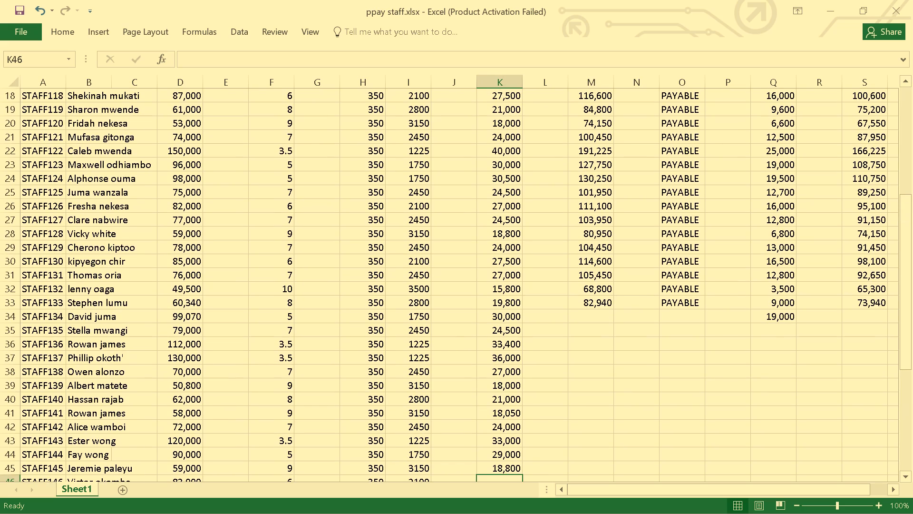
scroll(505, 311, down, 2)
text(27)
key(comma)
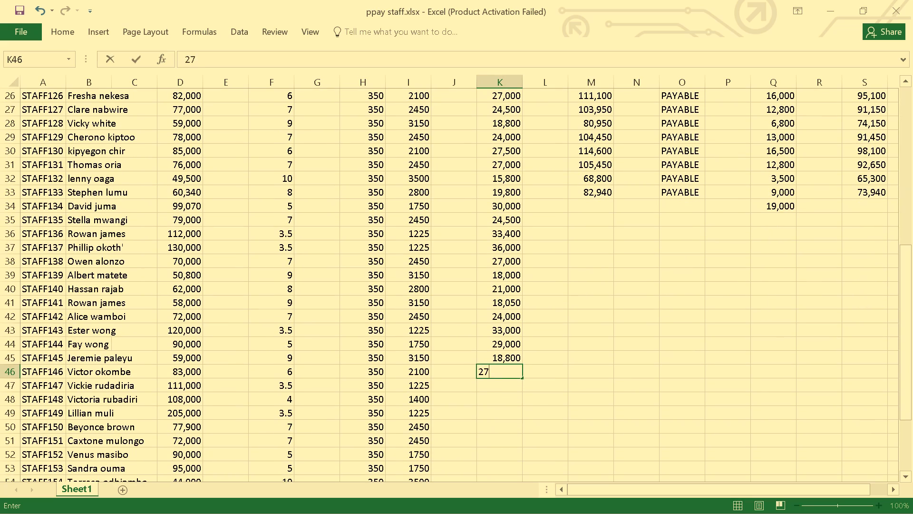
text(000)
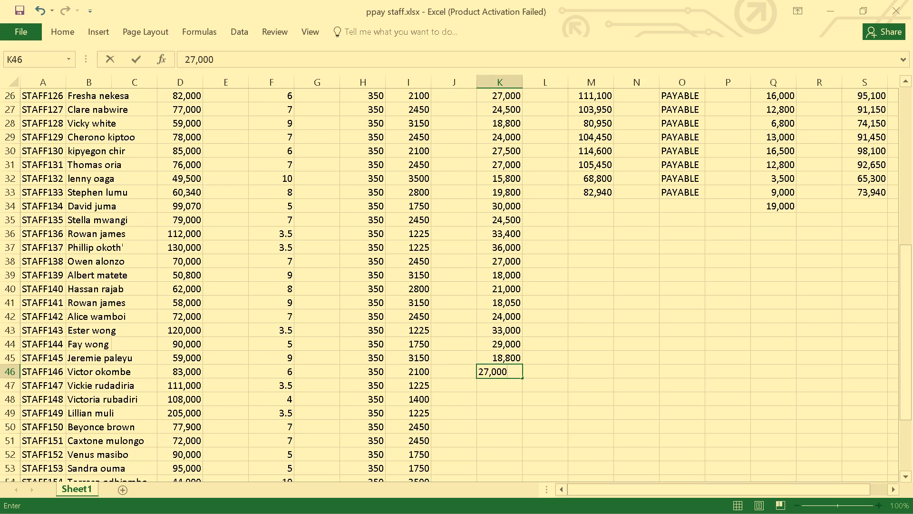
key(Return)
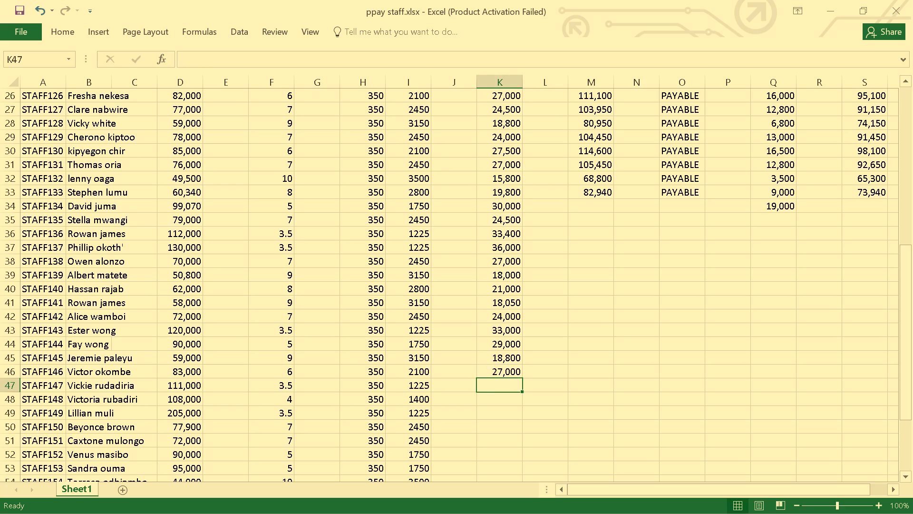
text(33)
text(,400)
key(Return)
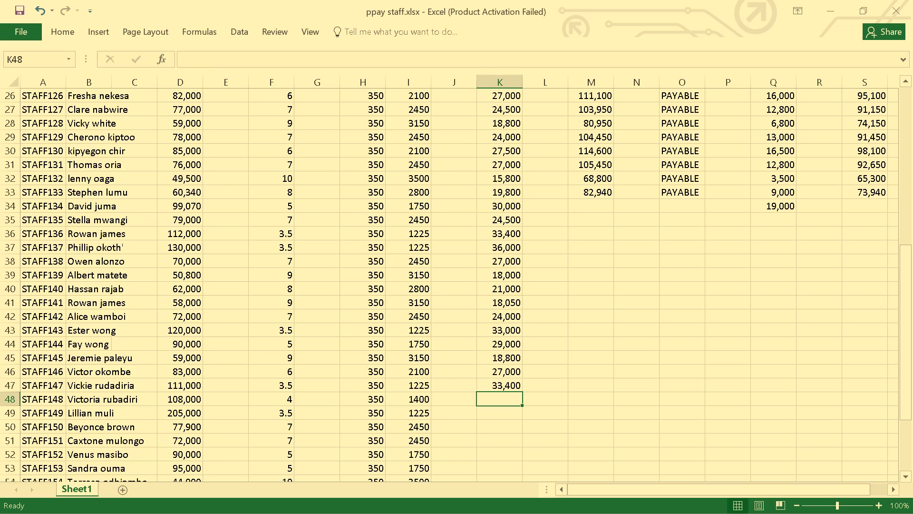
text(33)
text(,000)
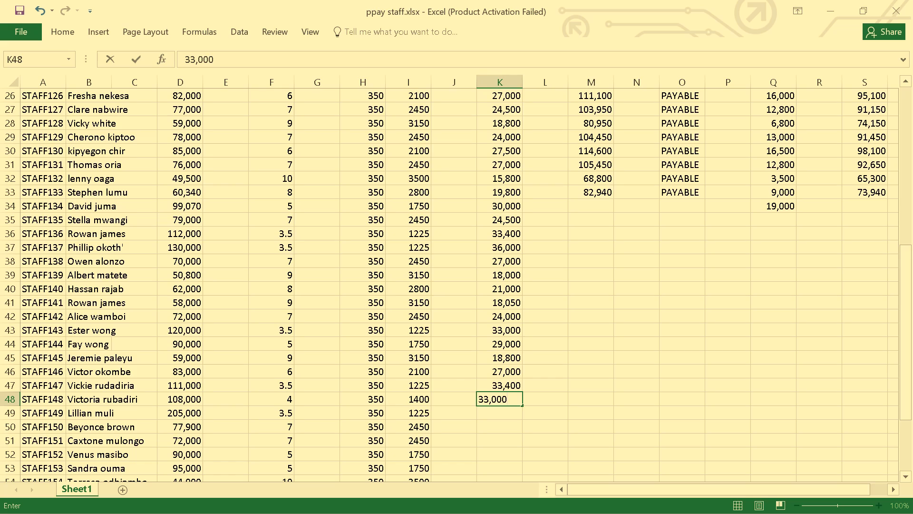
key(Return)
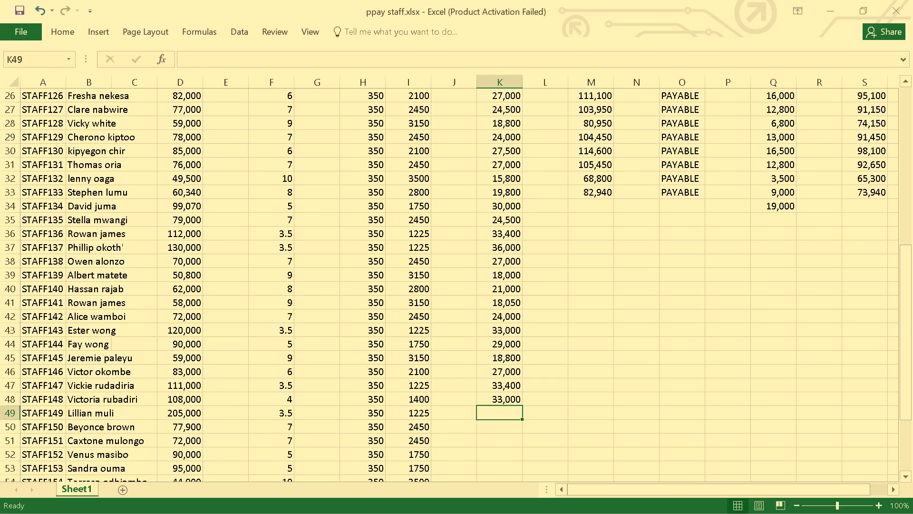
Change the column K amount for STAFF143 in cell K43 to 35,000.
key(Up)
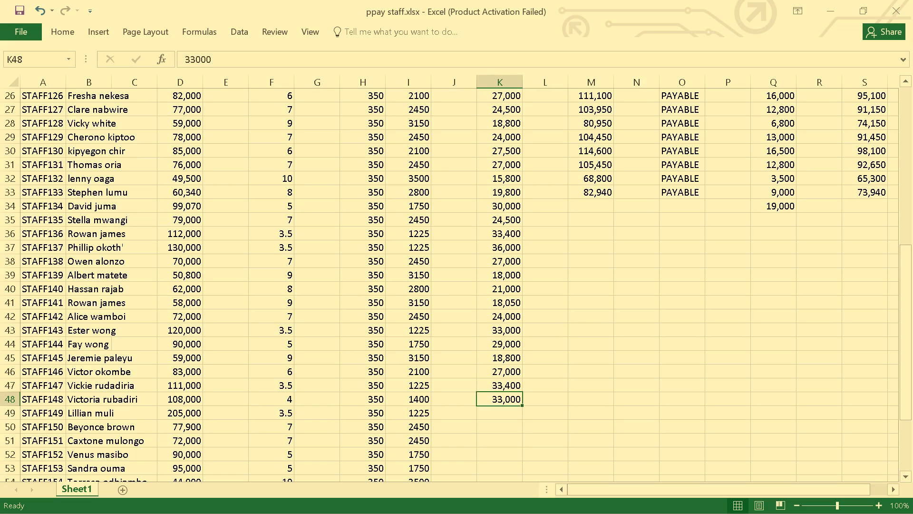
key(Up)
key(Up)
key(Up)
key(Up)
key(Up)
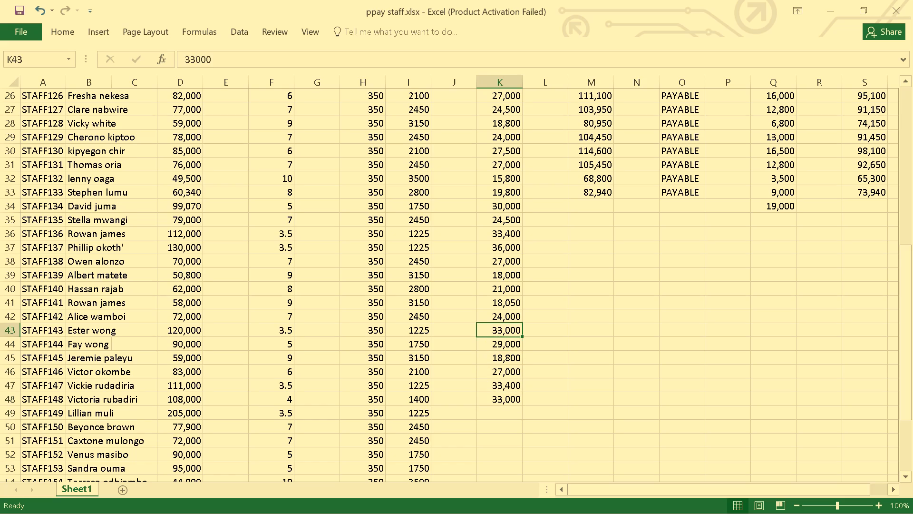
click(195, 57)
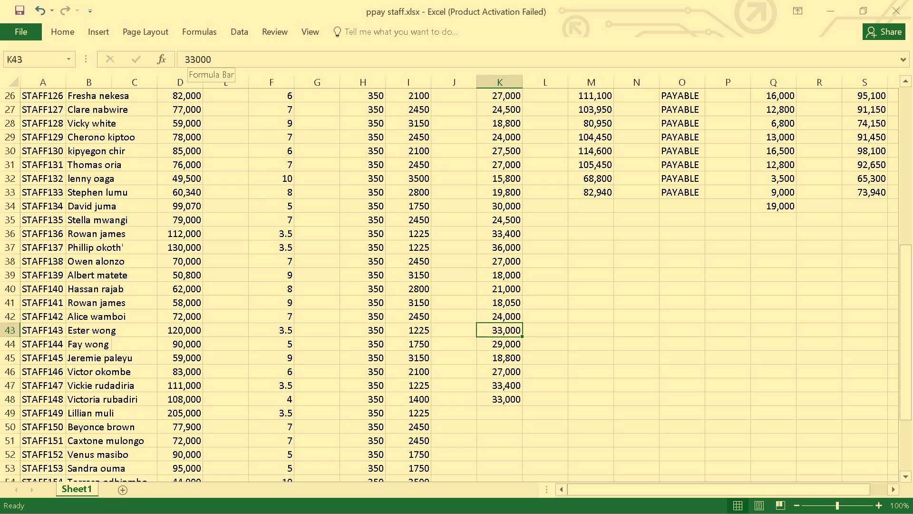
key(BackSpace)
key(5)
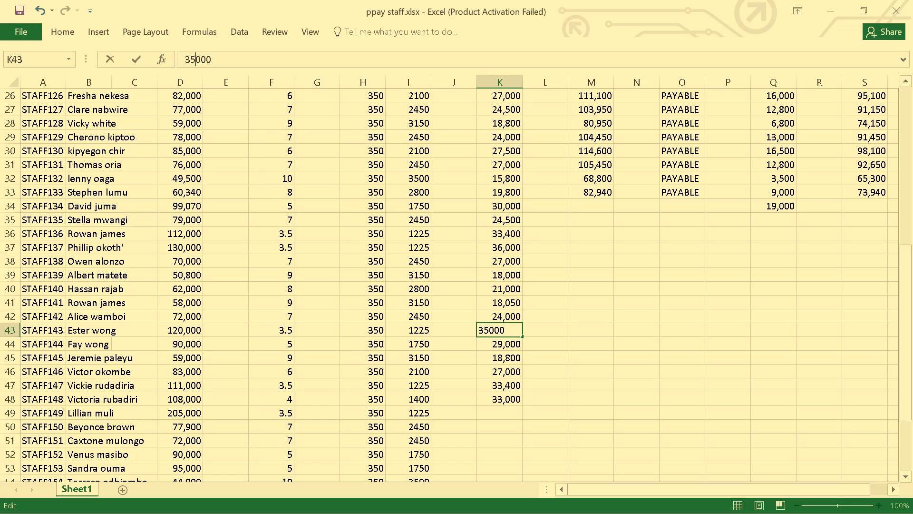
key(Return)
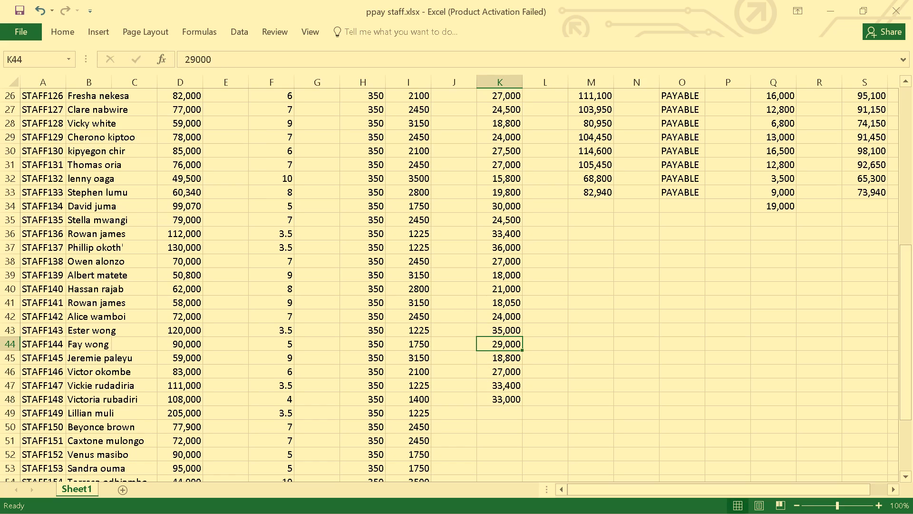
Enter 60,000 for STAFF149 in column K, cell K49.
click(492, 417)
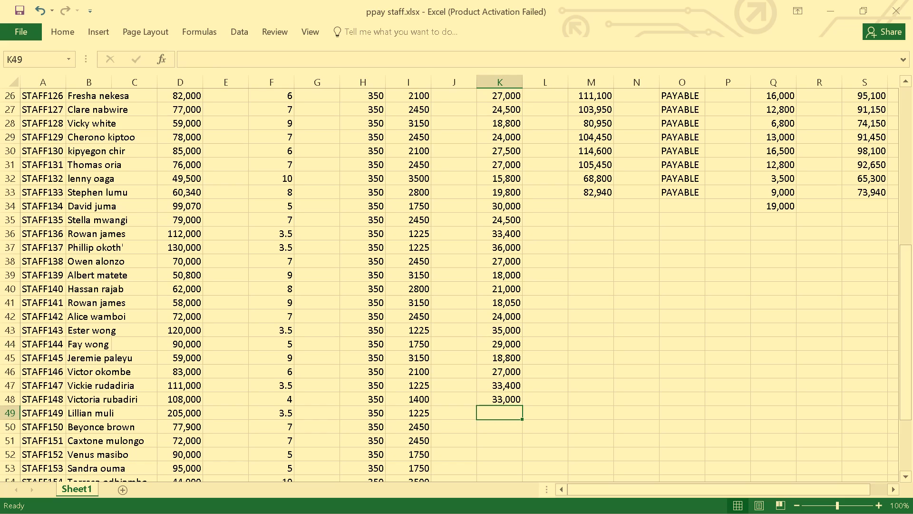
text(60)
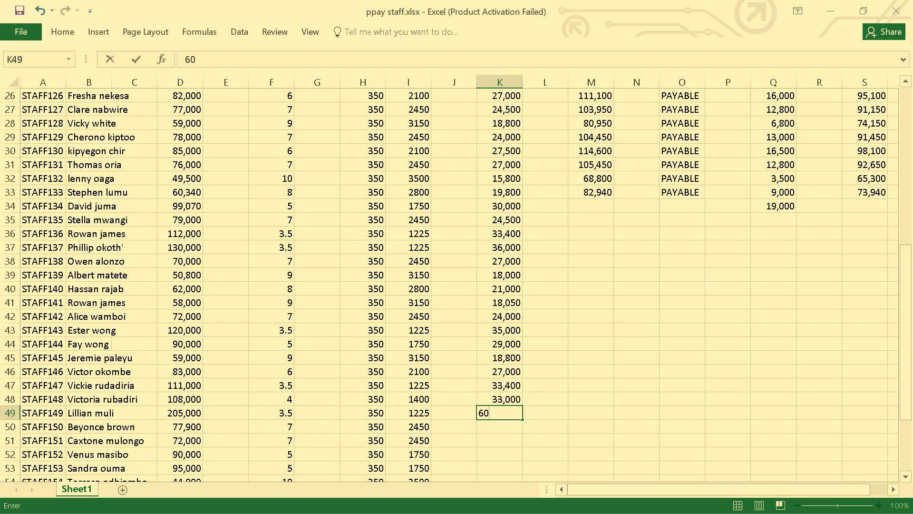
text(,000)
key(Return)
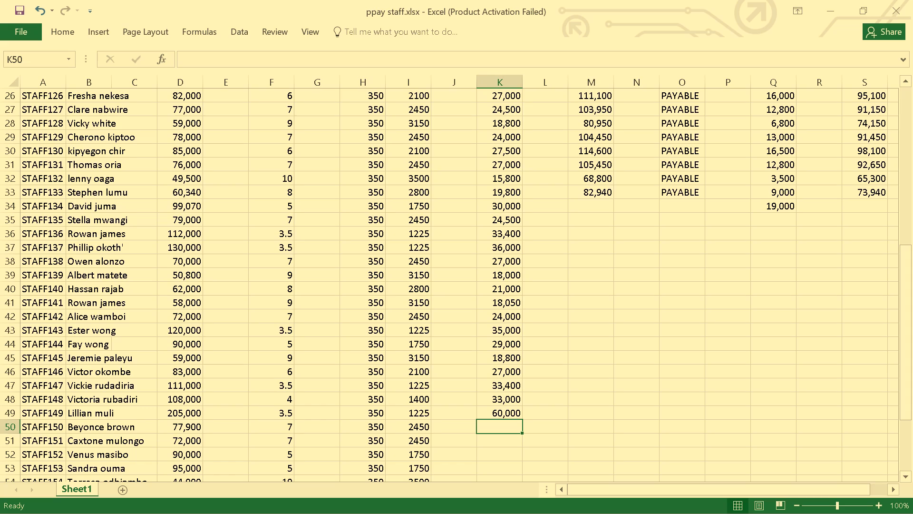
Enter allowances of 24,000 for STAFF150 and 24,080 for STAFF151 in column K, cells K50 and K51.
text(24)
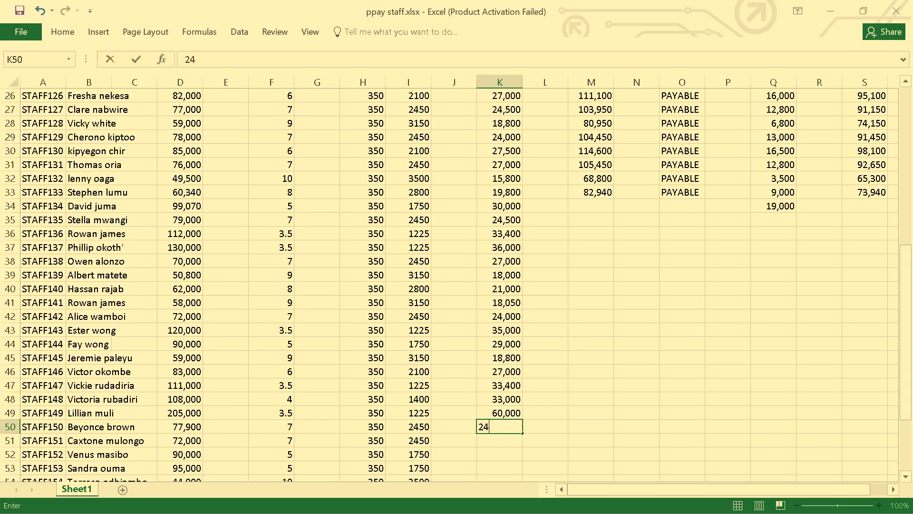
text(,000)
key(Return)
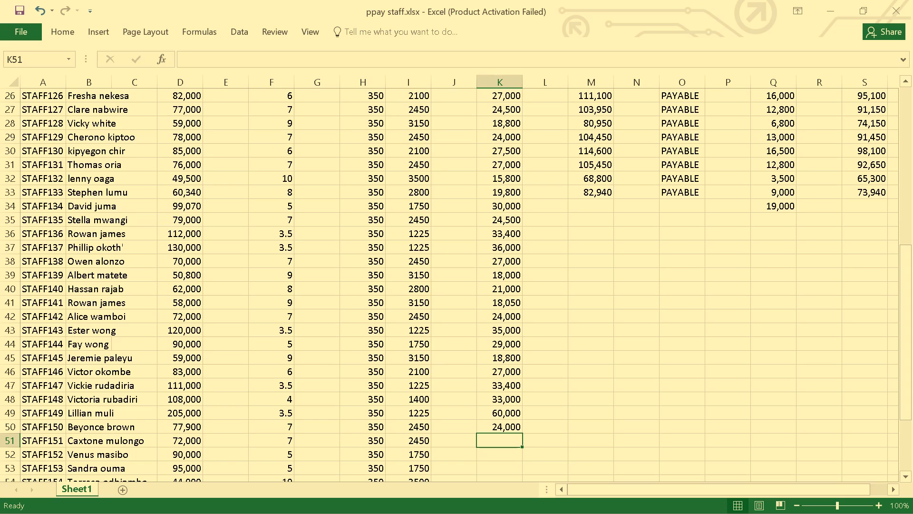
text(24)
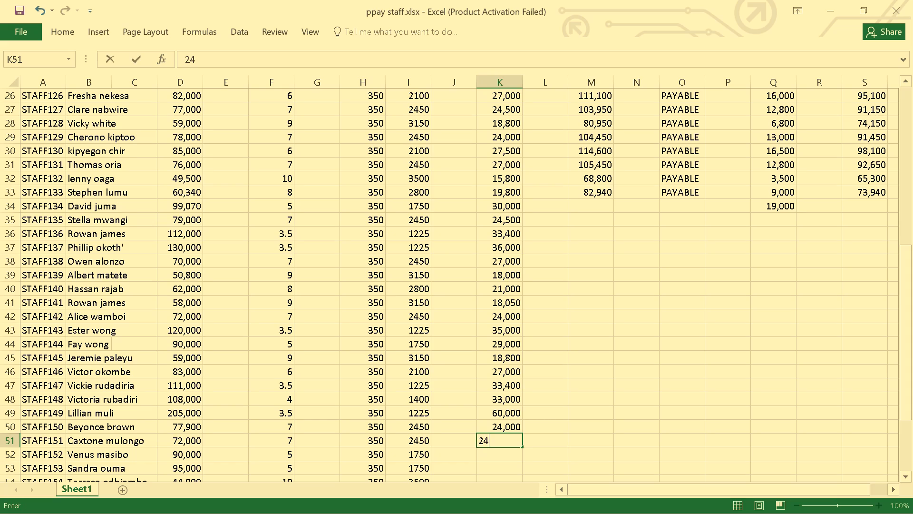
key(comma)
text(080)
key(Return)
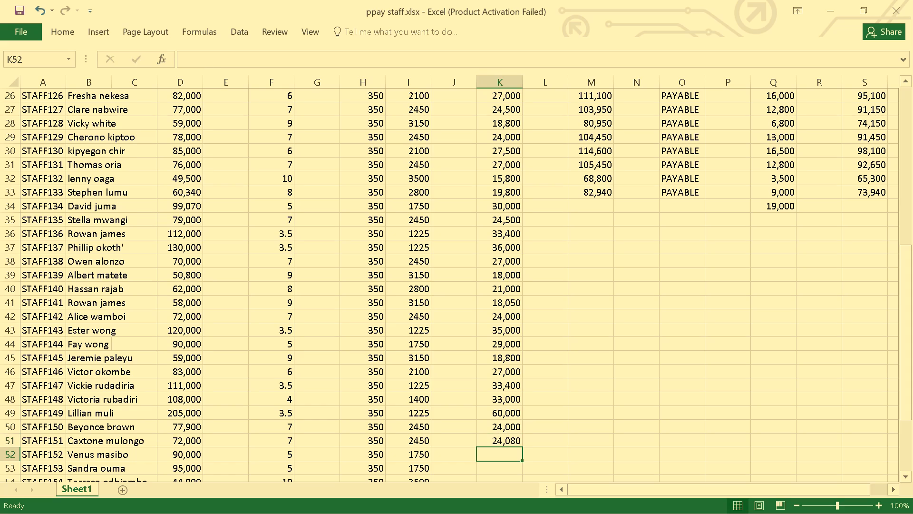
Enter allowances of 30,000 for STAFF152 and 30,005 for STAFF153 in column K, cells K52 and K53.
scroll(493, 410, down, 1)
scroll(493, 410, up, 3)
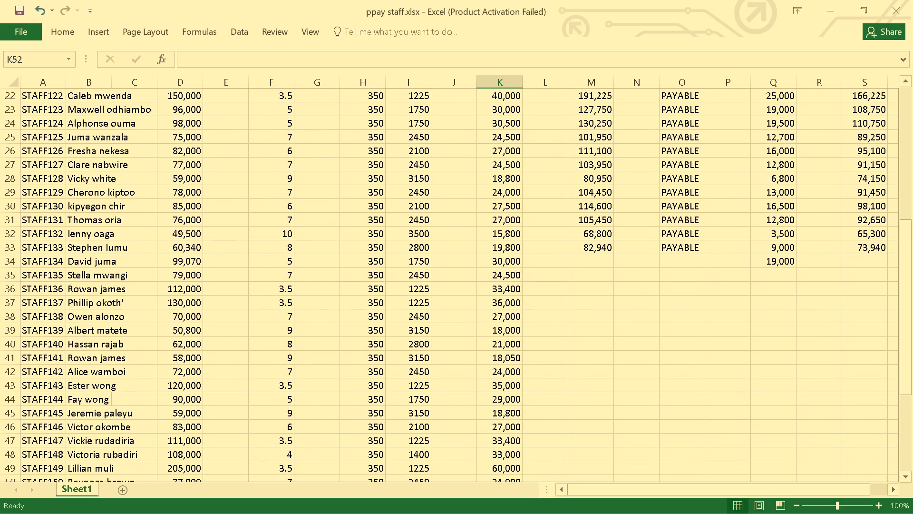
scroll(493, 410, down, 2)
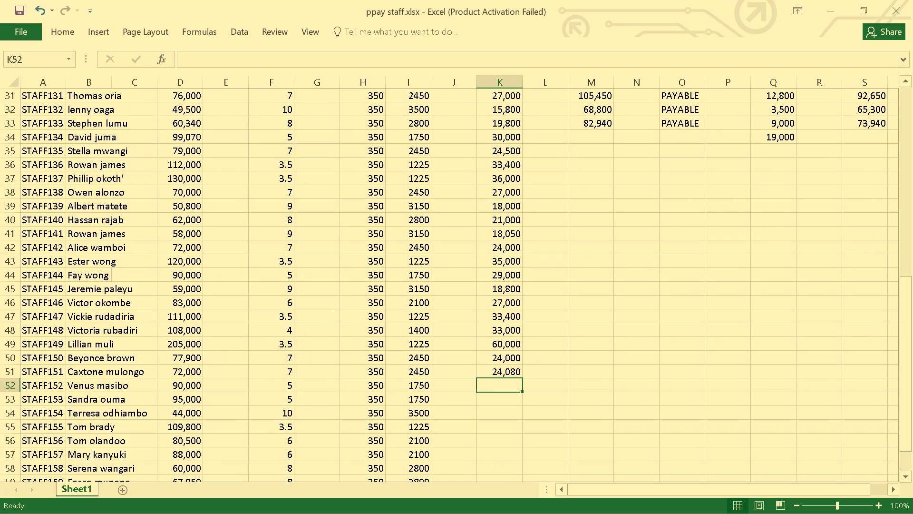
key(2)
key(BackSpace)
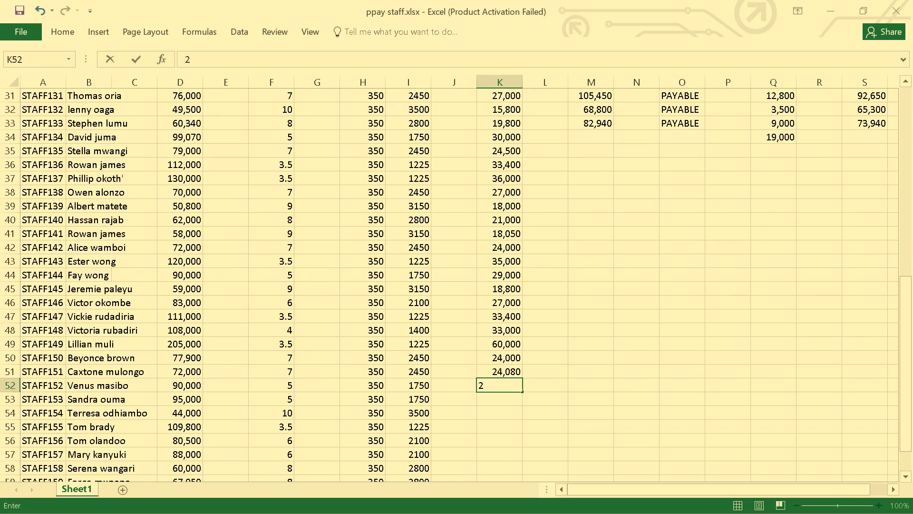
text(30,000)
key(Return)
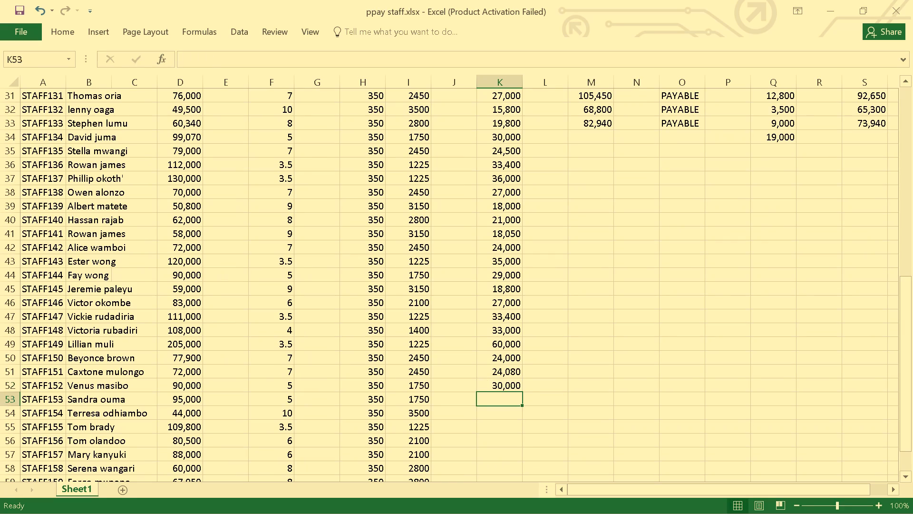
text(30)
key(comma)
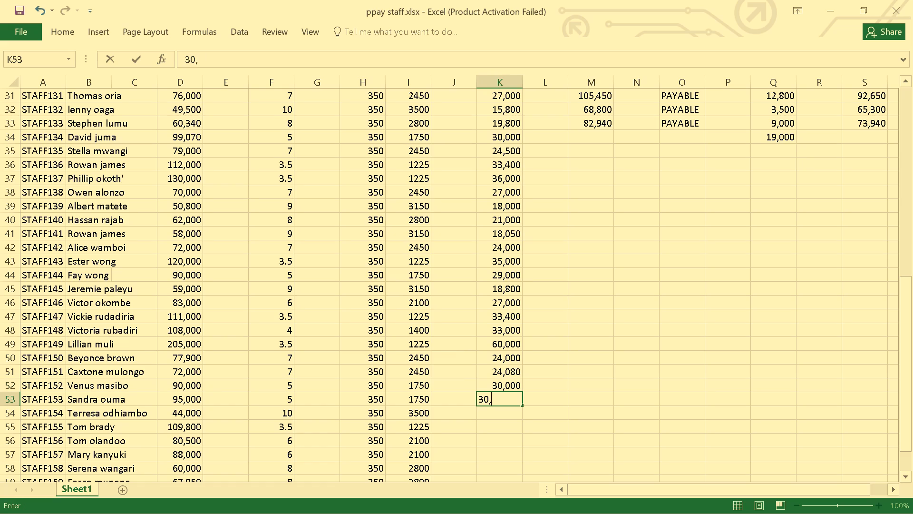
text(00)
key(5)
key(Return)
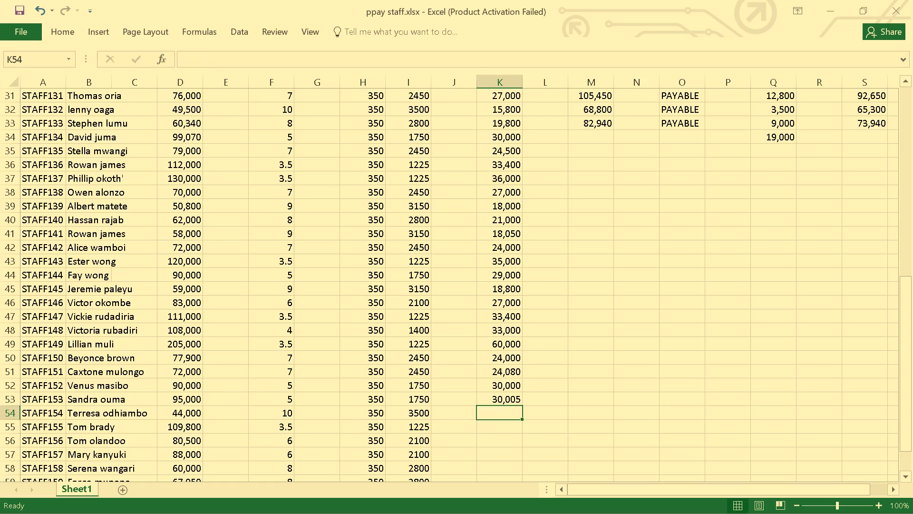
Enter allowances of 15,800 for STAFF154 and 33,000 for STAFF155 in column K, cells K54 and K55.
key(1)
key(5)
text(,800)
key(Return)
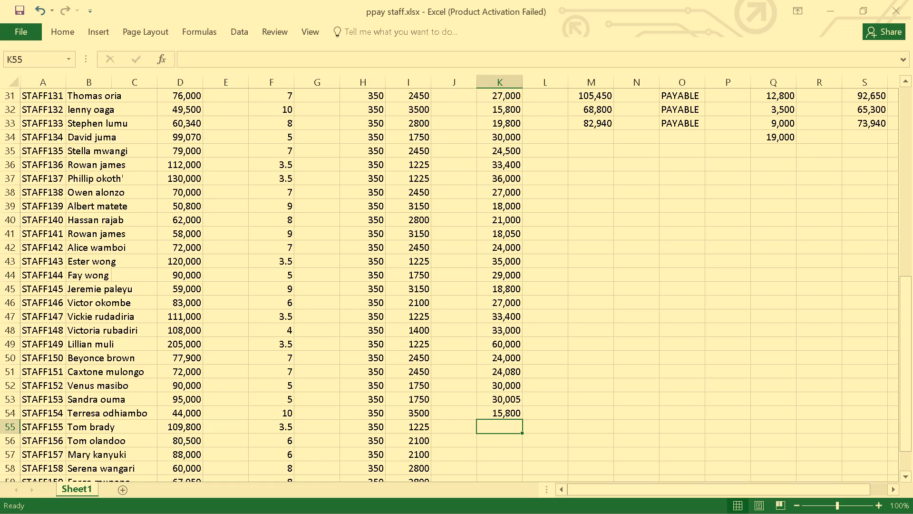
text(33)
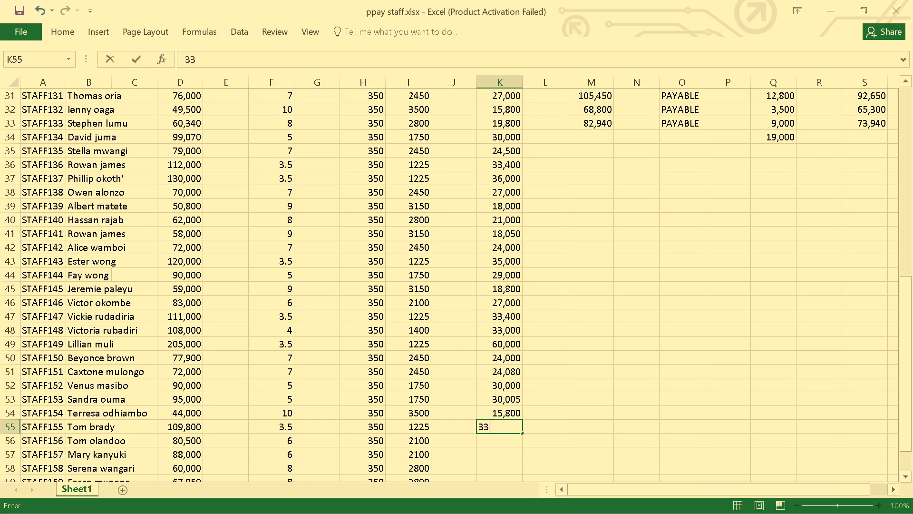
text(,000)
key(Return)
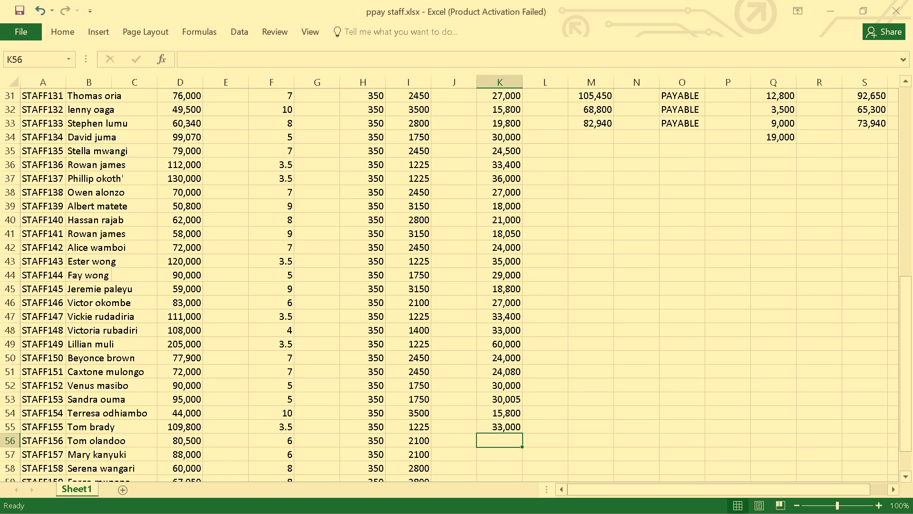
Enter an allowance of 27,000 for both STAFF156 and STAFF157 in column K, cells K56 and K57.
scroll(493, 410, up, 2)
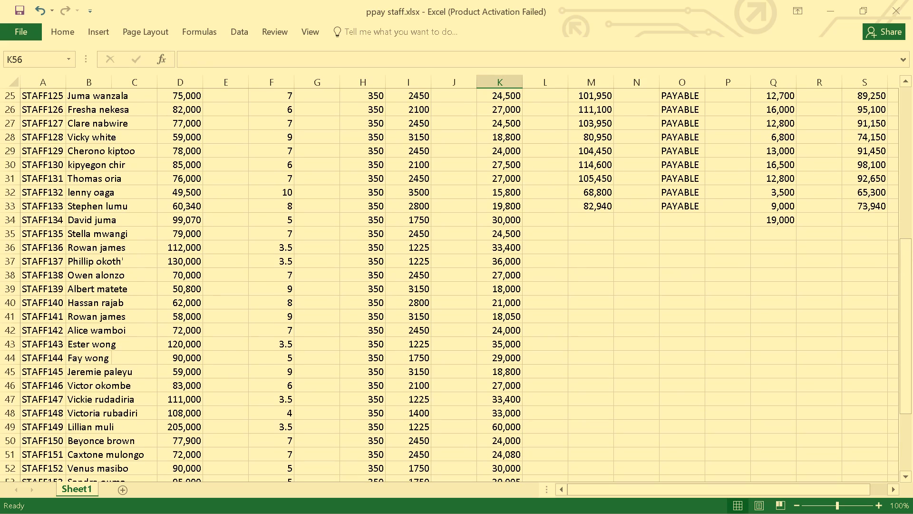
scroll(493, 410, down, 3)
text(27000)
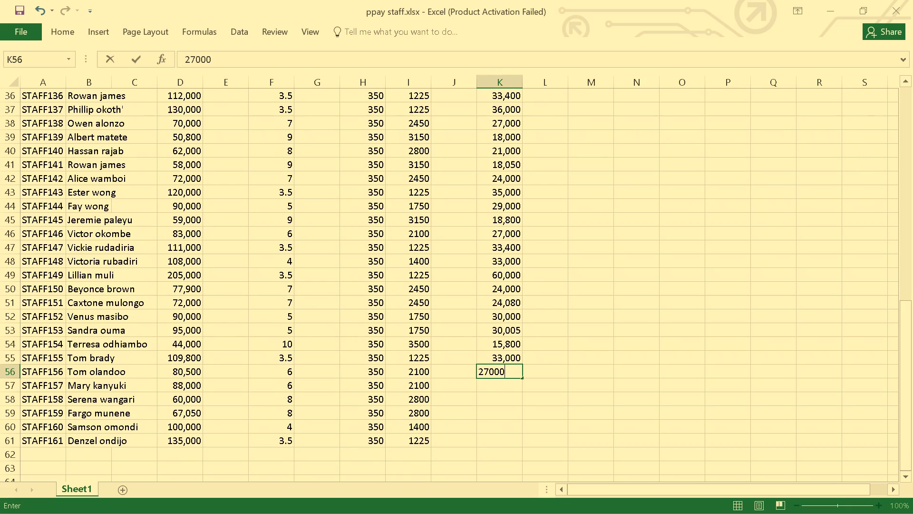
key(Return)
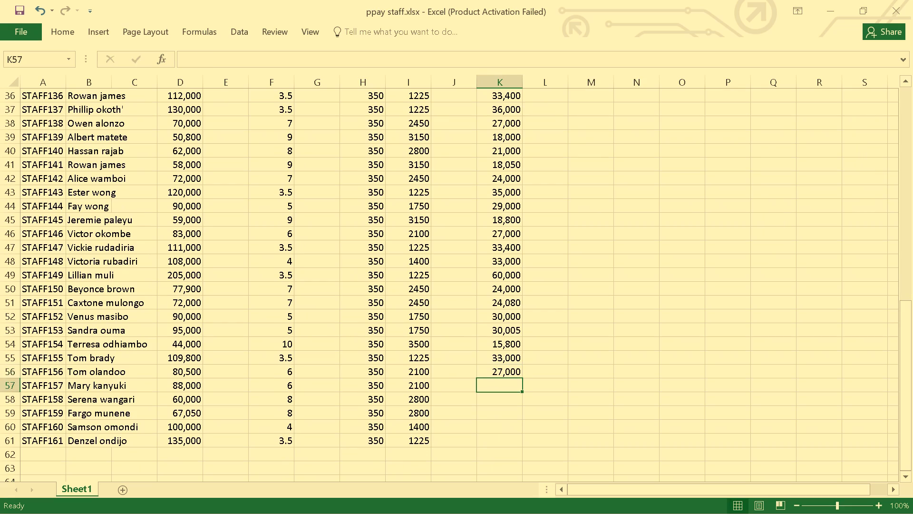
text(27,000)
key(Return)
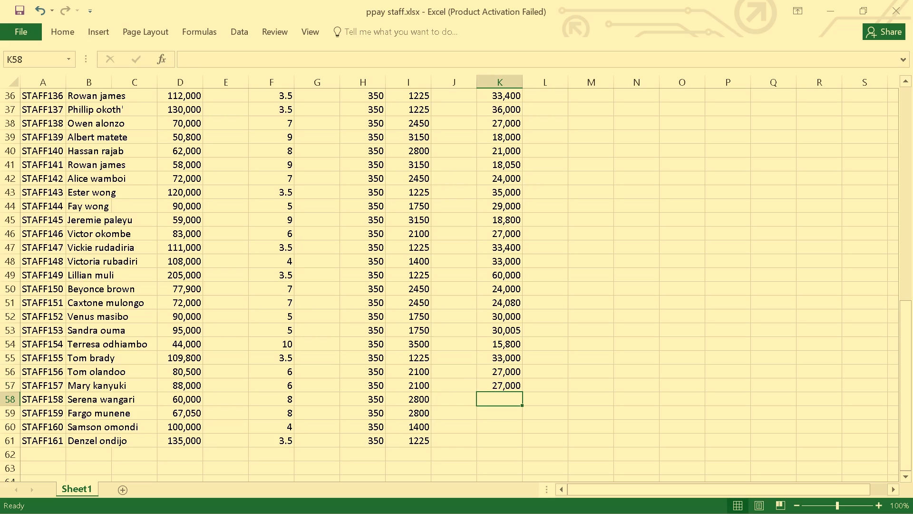
Enter allowances of 20,800 for STAFF158 and 21,000 for STAFF159 in column K, cells K58 and K59.
key(2)
text(0,)
text(800)
key(Return)
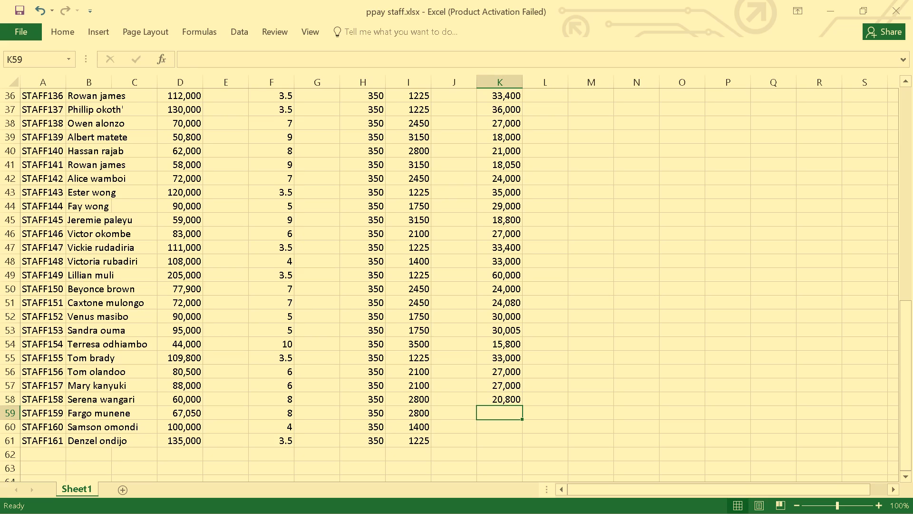
text(21)
text(,000)
key(Return)
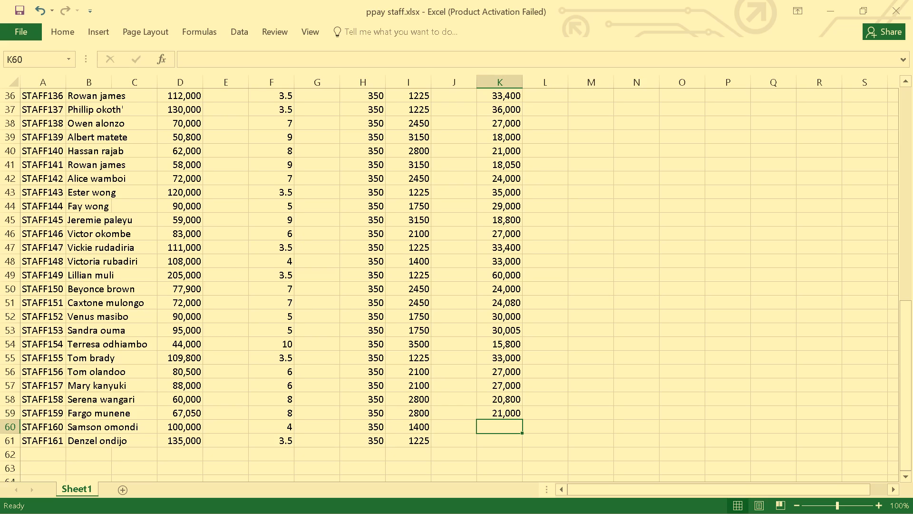
Enter allowances of 33,000 for STAFF160 and 37,000 for STAFF161 in column K, cells K60 and K61.
text(33)
text(,000)
key(Return)
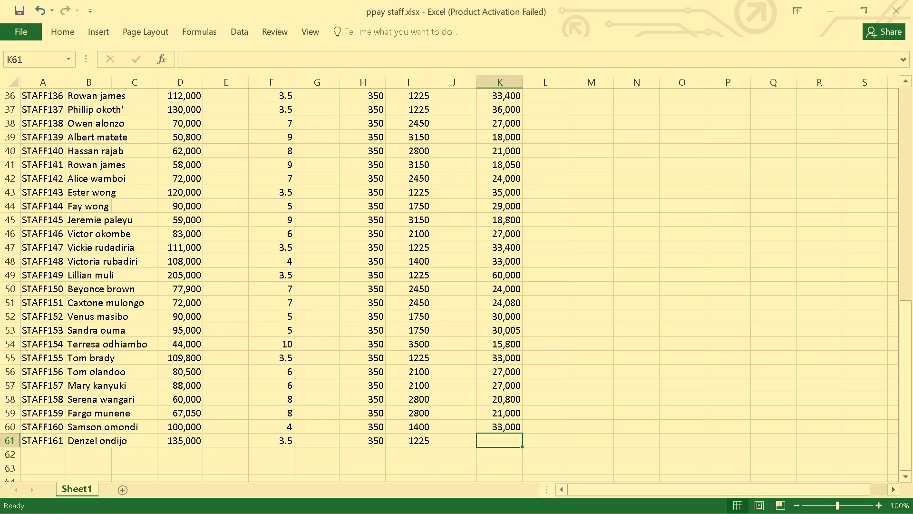
text(37,000)
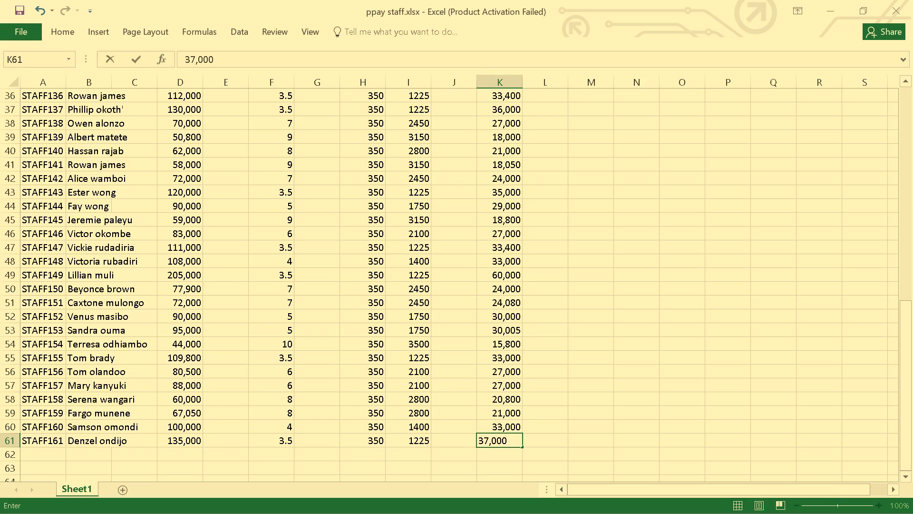
key(Right)
Save the payroll workbook with the allowances column filled down to STAFF161.
scroll(493, 410, up, 2)
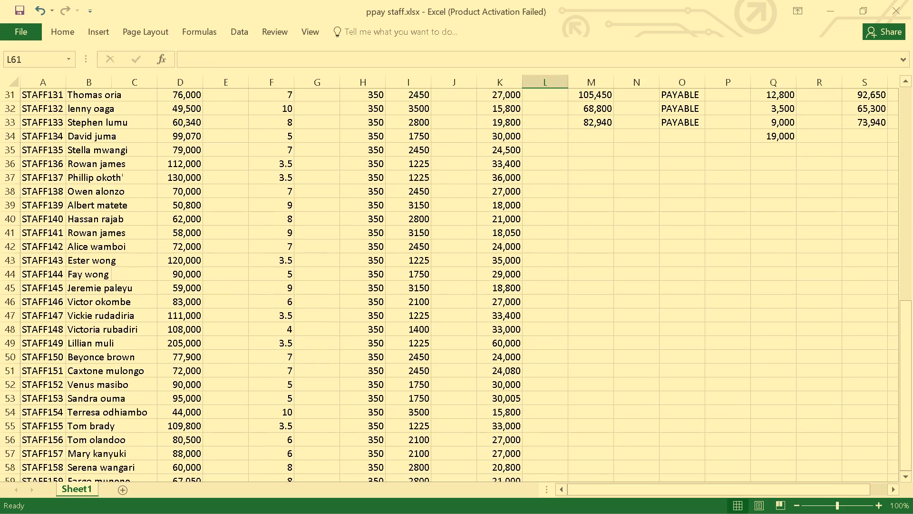
scroll(493, 410, up, 2)
scroll(666, 358, down, 1)
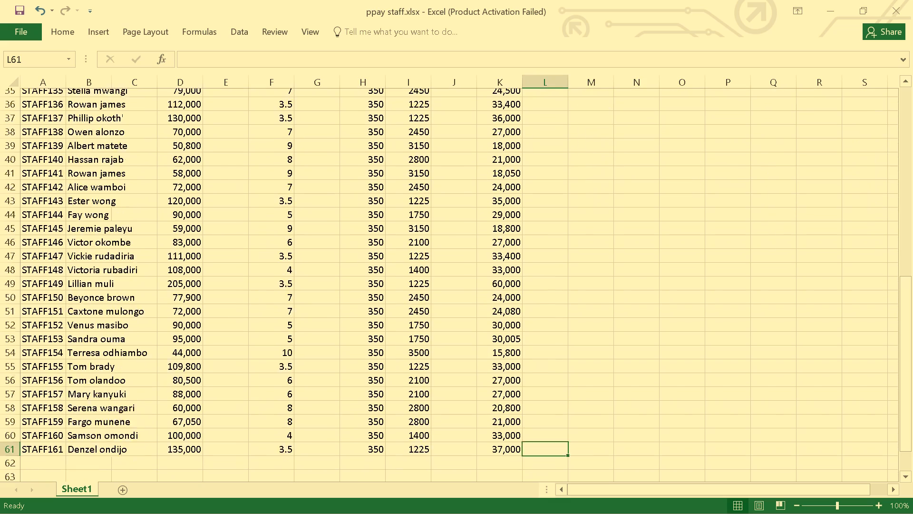
scroll(666, 358, down, 1)
scroll(666, 358, up, 2)
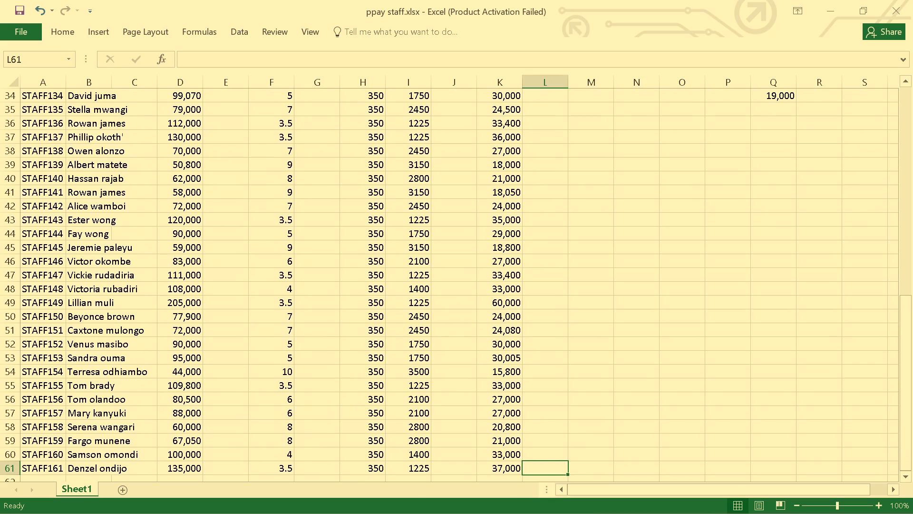
key(ctrl+s)
Review the payroll sheet from the header row downward, checking the gross salary, payment status, deductions and net pay columns for missing rows.
scroll(669, 378, up, 3)
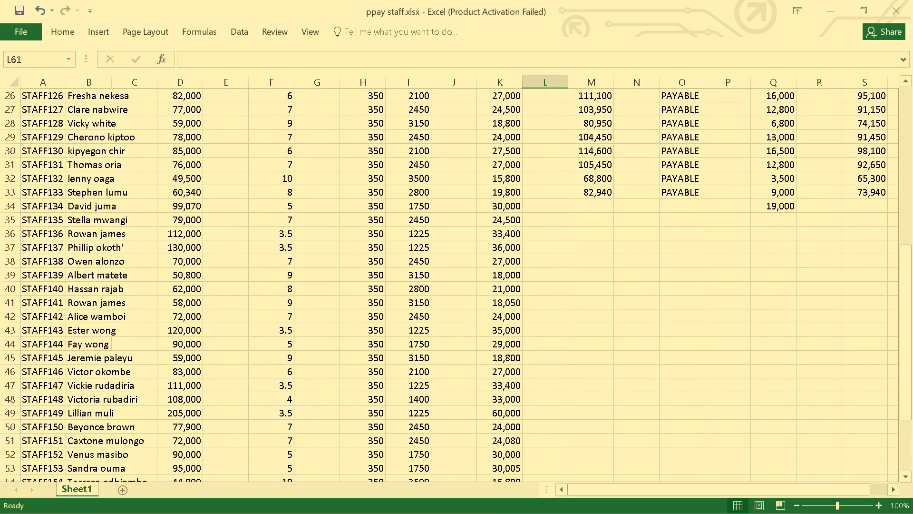
scroll(787, 214, up, 6)
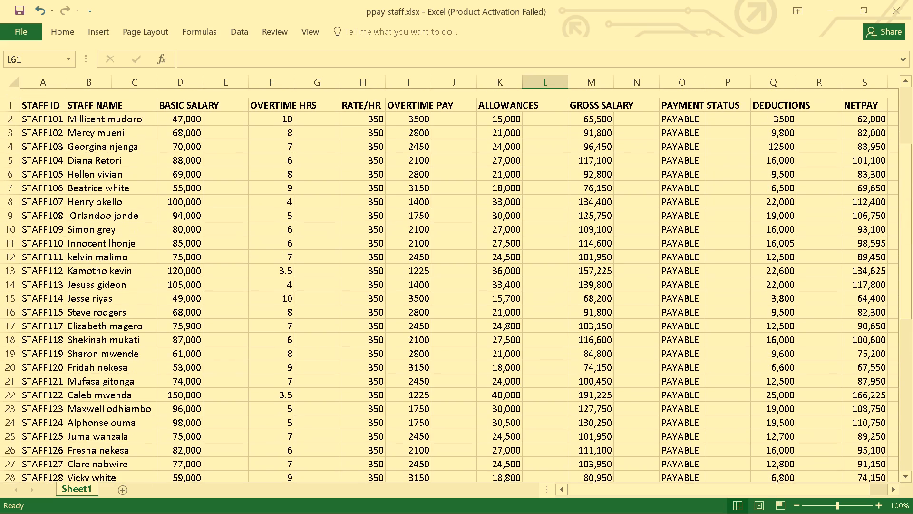
scroll(787, 214, down, 2)
scroll(787, 214, up, 3)
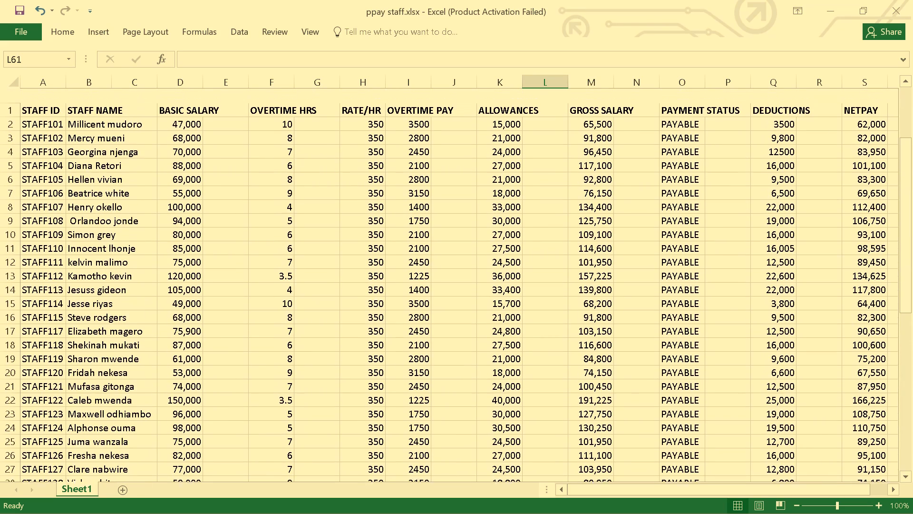
scroll(787, 214, down, 3)
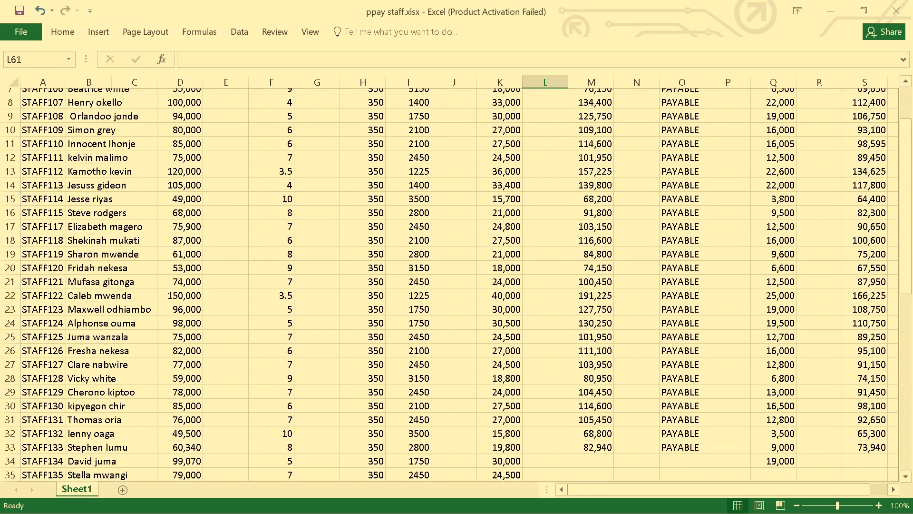
scroll(787, 214, down, 3)
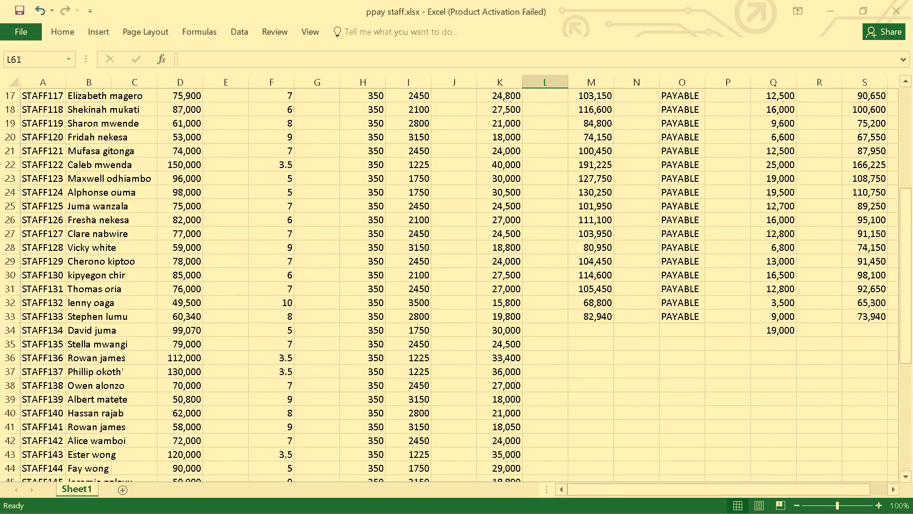
Enter deductions of 12,500 for STAFF135 and 22,000 for STAFF136 in column Q, cells Q35 and Q36.
click(779, 343)
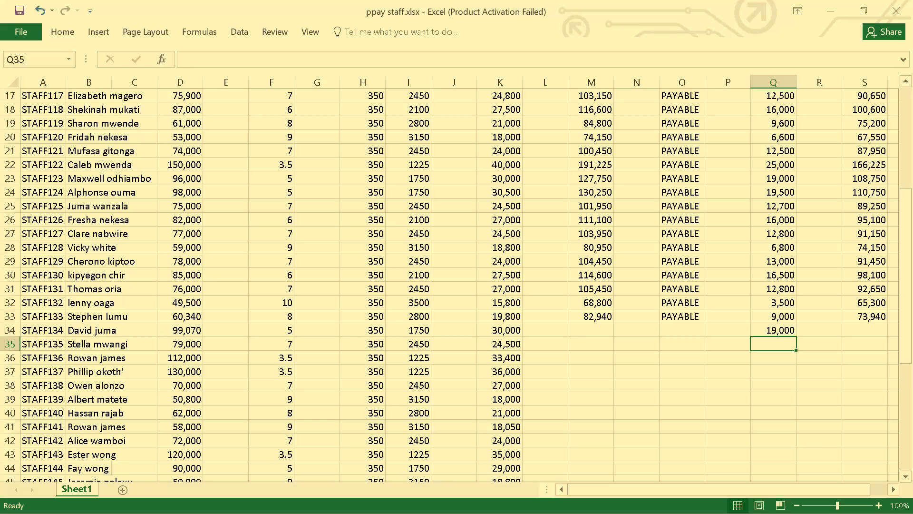
scroll(779, 343, up, 4)
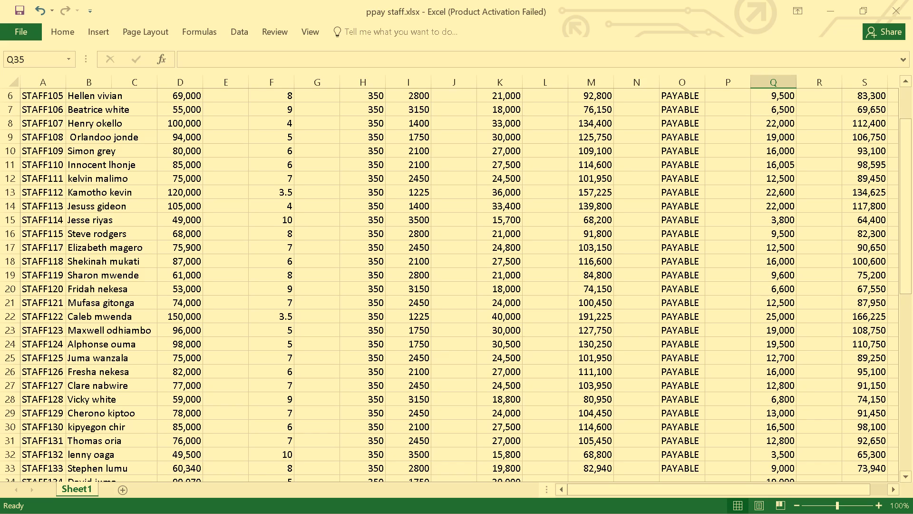
scroll(779, 343, down, 1)
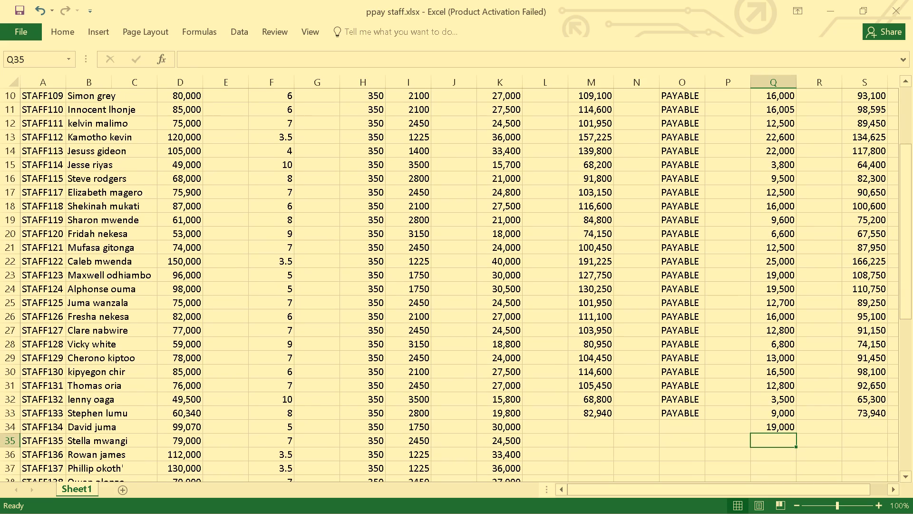
text(12)
text(,5)
text(00)
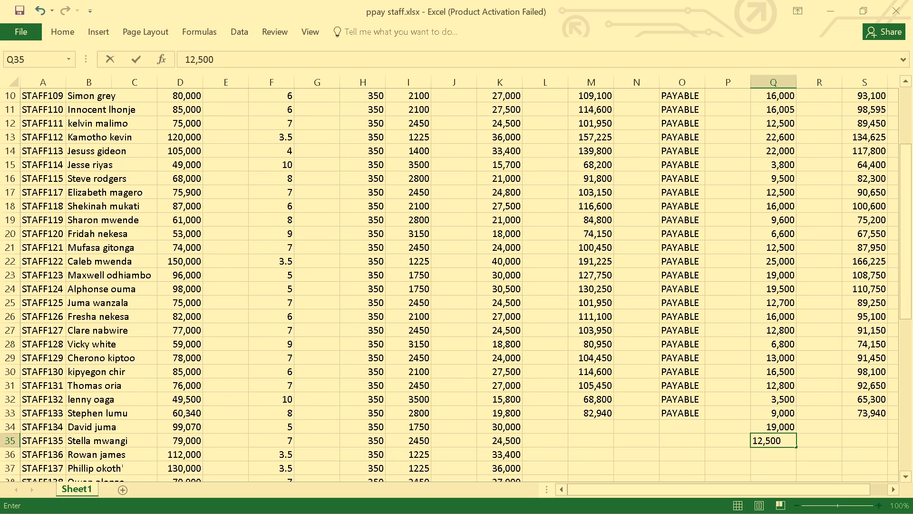
key(Return)
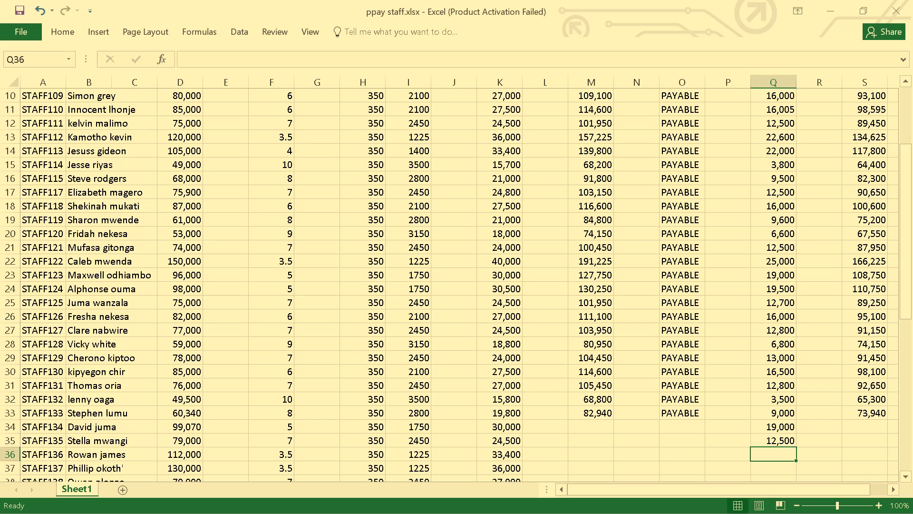
key(Up)
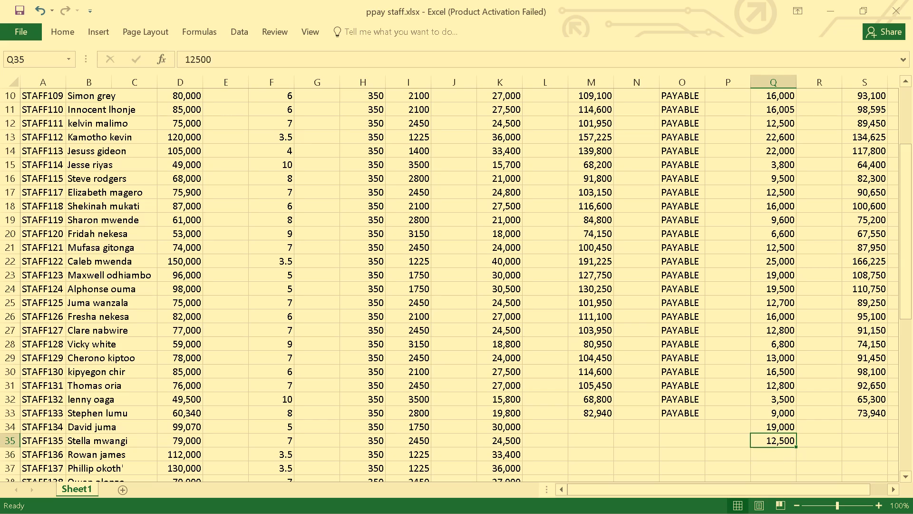
key(Down)
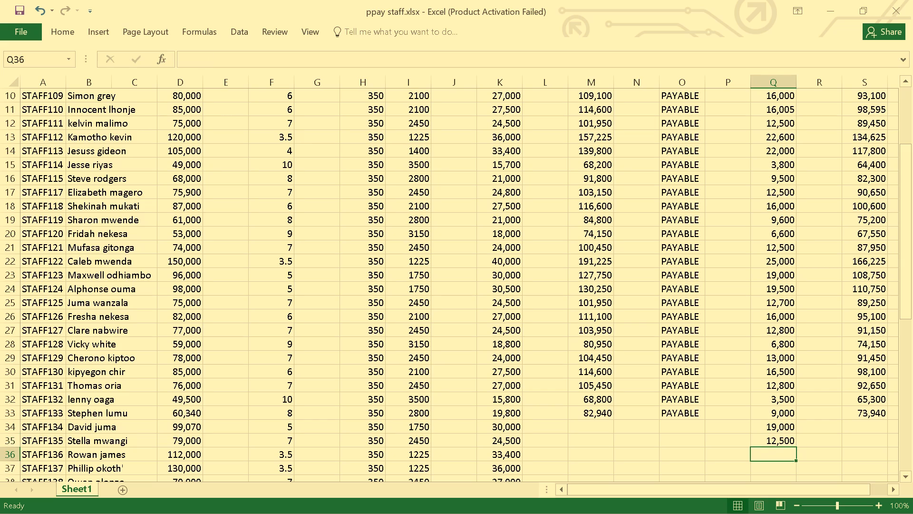
text(22)
text(,000)
key(Return)
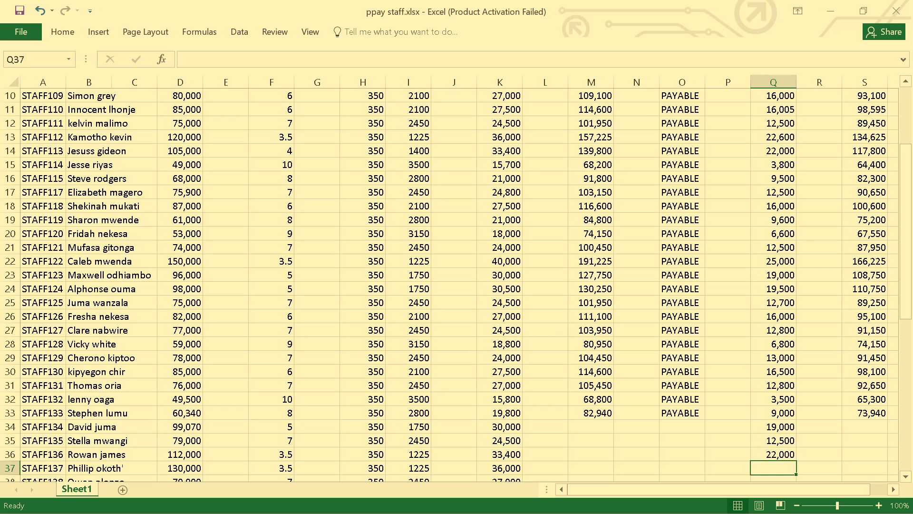
Enter deductions of 23,000 for STAFF137 and 12,500 for STAFF138 in column Q, cells Q37 and Q38.
text(23)
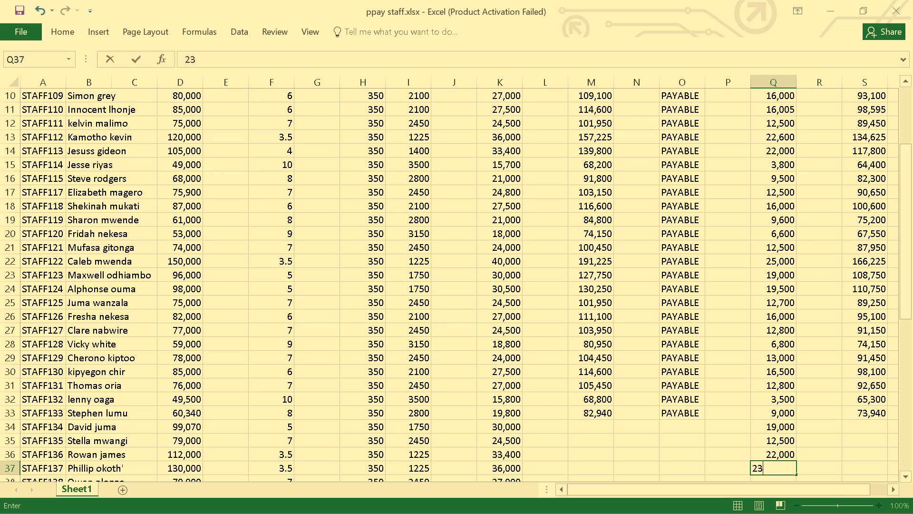
text(,000)
key(Return)
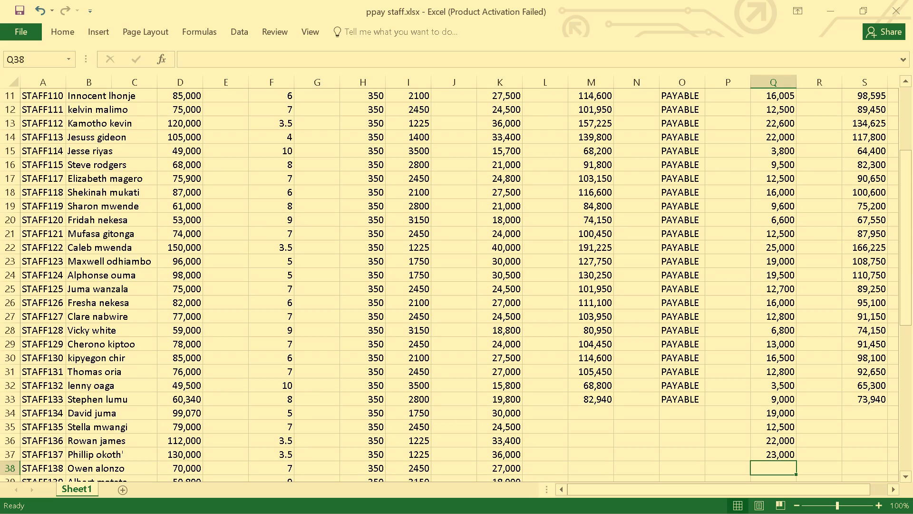
text(12)
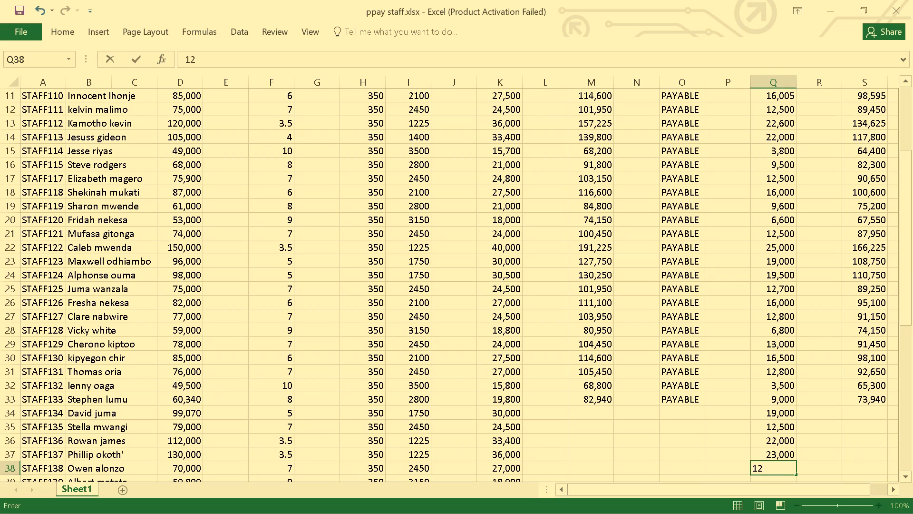
key(comma)
key(5)
text(00)
key(Return)
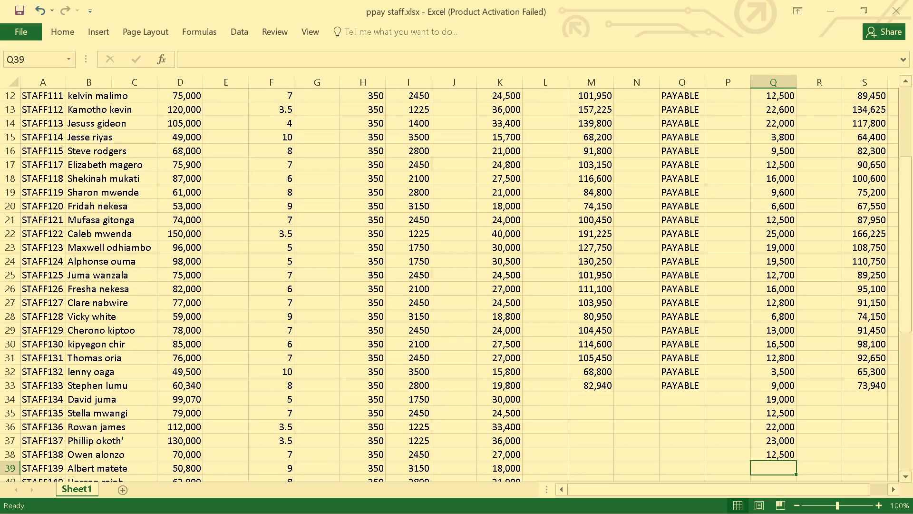
text(6,800)
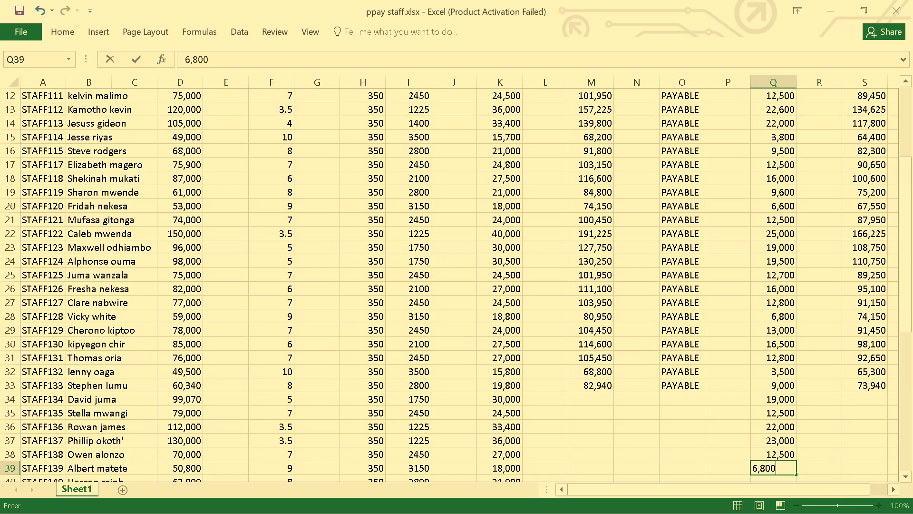
key(Return)
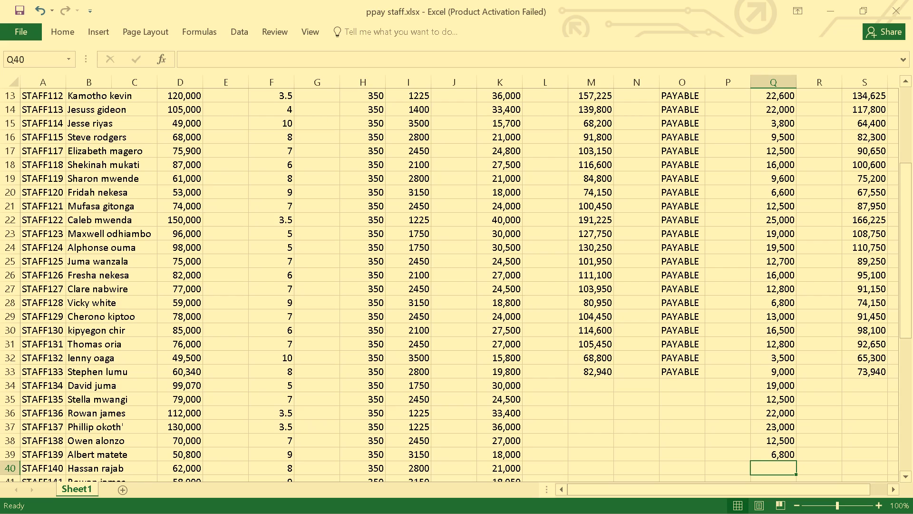
text(9700)
key(Return)
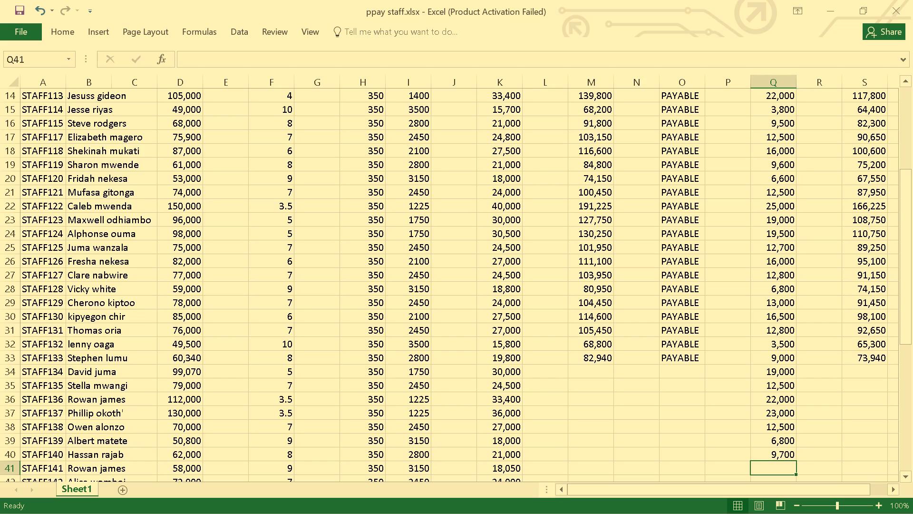
Enter deductions of 6,800 for STAFF141 and 12,500 for STAFF142 in column Q, cells Q41 and Q42.
scroll(779, 343, down, 2)
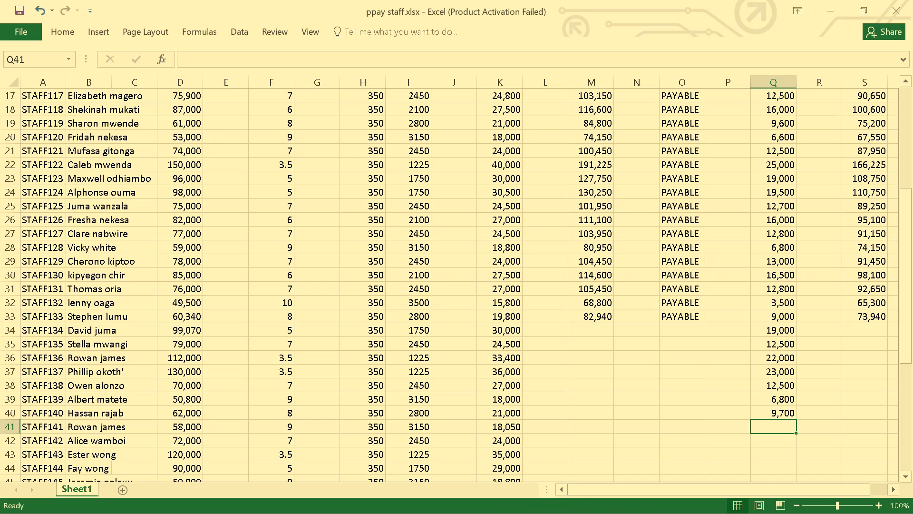
key(6)
text(800)
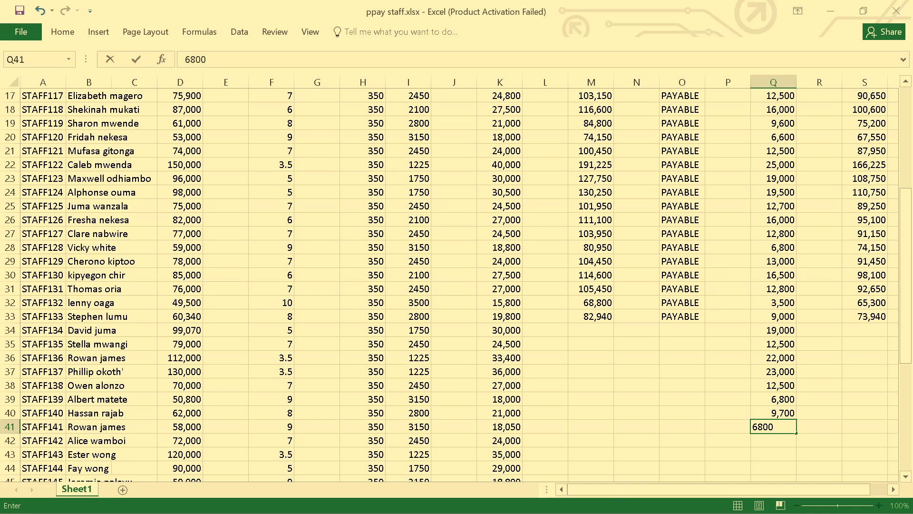
key(Return)
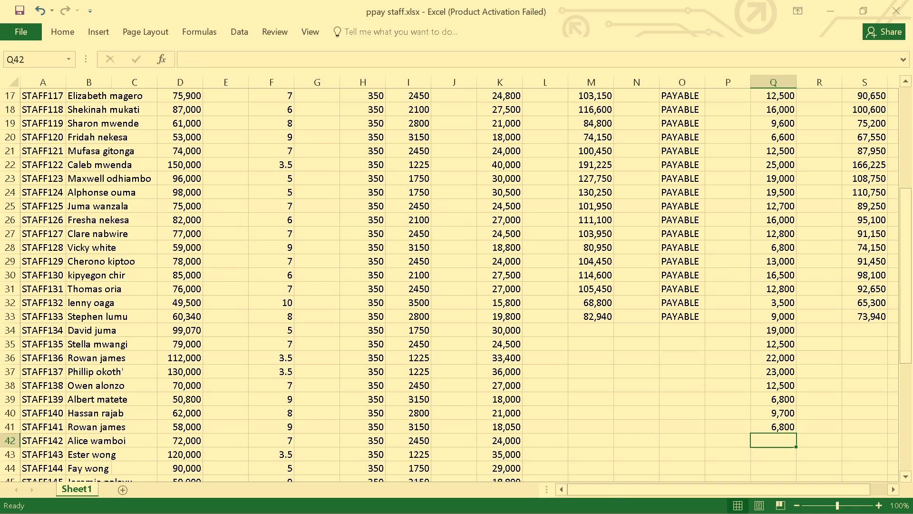
scroll(779, 343, down, 1)
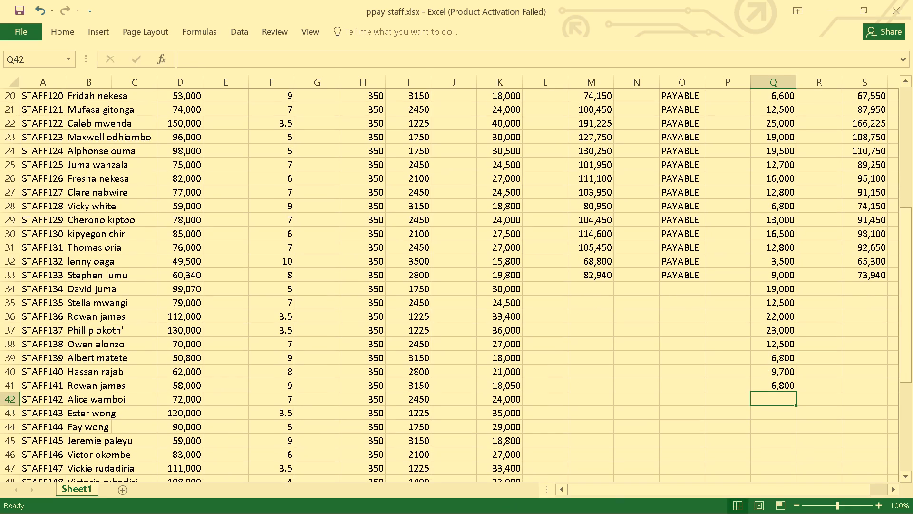
text(12)
text(,500)
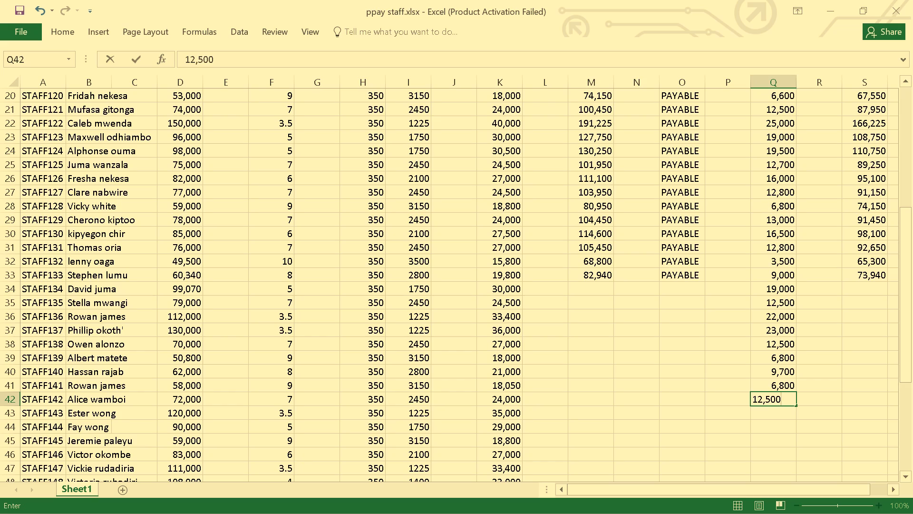
key(Return)
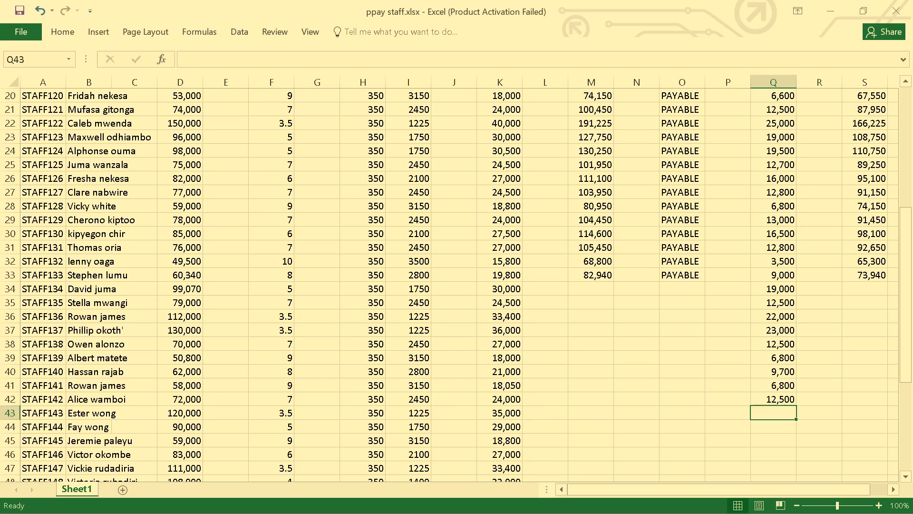
Enter deductions of 21,900 for STAFF143 and 18,700 for STAFF144 in column Q, cells Q43 and Q44.
text(21)
text(,900)
key(Return)
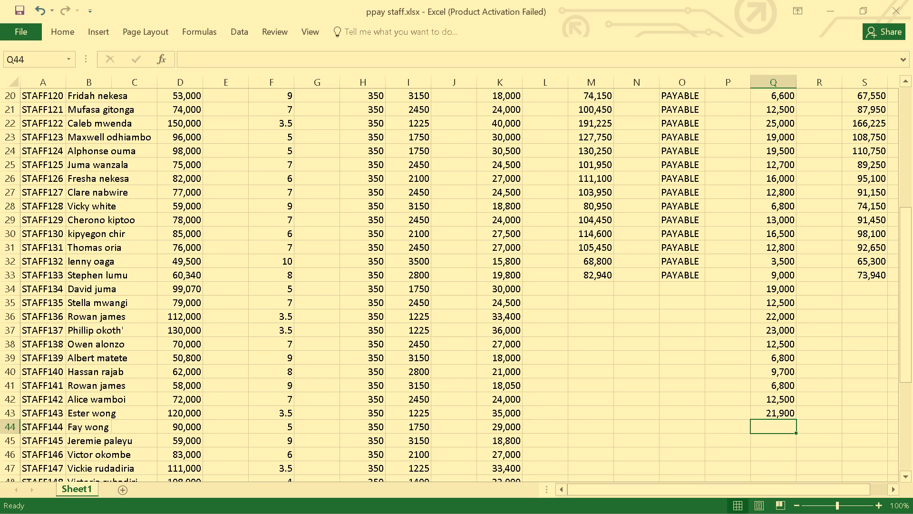
key(1)
text(8,)
text(700)
key(Return)
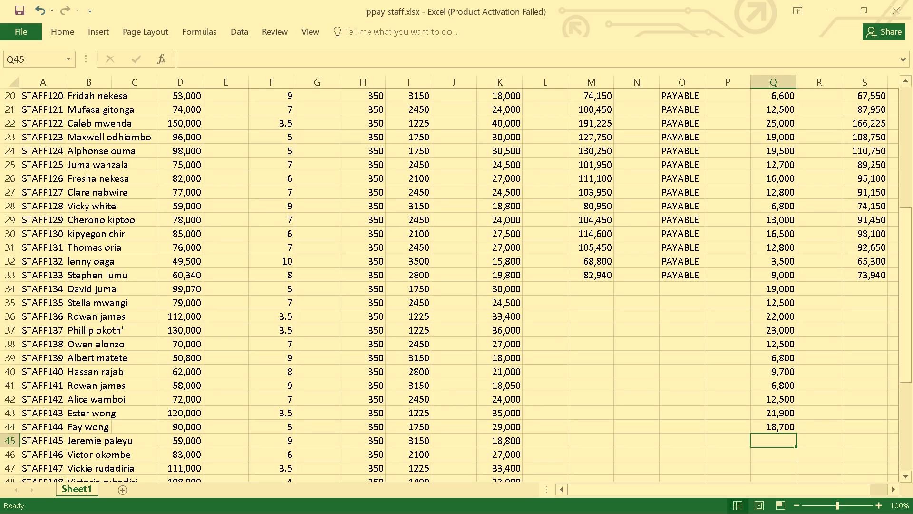
Enter deductions of 6,900 for STAFF145 and 16,500 for STAFF146 in column Q, cells Q45 and Q46.
key(6)
text(900)
key(Return)
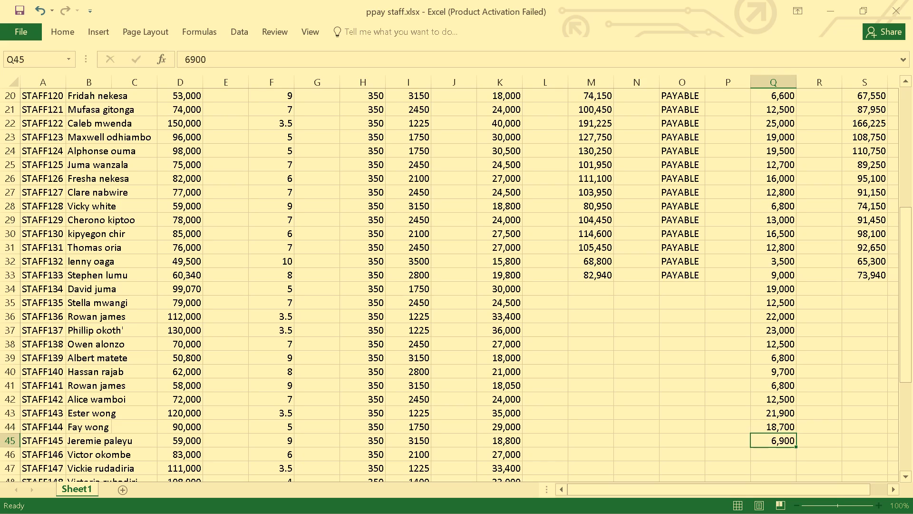
scroll(782, 360, down, 1)
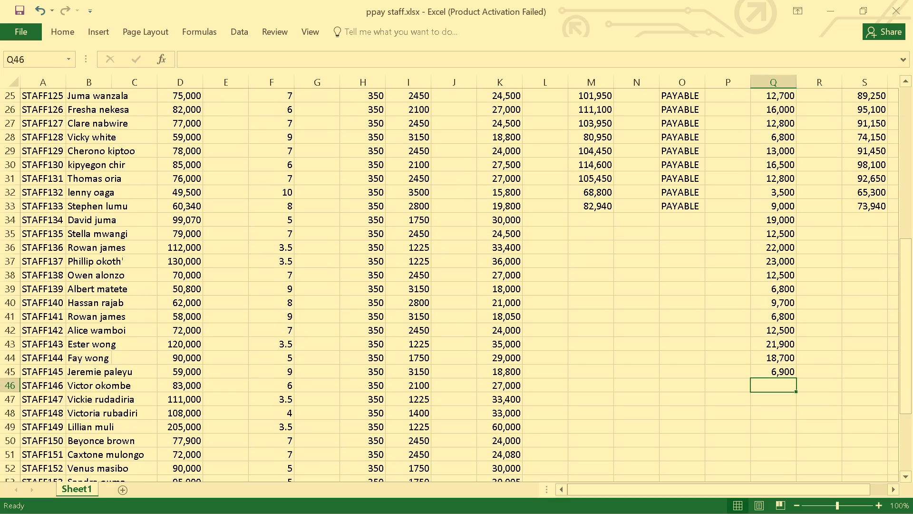
scroll(782, 360, down, 1)
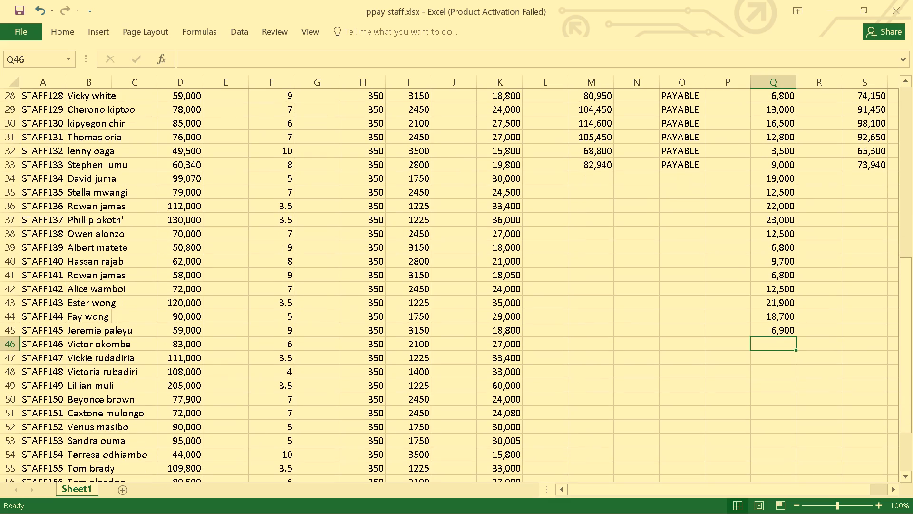
scroll(782, 360, up, 1)
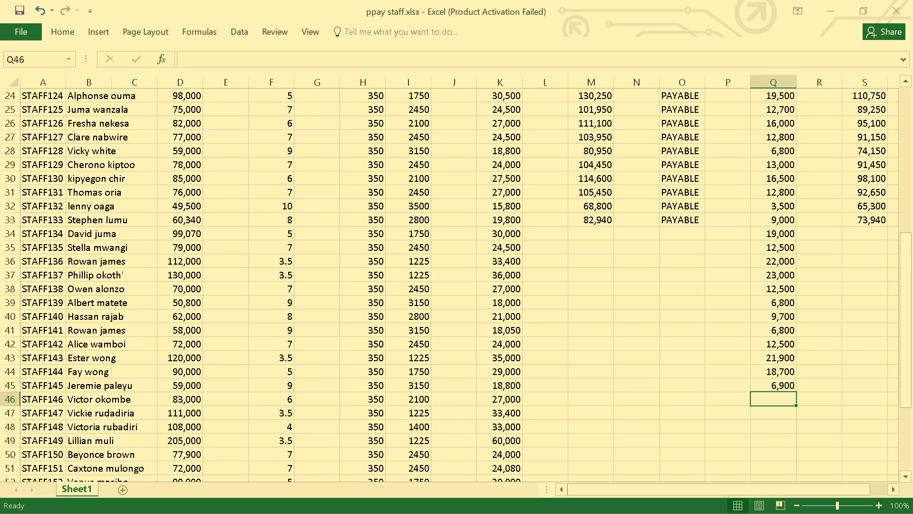
scroll(782, 360, down, 1)
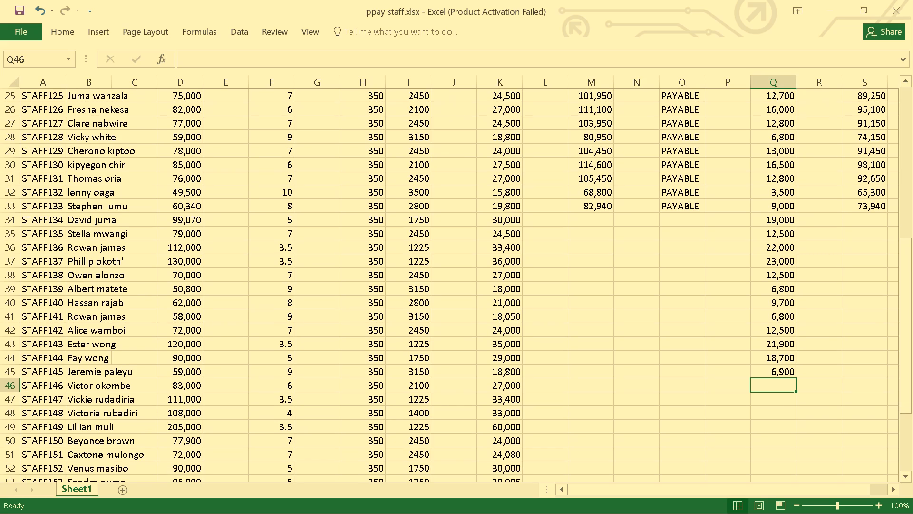
key(1)
text(6,)
key(5)
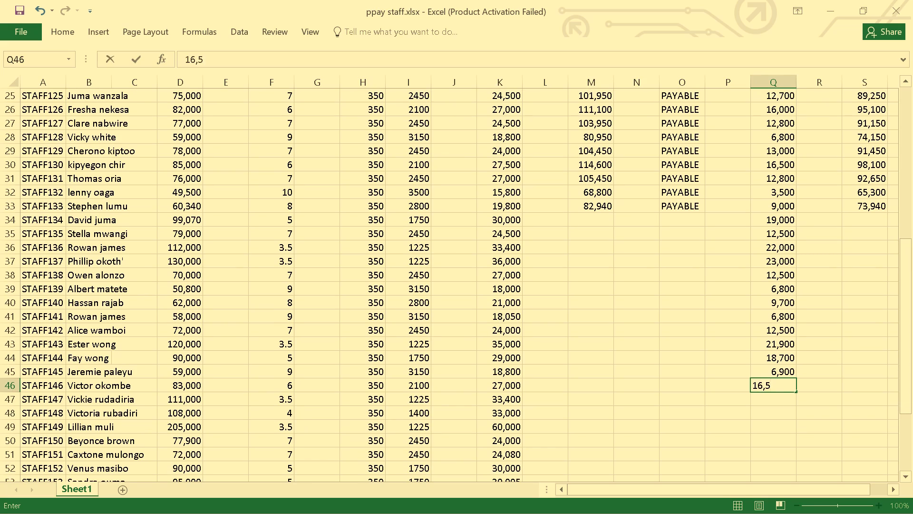
text(00)
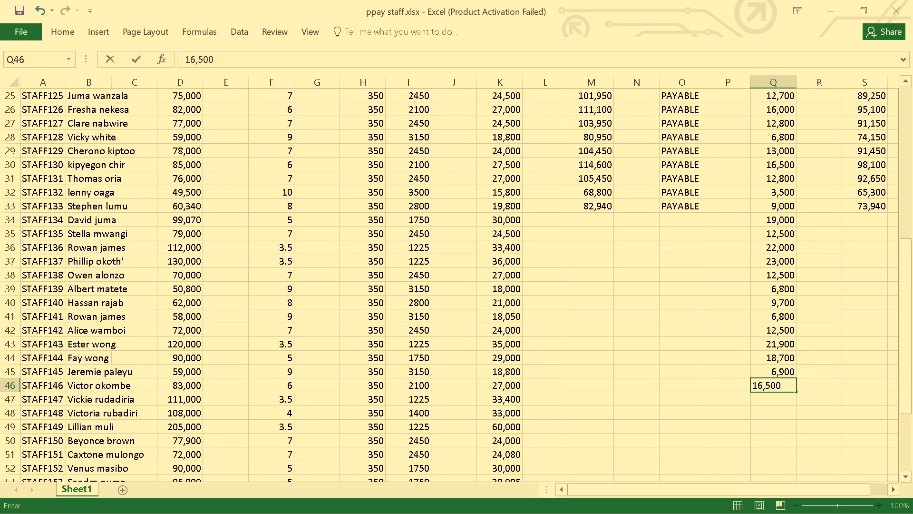
key(Return)
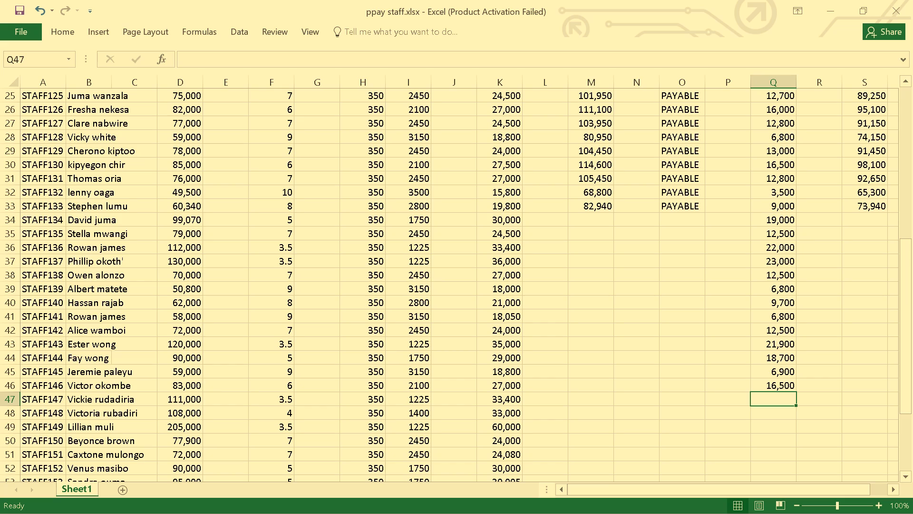
Enter deductions of 22,500 for STAFF147 and 21,900 for STAFF148 in column Q, cells Q47 and Q48.
text(22)
key(comma)
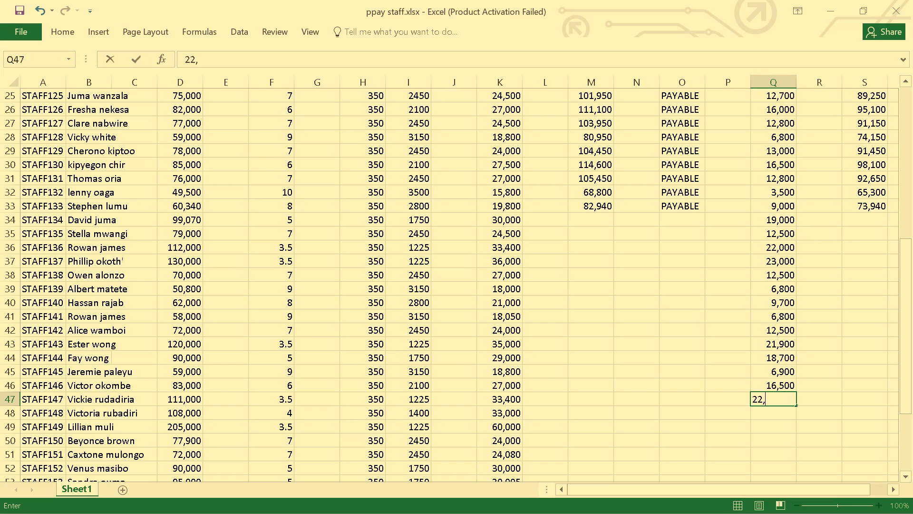
text(500)
key(Return)
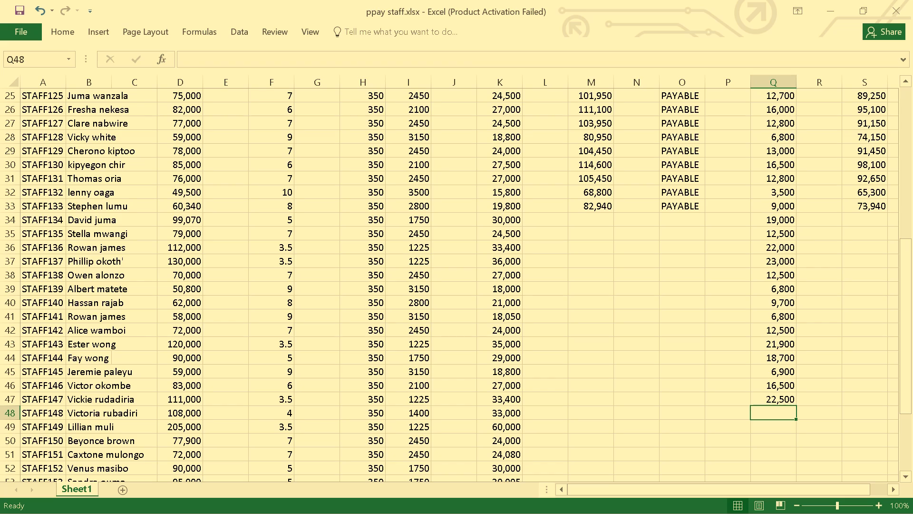
text(21)
key(comma)
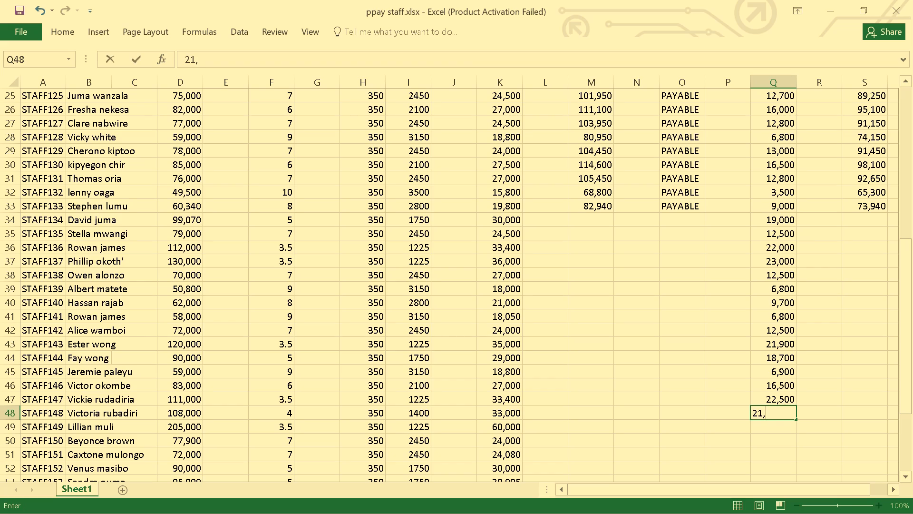
text(900)
key(Return)
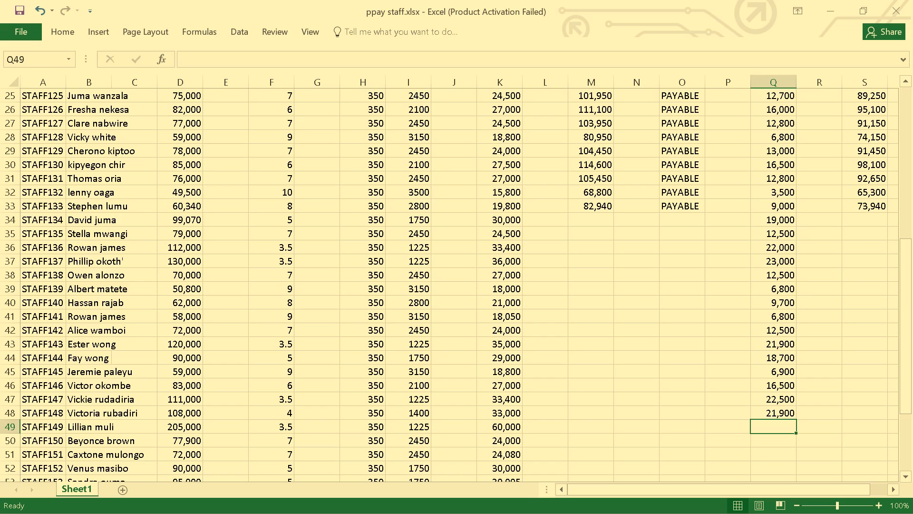
Enter deductions of 38,000 for STAFF149 and 12,600 for STAFF150 in column Q, cells Q49 and Q50.
scroll(782, 360, up, 2)
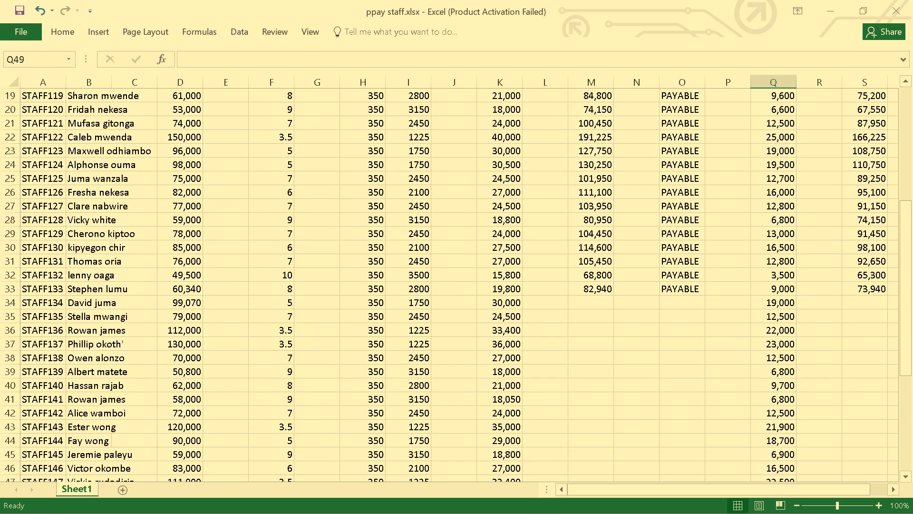
scroll(782, 360, down, 2)
key(3)
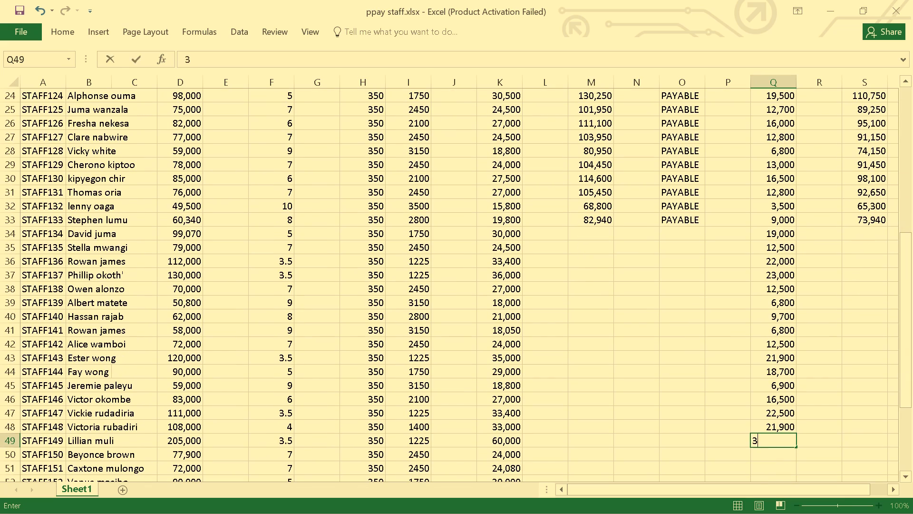
key(8)
text(,000)
key(Return)
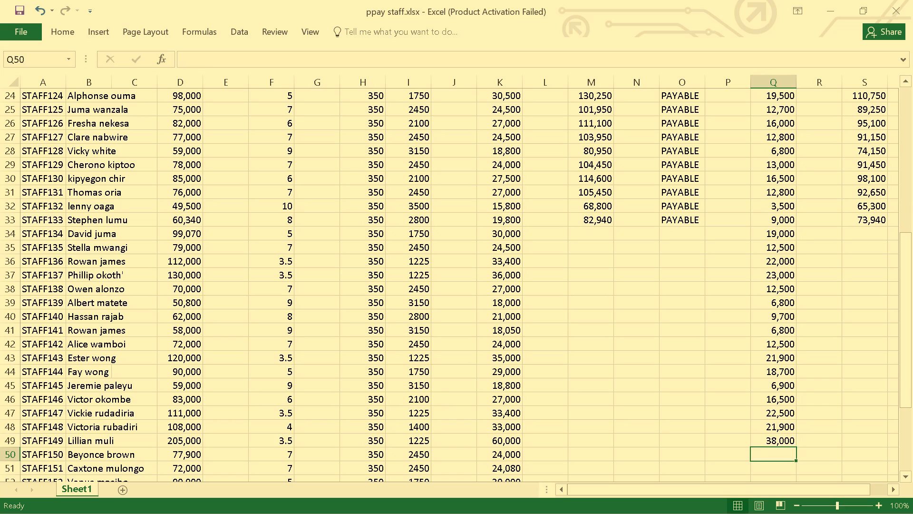
scroll(782, 360, down, 2)
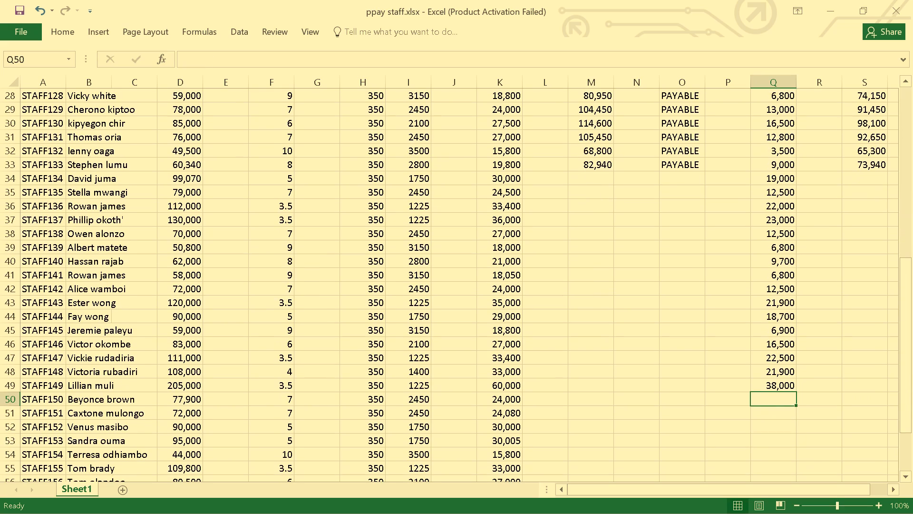
scroll(782, 360, down, 1)
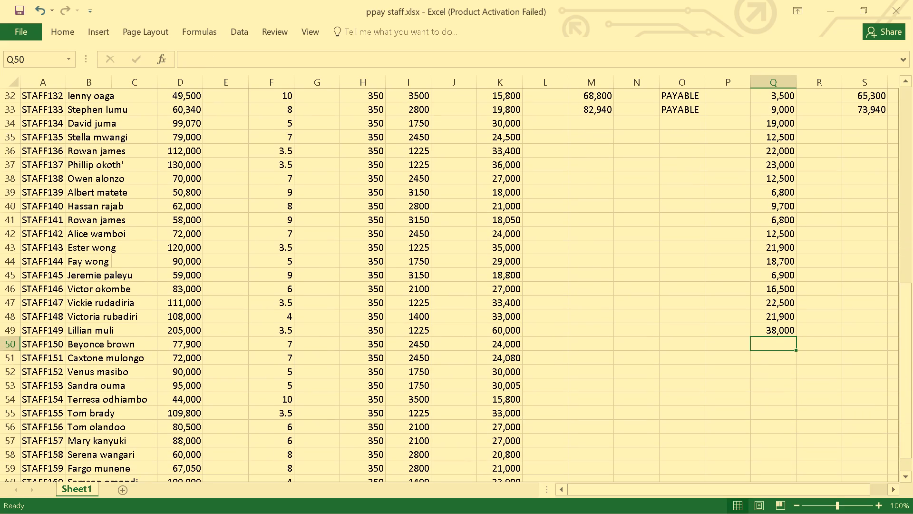
text(12)
key(comma)
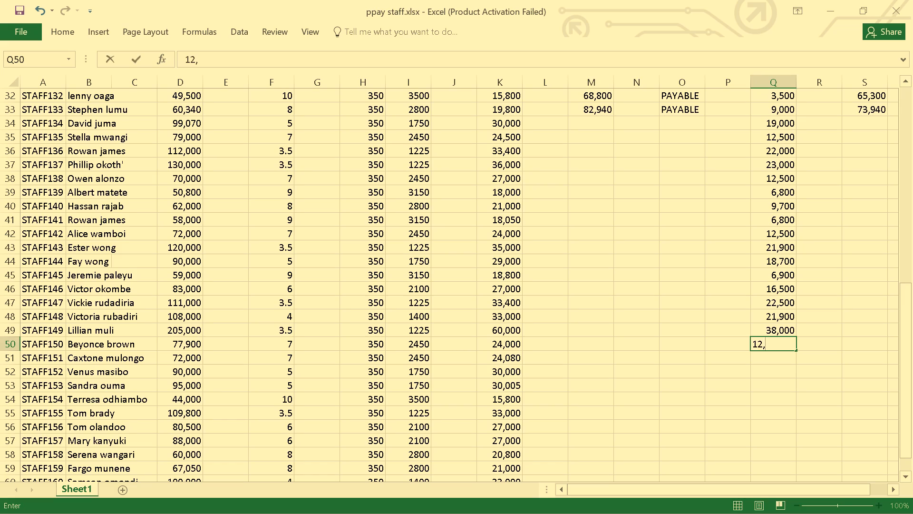
text(600)
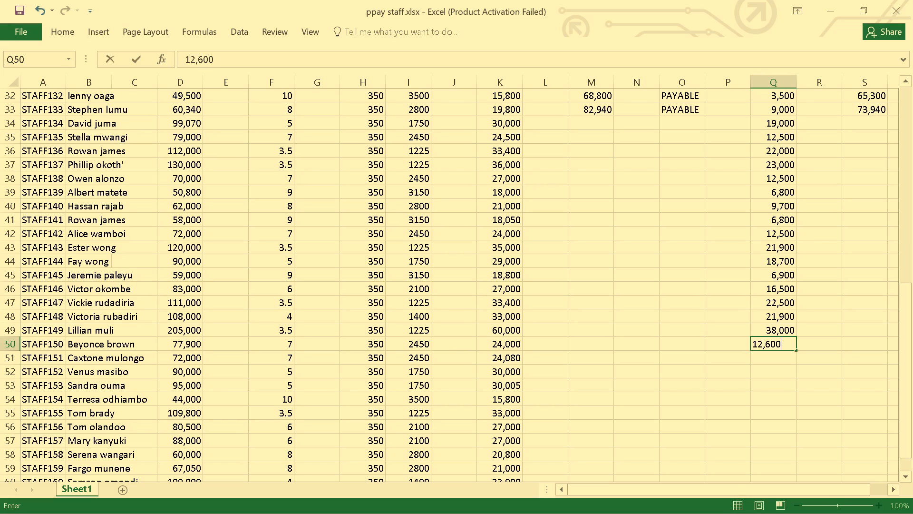
key(Return)
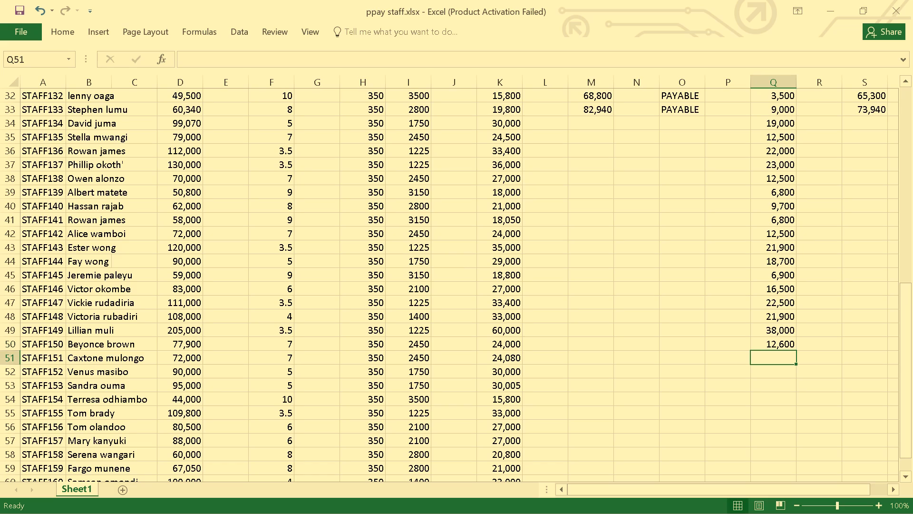
Enter deductions of 12,400 for STAFF151 and 18,900 for STAFF152 in column Q, cells Q51 and Q52.
text(12)
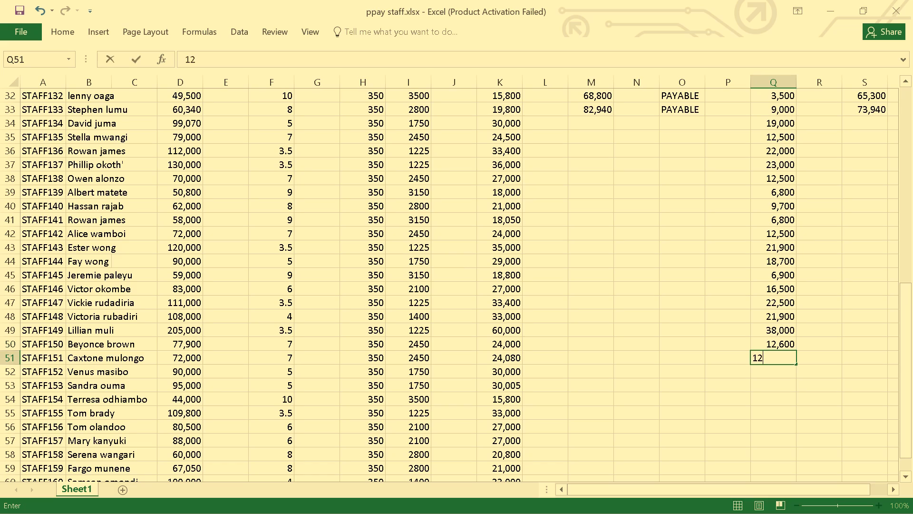
text(,400)
key(Return)
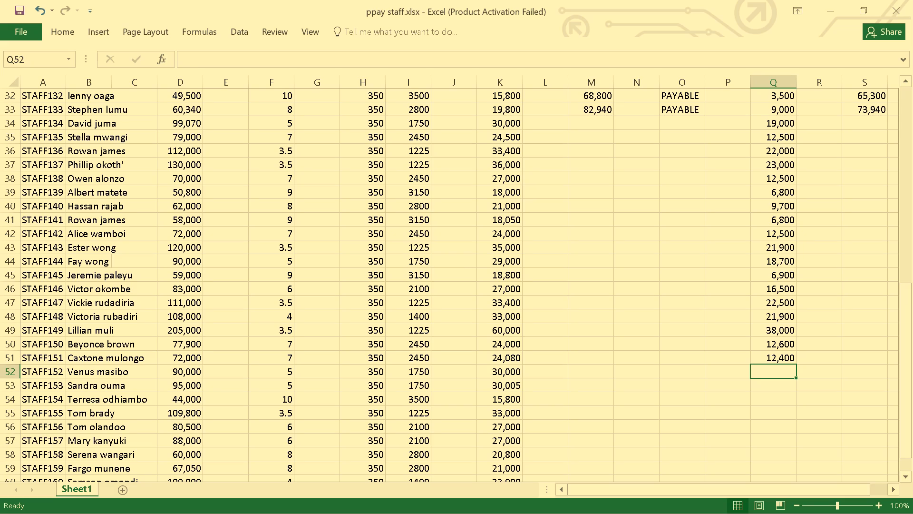
key(1)
key(8)
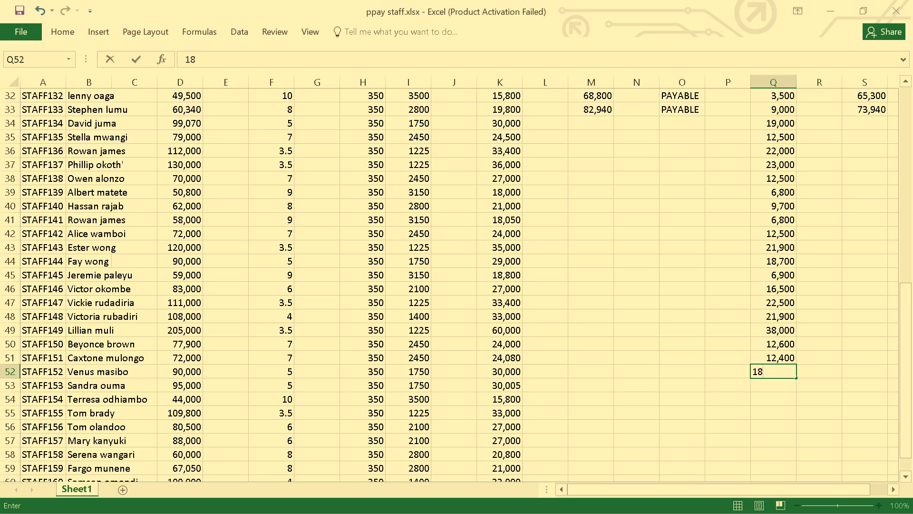
text(,900)
key(Return)
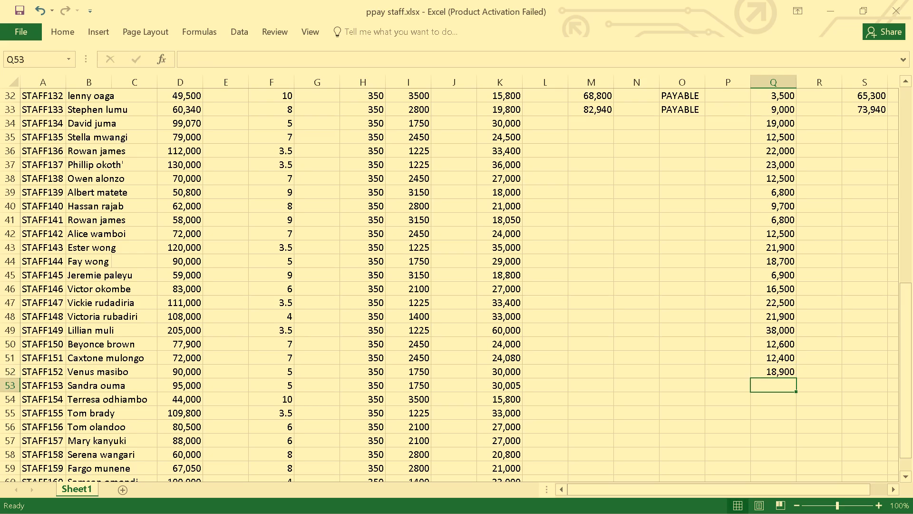
Enter deductions of 19,000 for STAFF153 and 3,800 for STAFF154 in column Q, cells Q53 and Q54.
text(19)
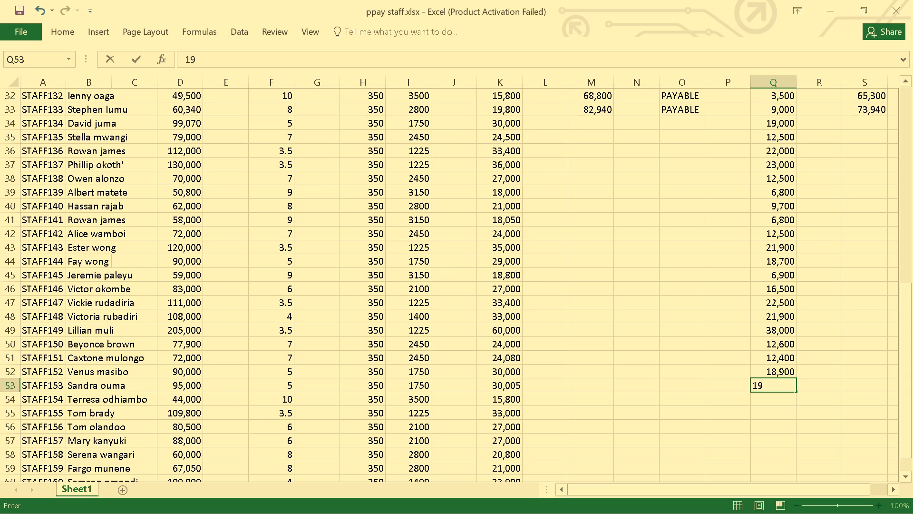
text(,00)
key(0)
key(Return)
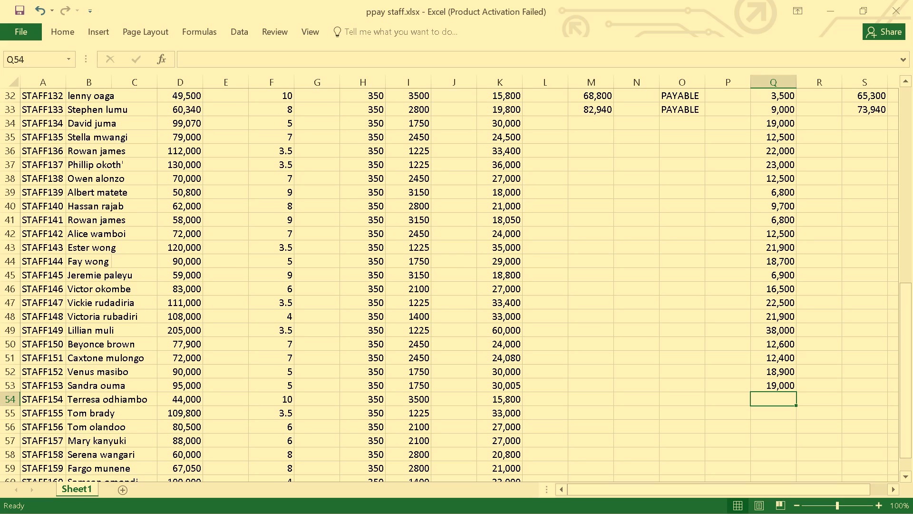
key(3)
key(8)
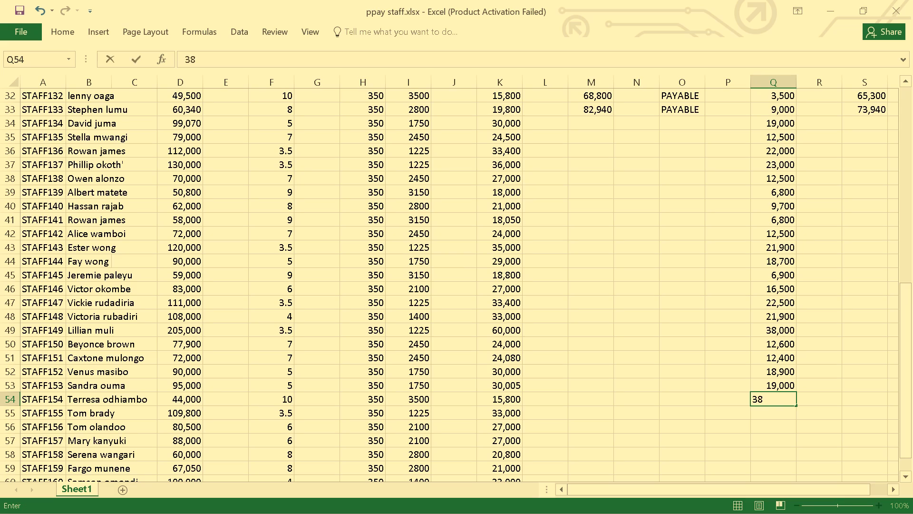
text(00)
key(Return)
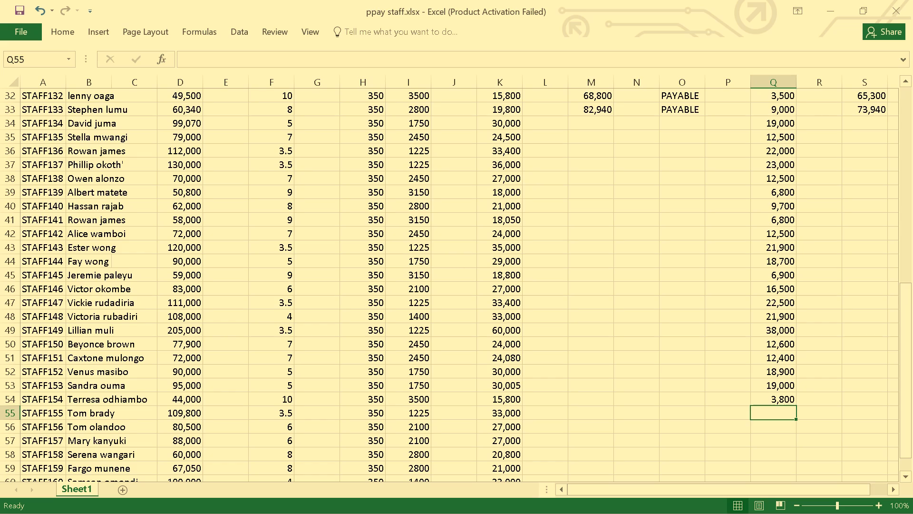
Enter deductions of 22,000 for STAFF155 and 16,900 for STAFF156 in column Q, cells Q55 and Q56.
text(22)
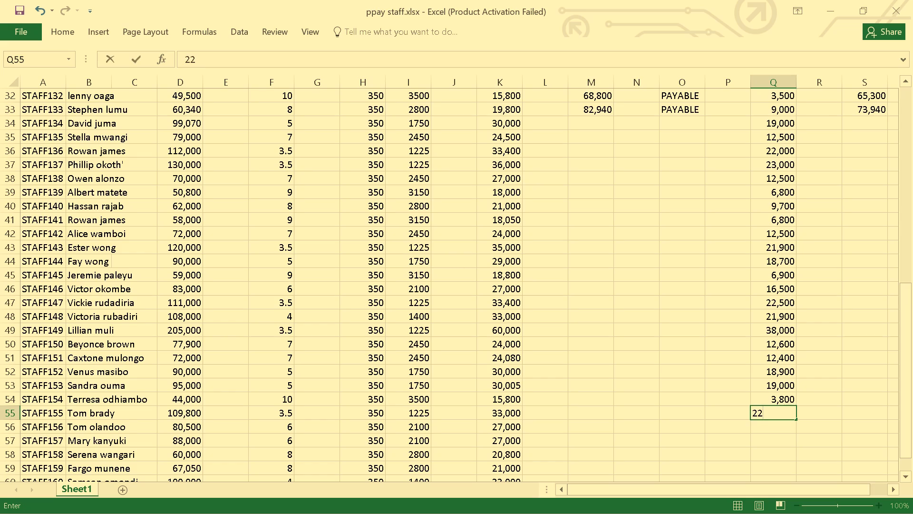
text(,000)
key(Return)
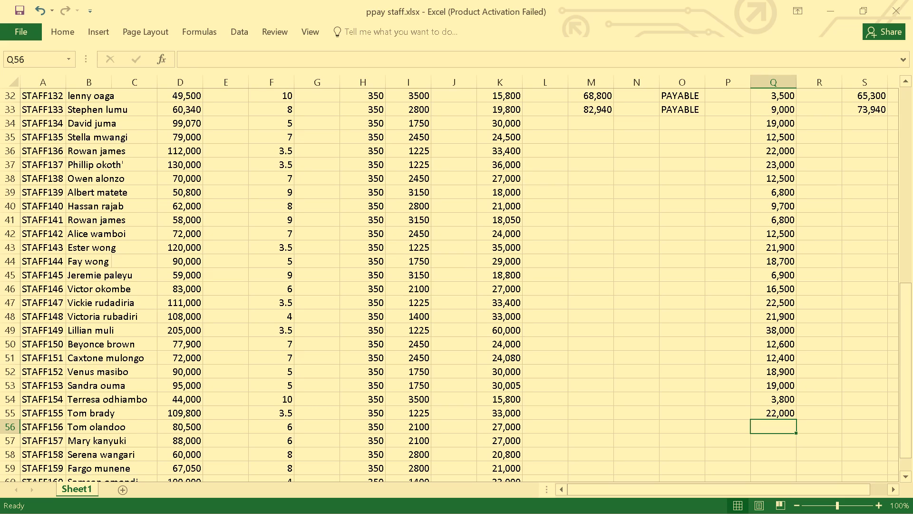
key(1)
key(6)
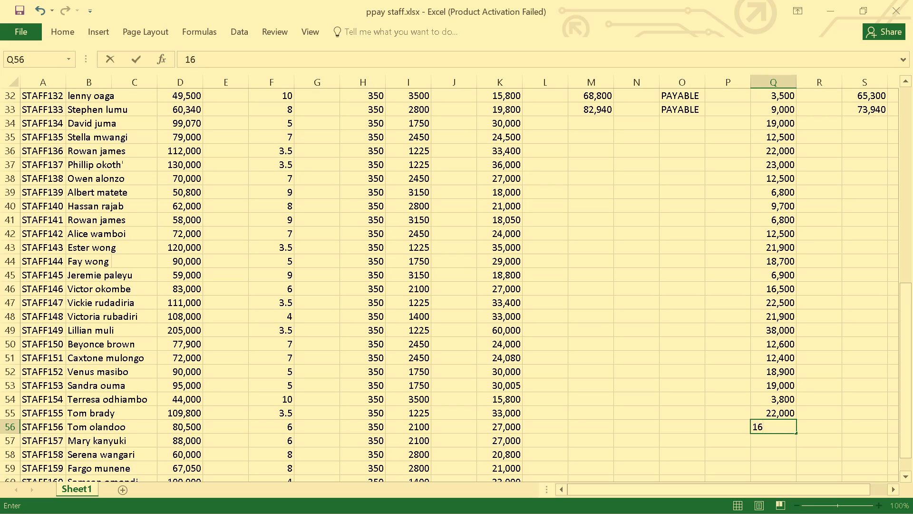
text(,900)
key(Return)
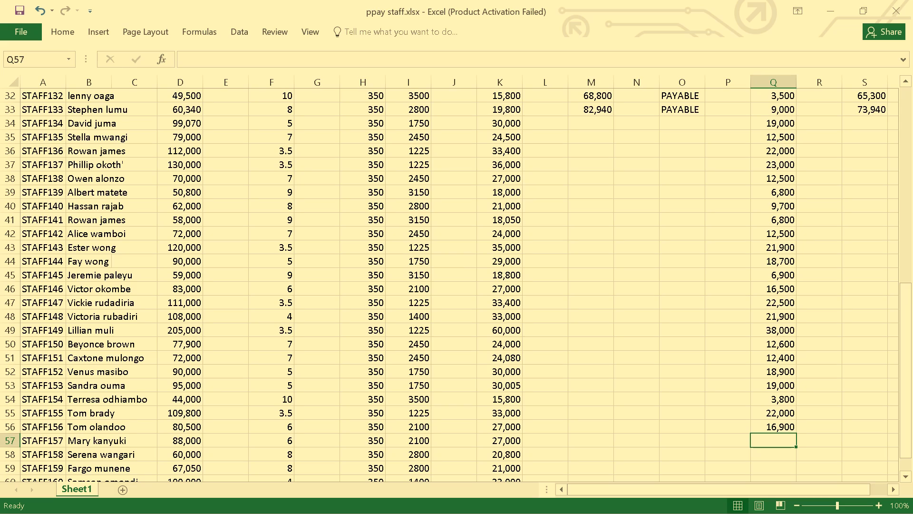
Enter deductions of 16,600 for STAFF157 and 9,800 for STAFF158 in column Q, cells Q57 and Q58.
key(1)
text(6,)
key(6)
text(00)
key(Return)
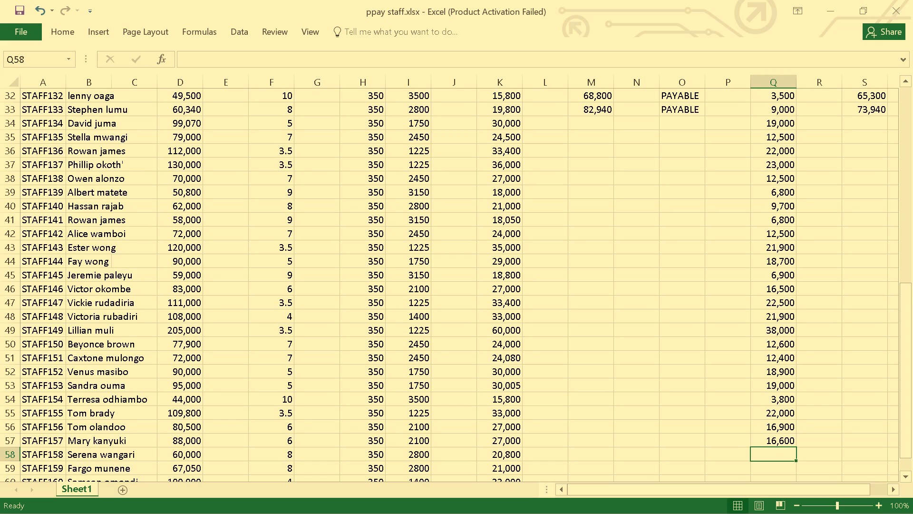
scroll(782, 360, down, 2)
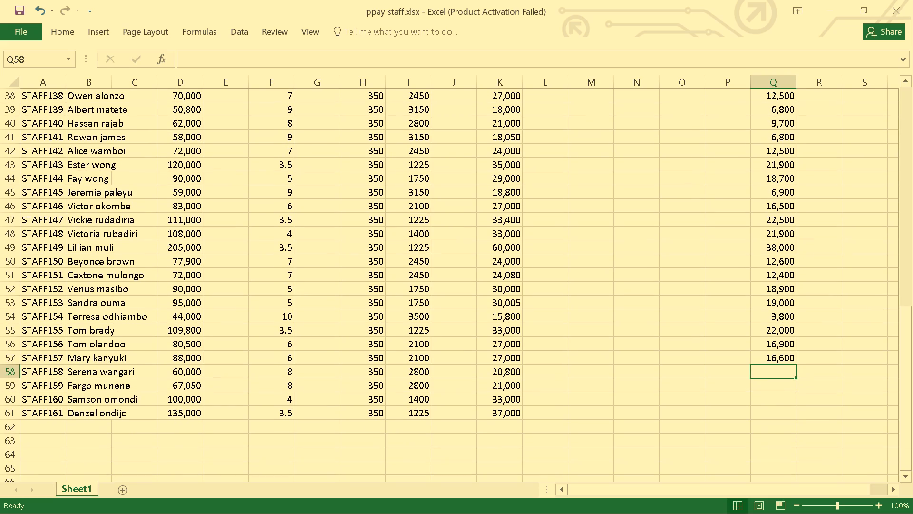
text(9800)
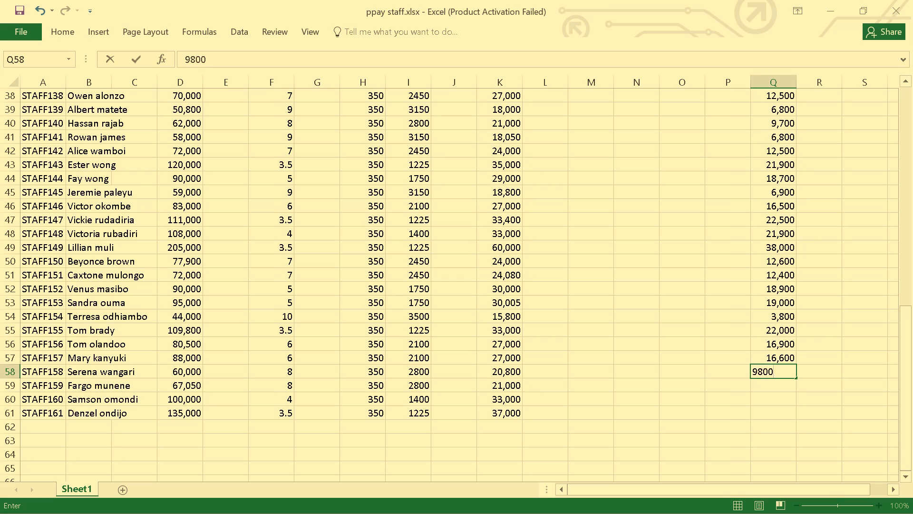
key(Return)
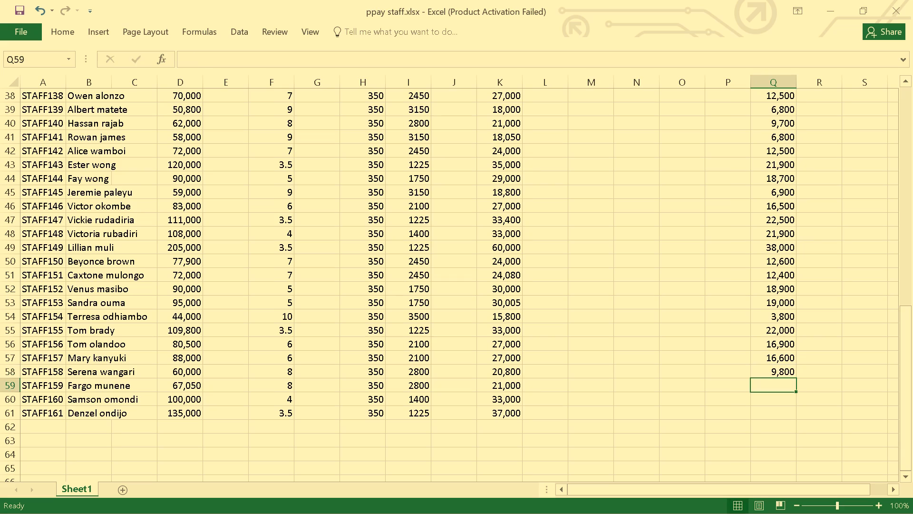
Enter deductions of 9,700 for STAFF159 and 21,000 for STAFF160 in column Q, cells Q59 and Q60.
key(9)
text(700)
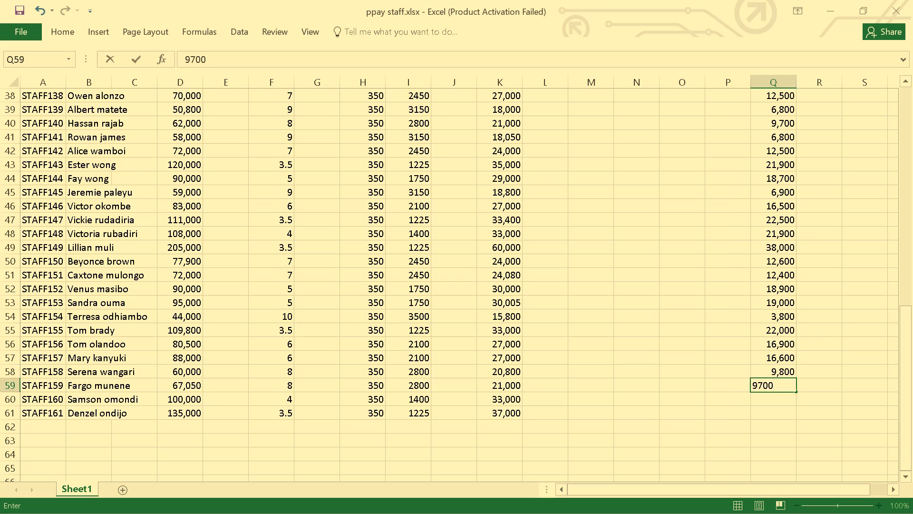
key(Return)
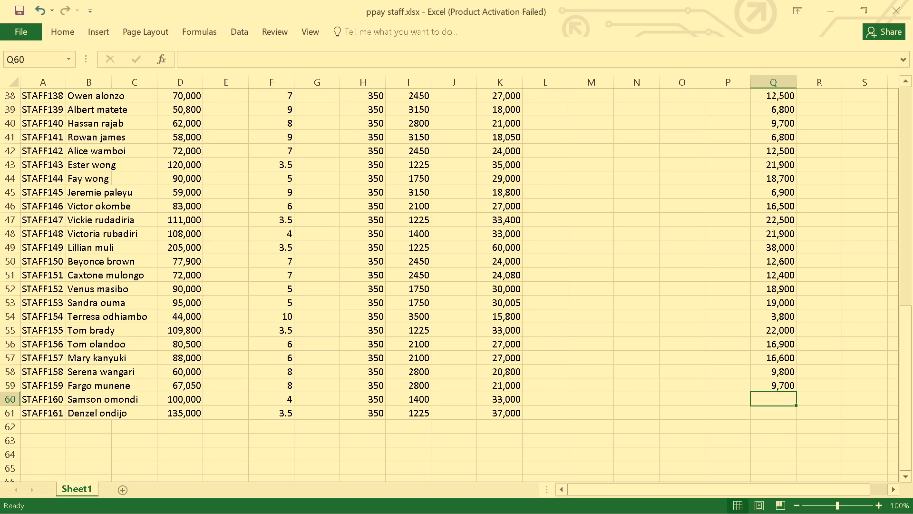
text(21)
text(000)
key(Return)
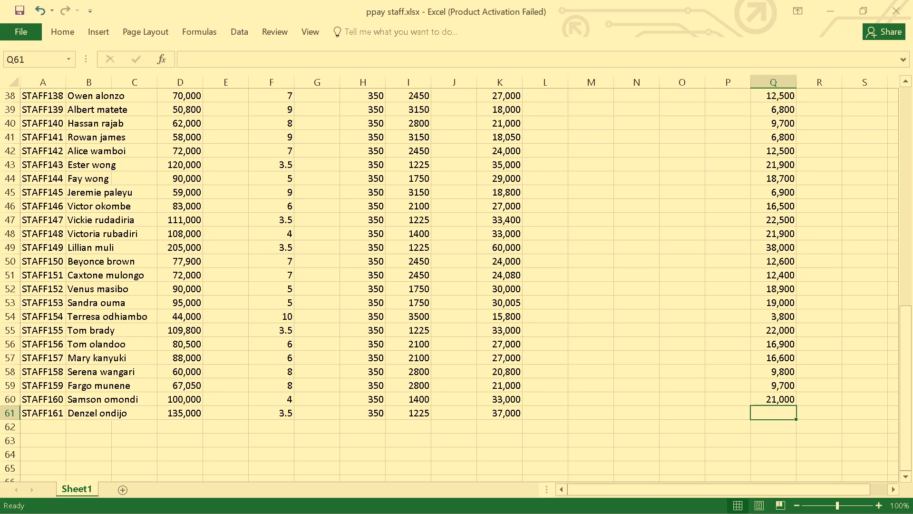
Enter a deduction of 22,800 for STAFF161 in column Q, cell Q61.
scroll(782, 360, up, 1)
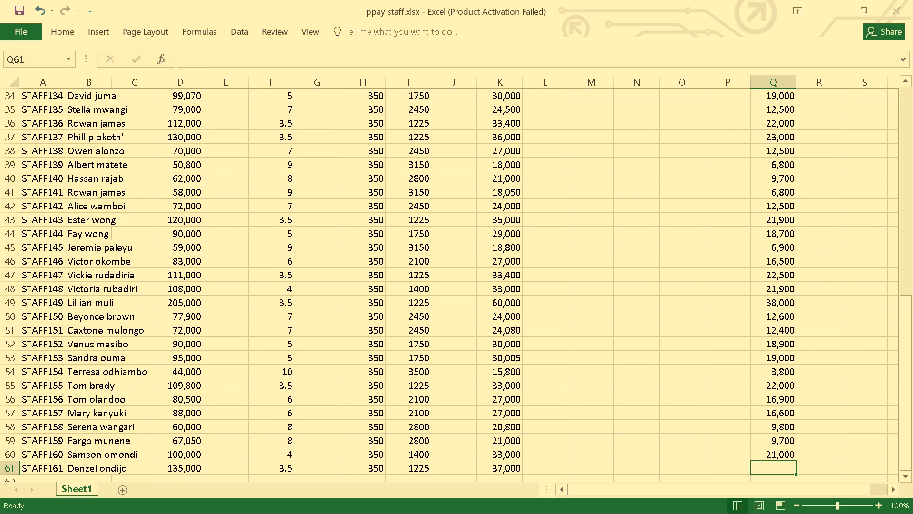
scroll(782, 360, down, 2)
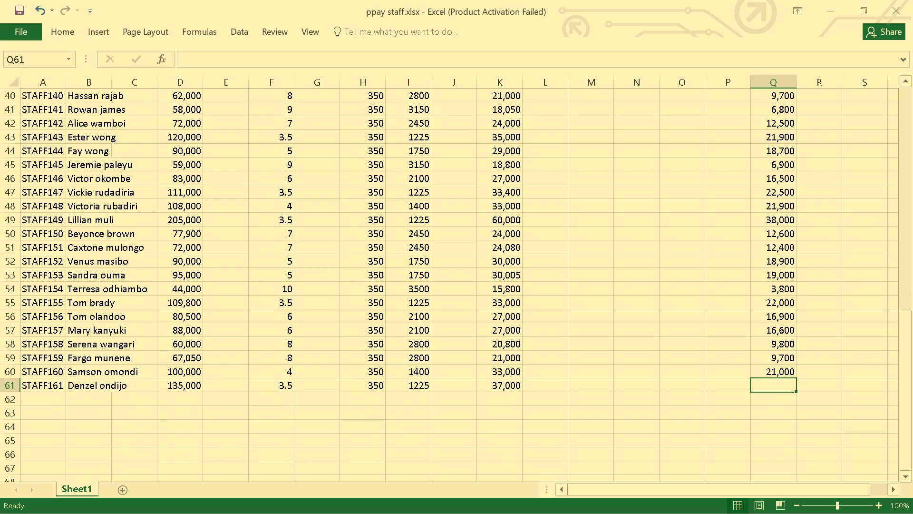
text(22,800)
key(Return)
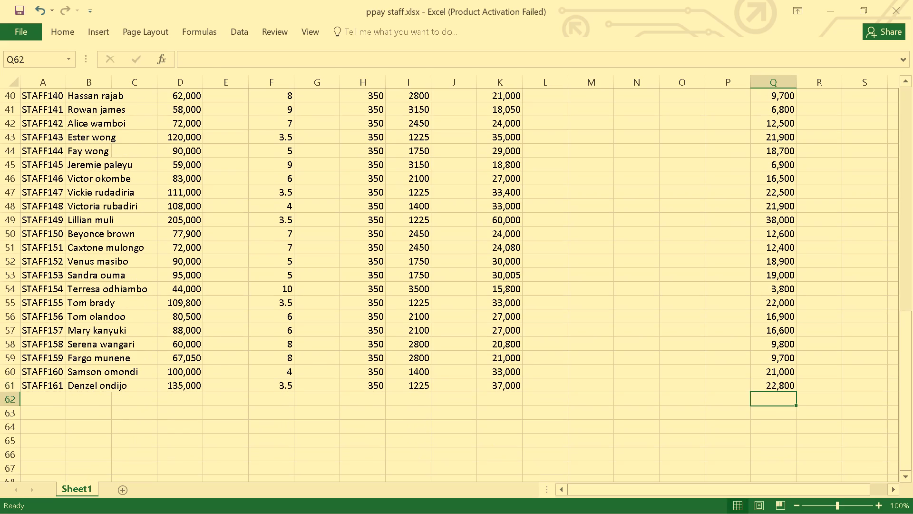
Review the payroll rows to find where the gross salary, payment status and net pay entries stop.
scroll(782, 360, up, 2)
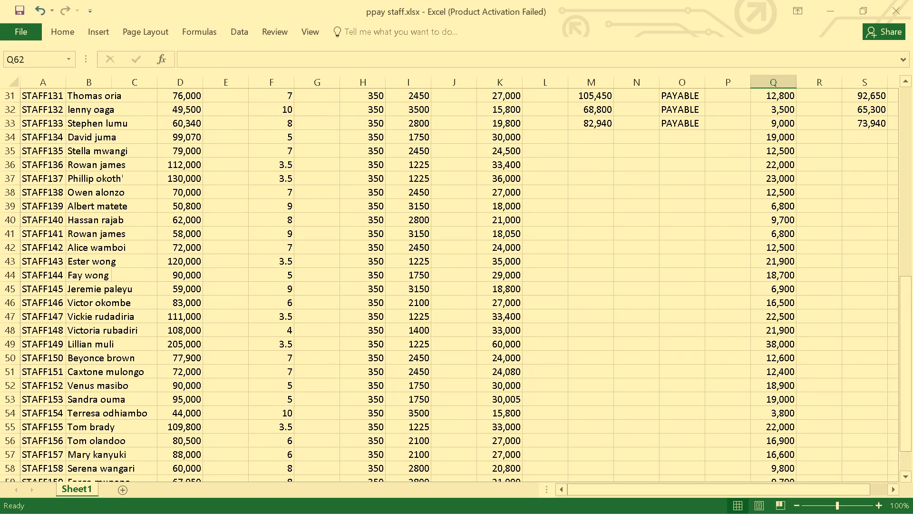
scroll(782, 360, up, 1)
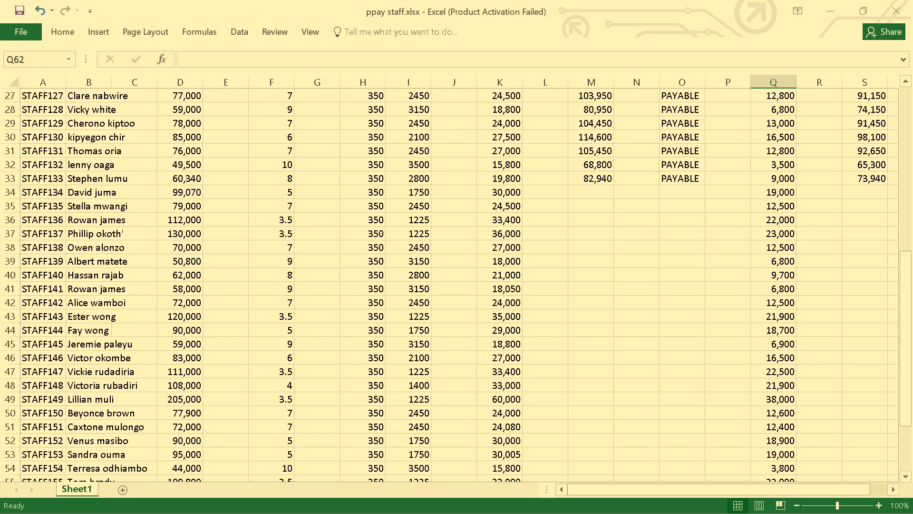
scroll(782, 360, down, 3)
scroll(782, 360, up, 1)
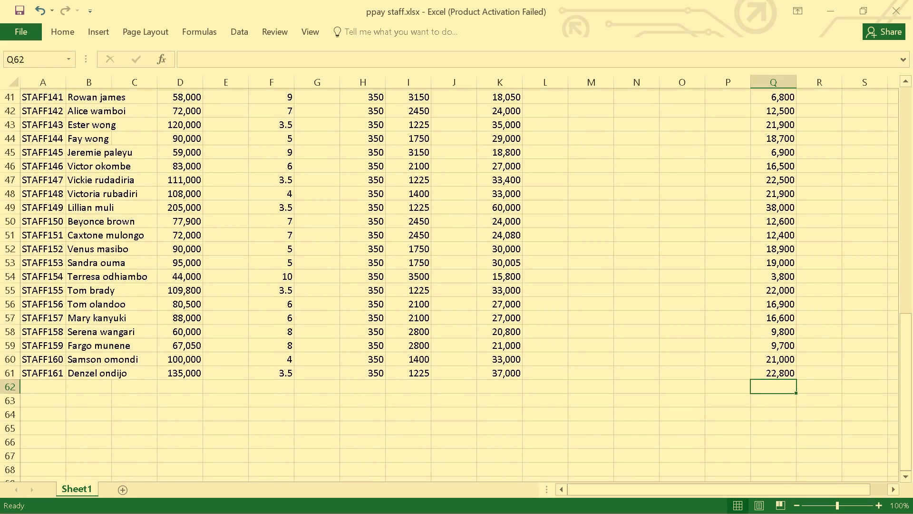
scroll(782, 360, up, 4)
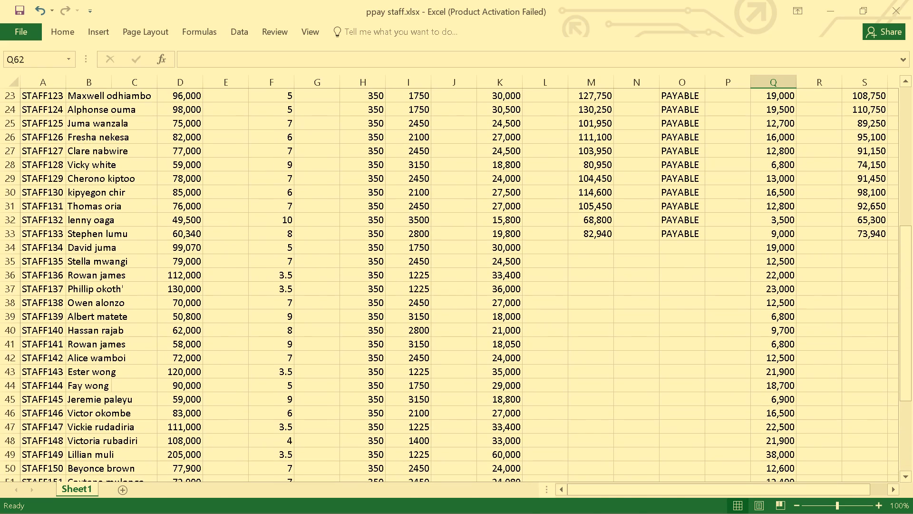
scroll(704, 354, up, 4)
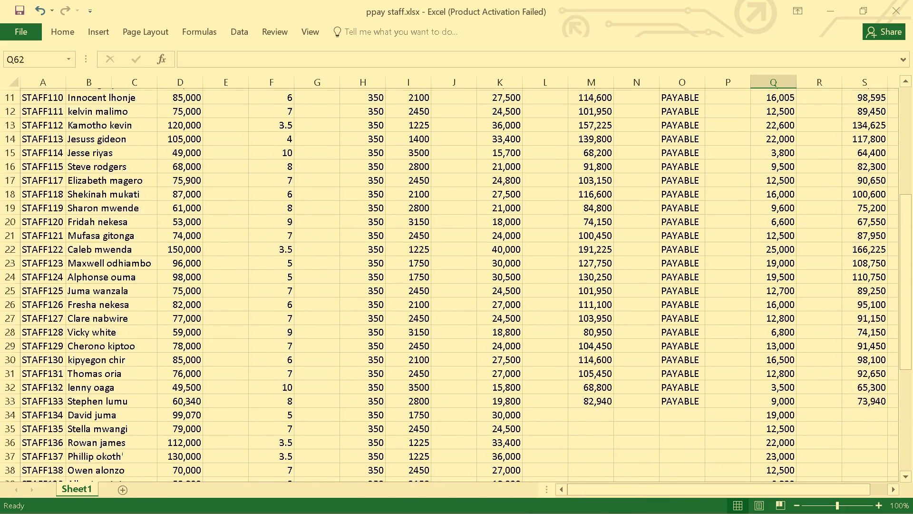
scroll(704, 354, up, 2)
scroll(704, 354, down, 2)
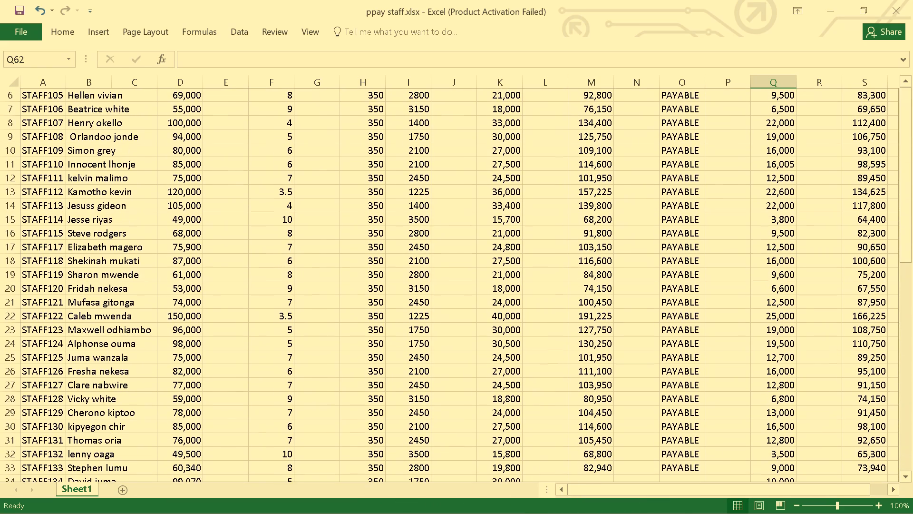
scroll(704, 354, down, 2)
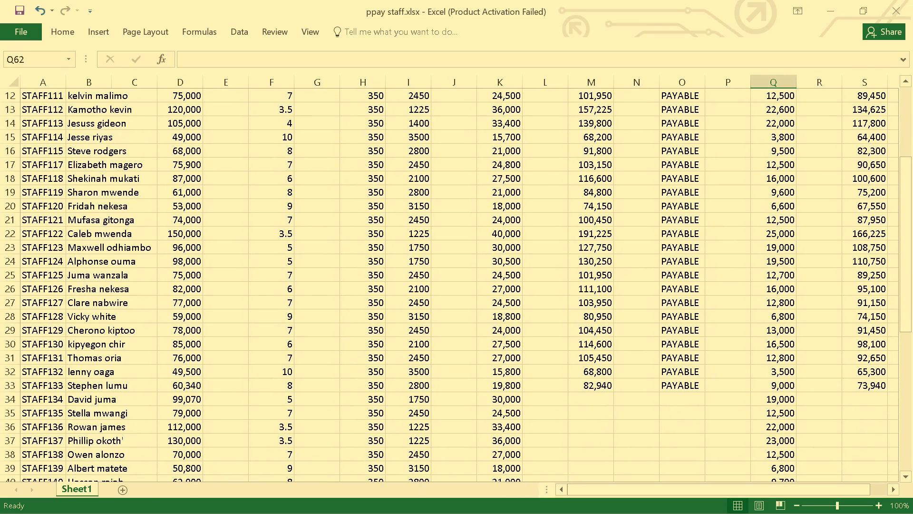
scroll(704, 354, down, 1)
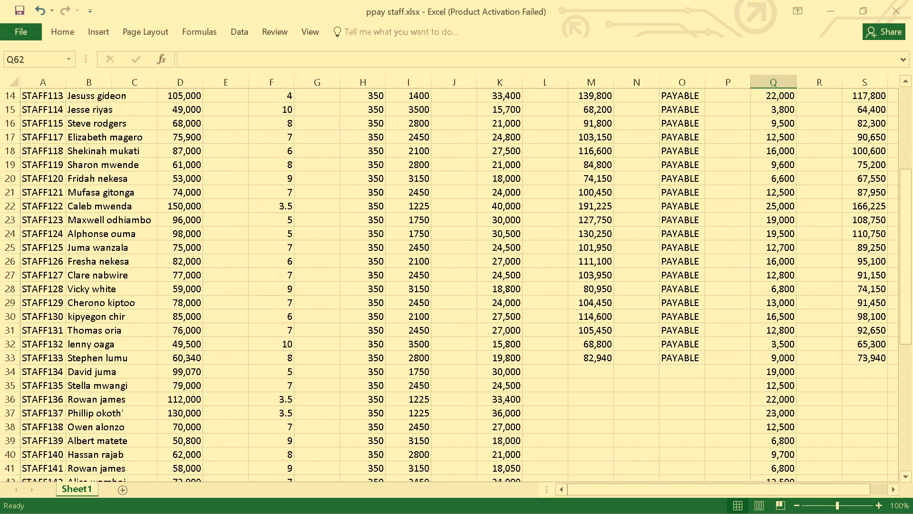
Calculate the gross salary for STAFF134 in cell M34 with the formula =D34+I34+K34.
click(591, 373)
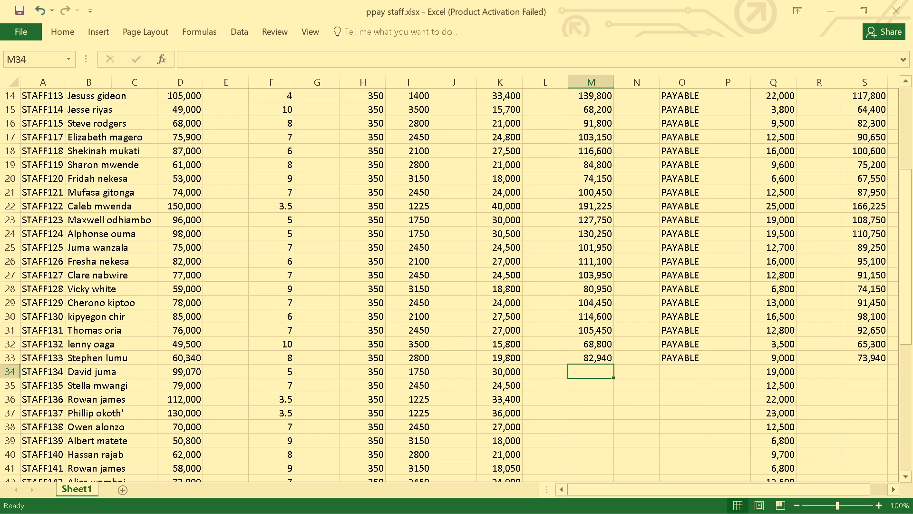
key(equal)
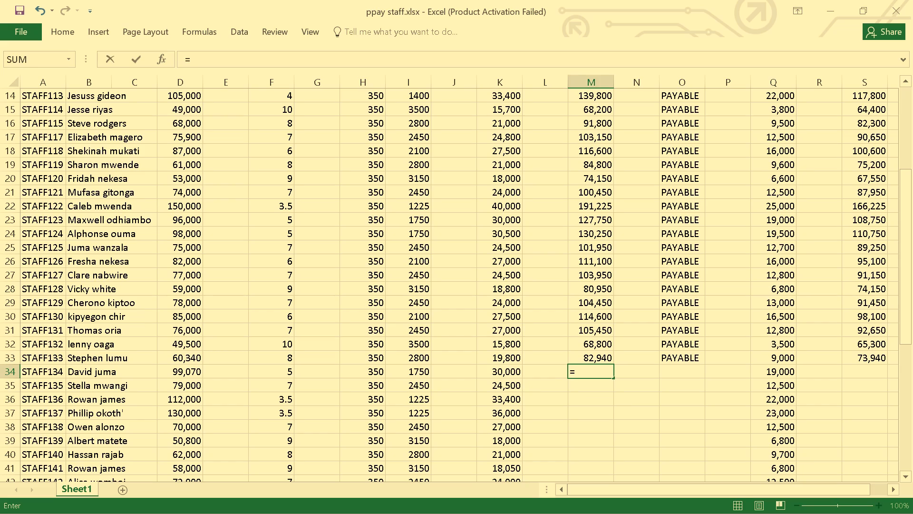
key(d)
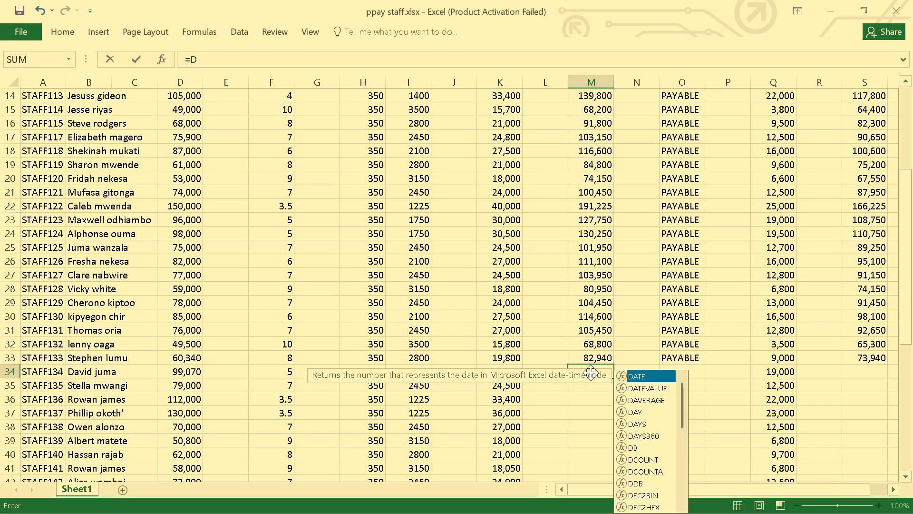
text(34)
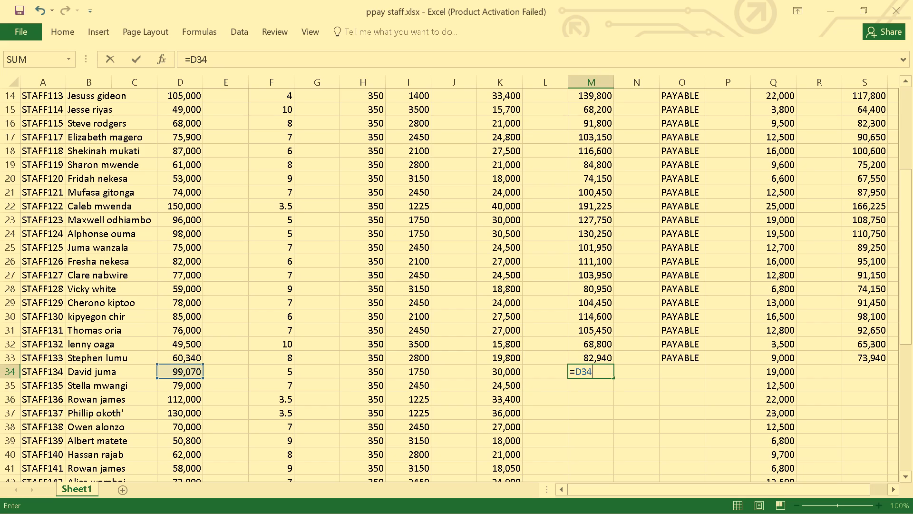
key(shift+plus)
text(I34)
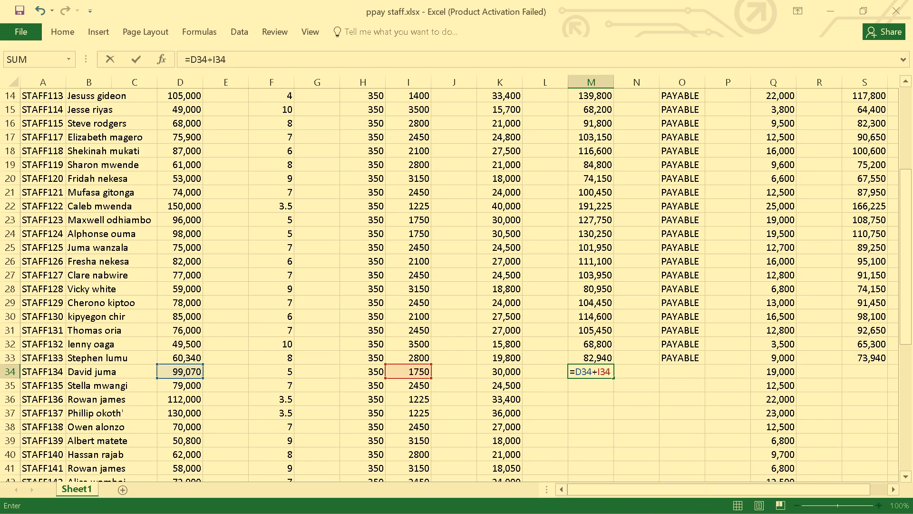
key(shift+plus)
key(k)
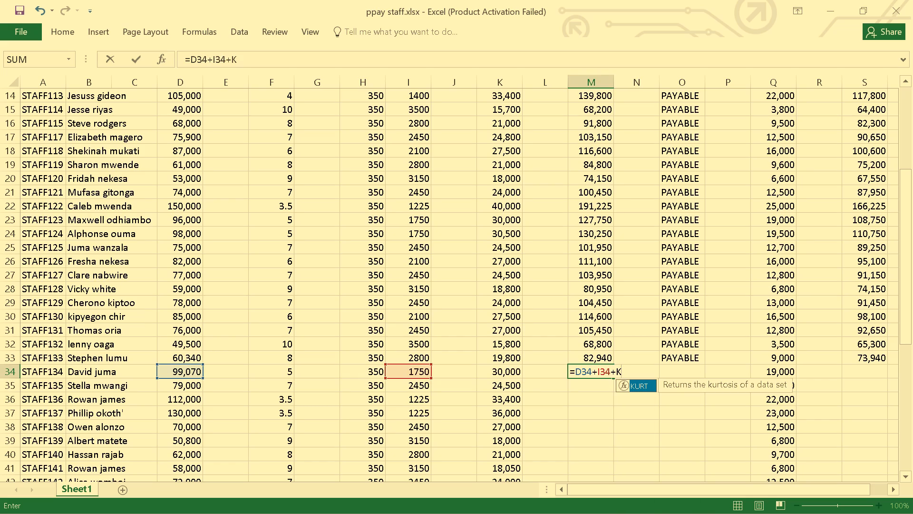
text(34)
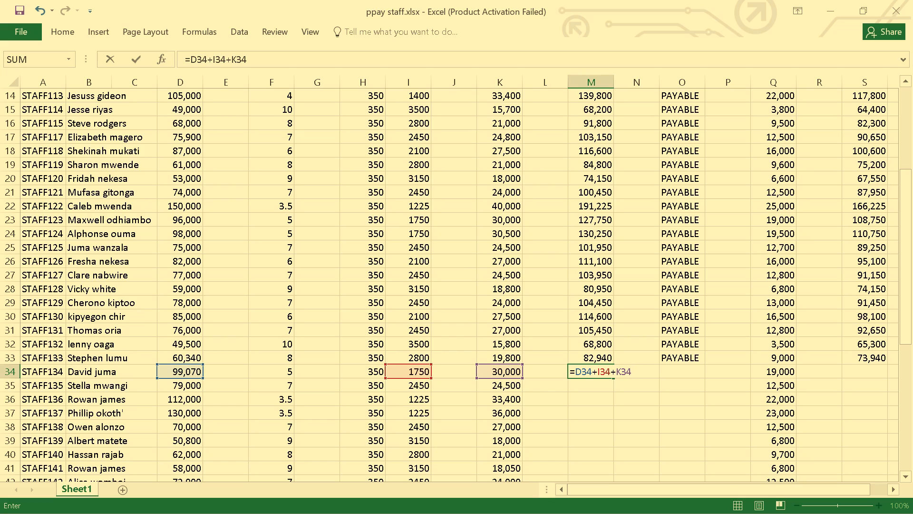
key(Return)
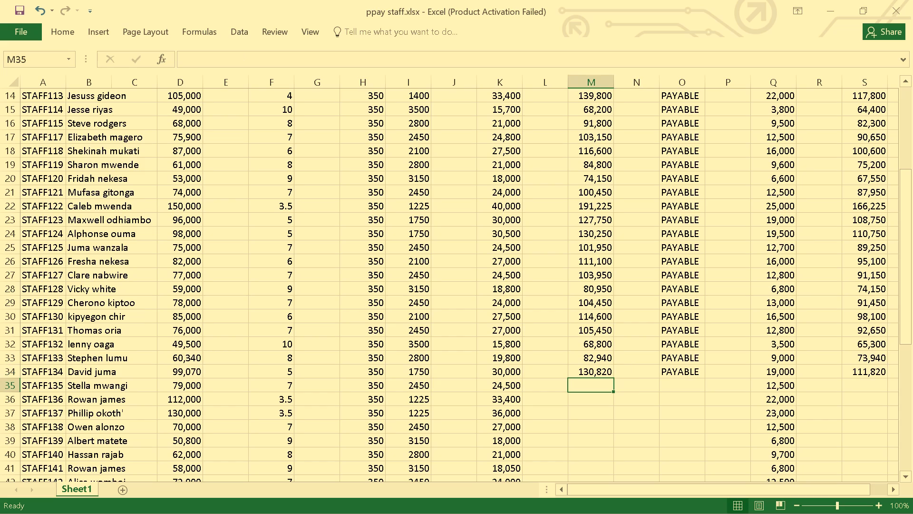
Calculate the gross salary for STAFF135 in cell M35 with the formula =D35+I35+K35.
key(equal)
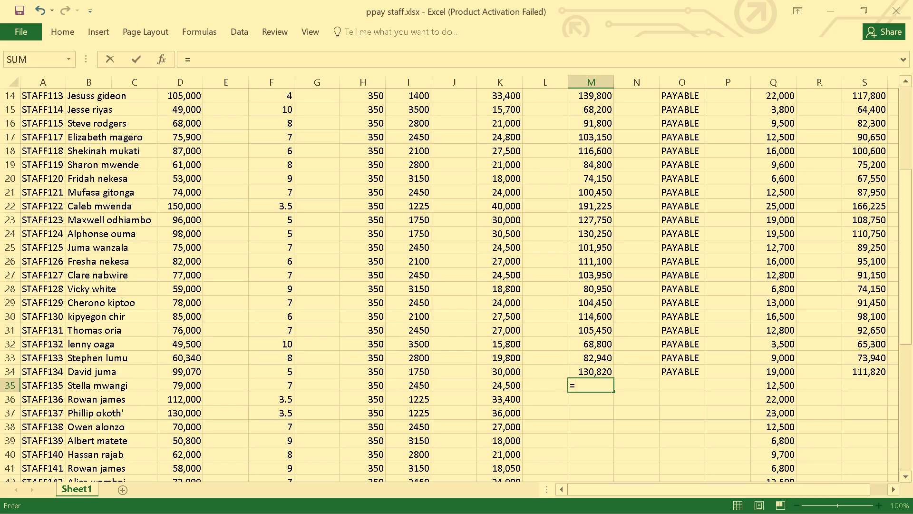
key(d)
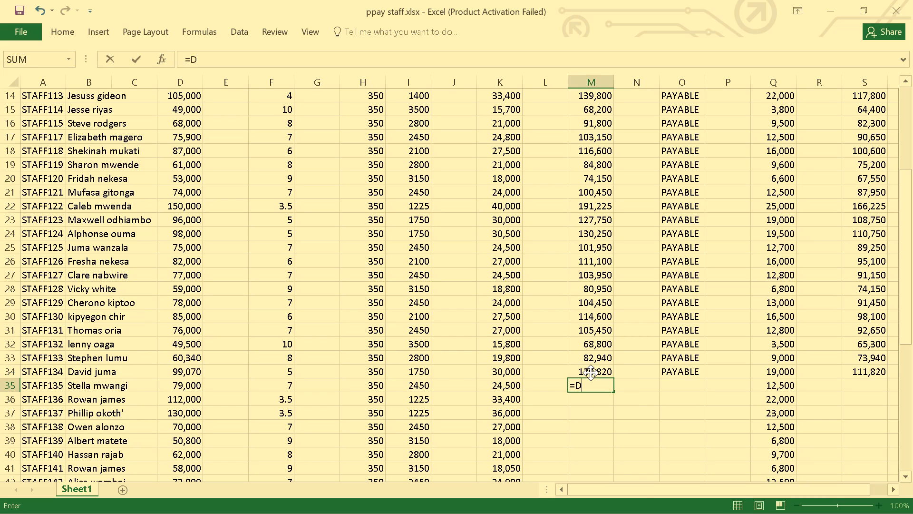
text(35)
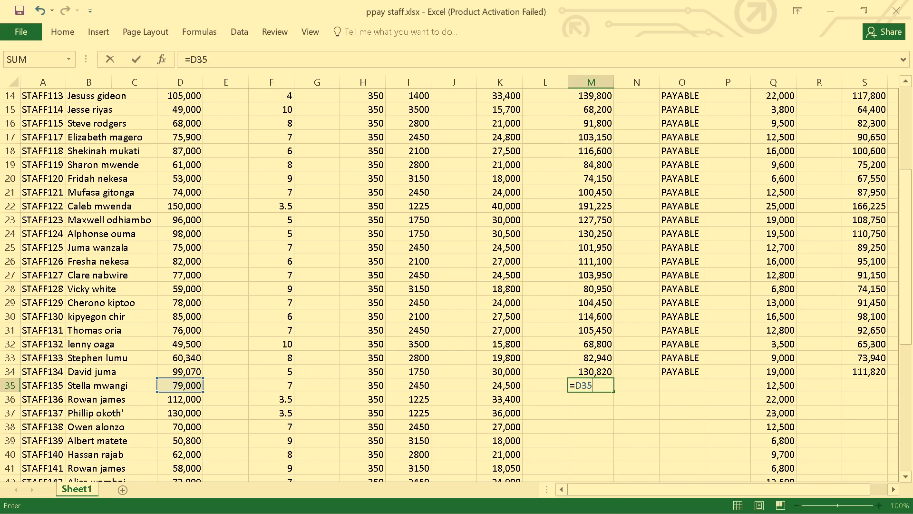
key(shift+plus)
key(i)
text(35)
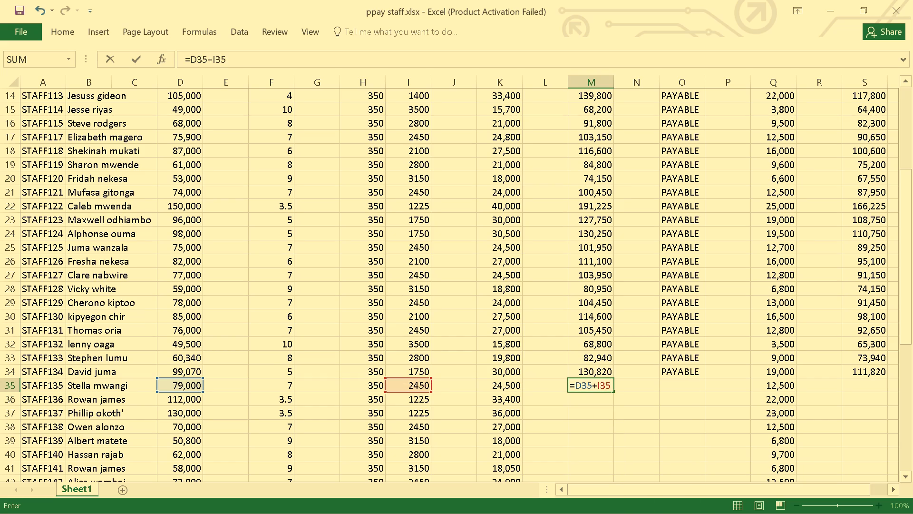
key(shift+plus)
key(k)
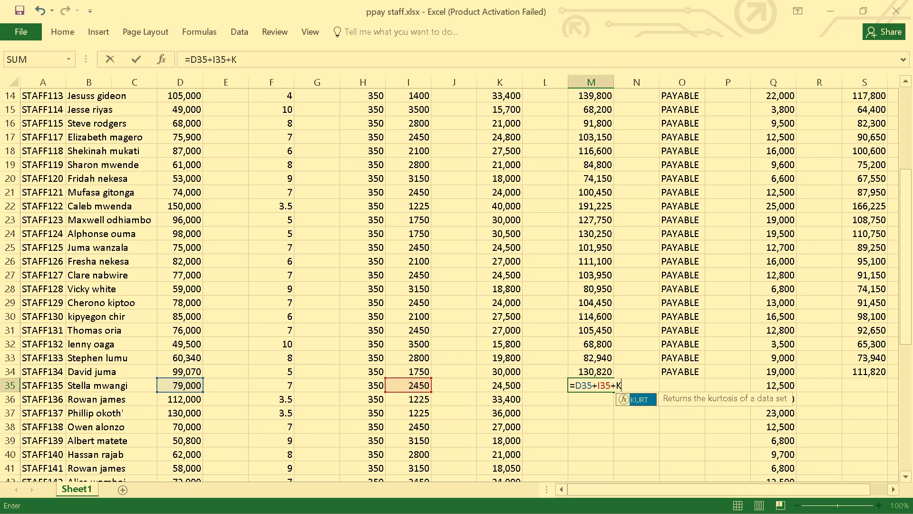
text(35)
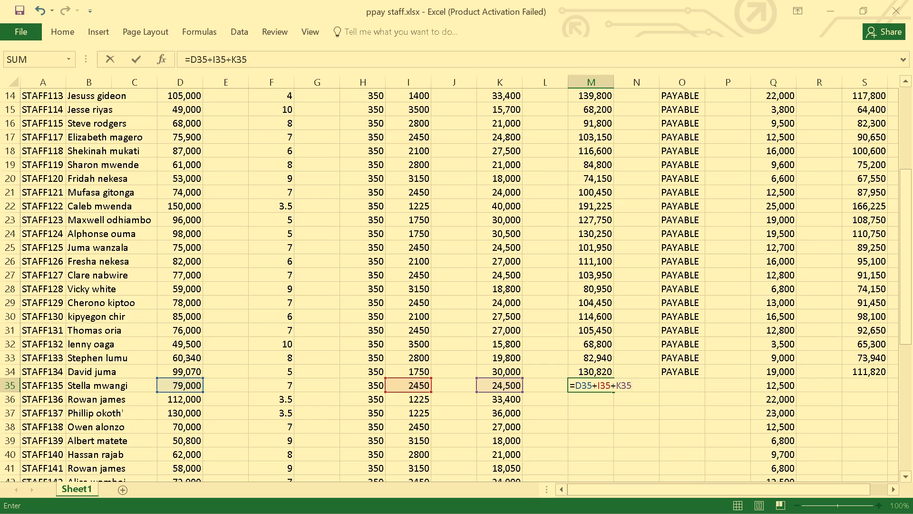
key(Return)
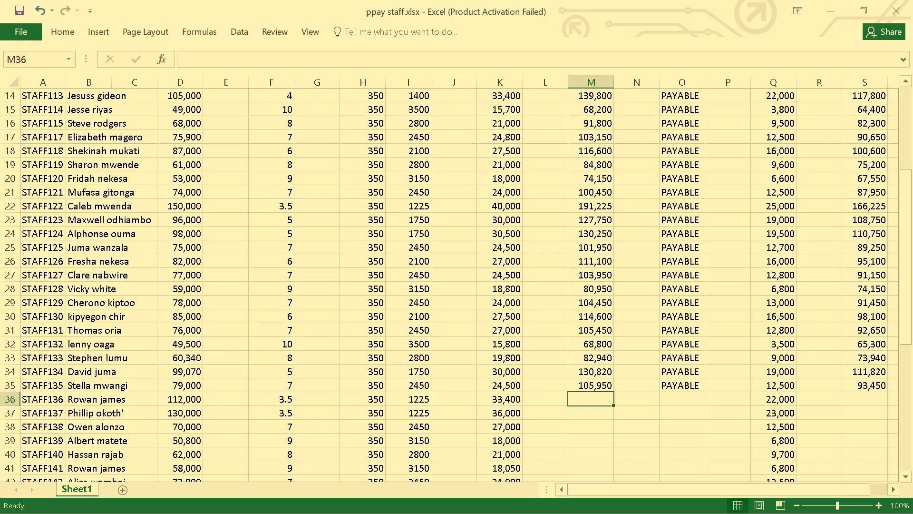
Calculate the gross salary for STAFF136 in cell M36 with the formula =D36+I36+K36.
key(equal)
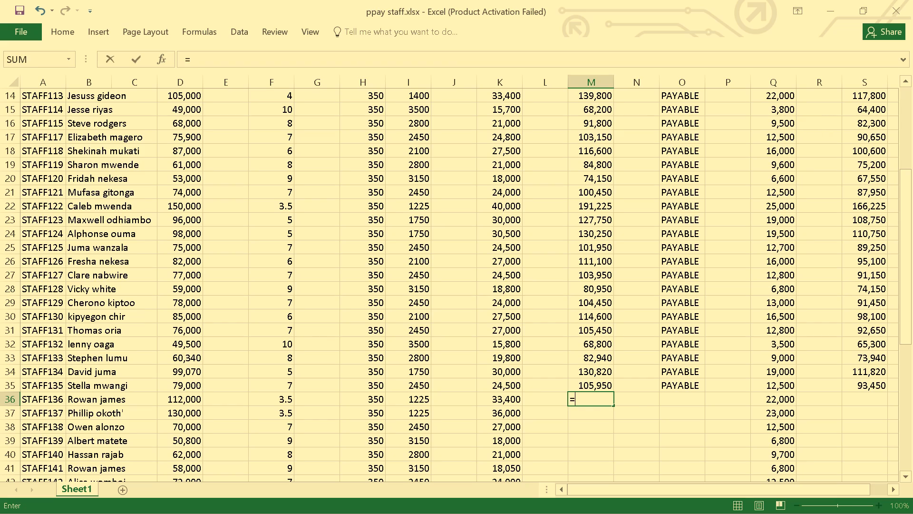
key(d)
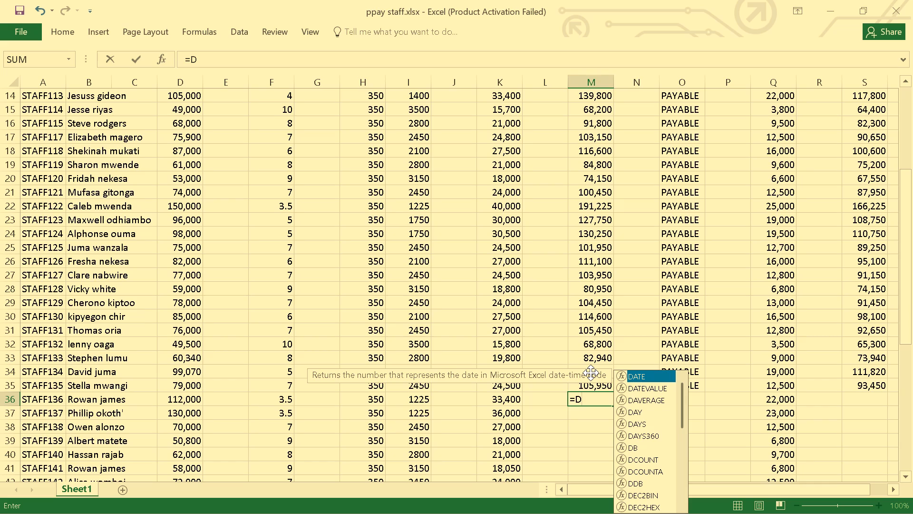
key(3)
key(6)
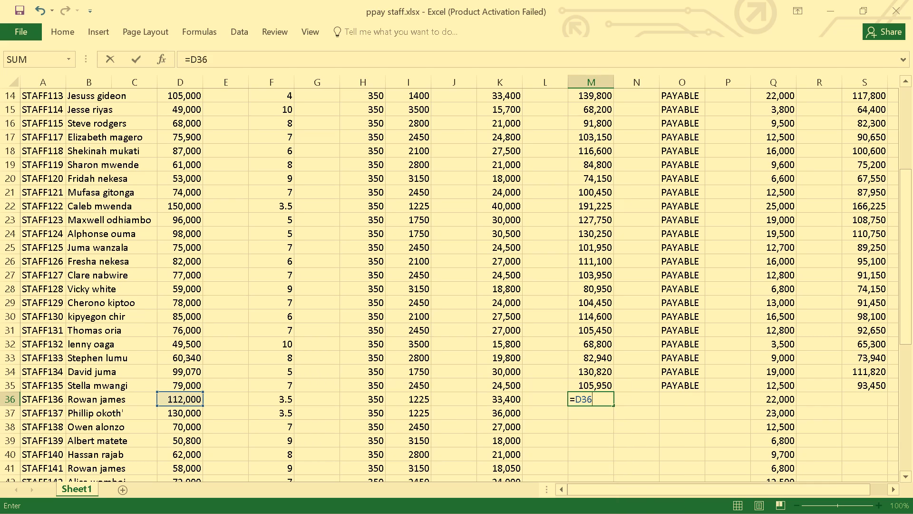
key(shift+plus)
text(I36)
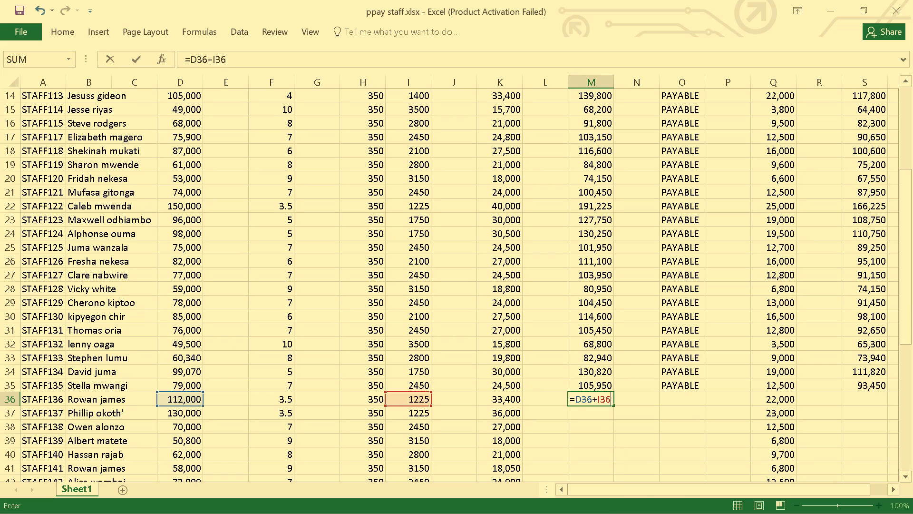
key(shift+plus)
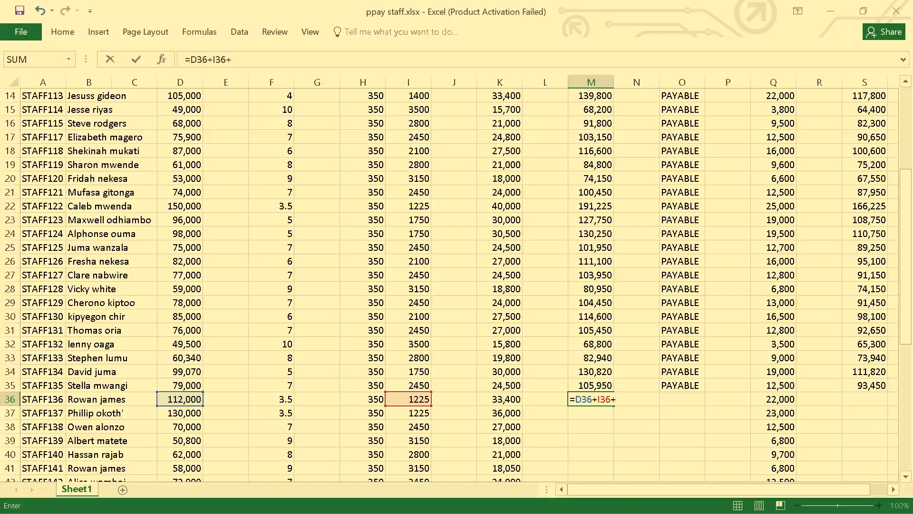
key(k)
key(k)
key(k)
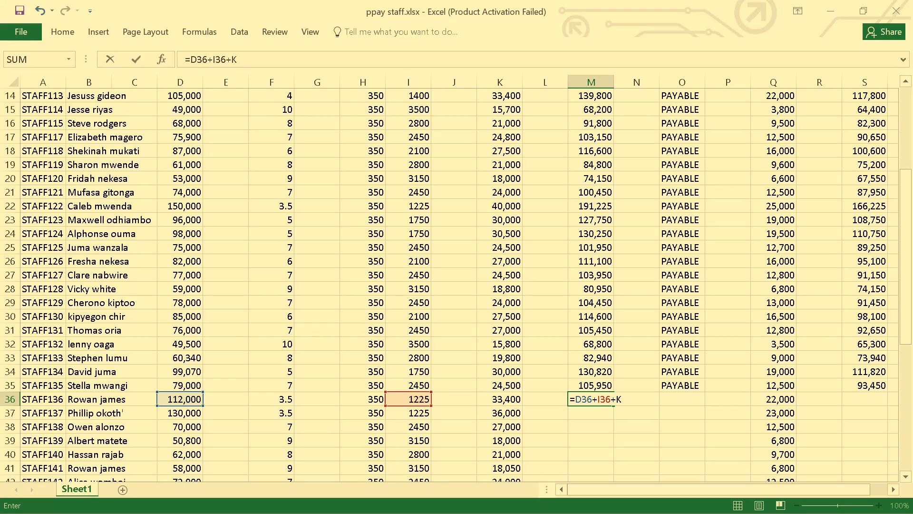
key(BackSpace)
key(BackSpace)
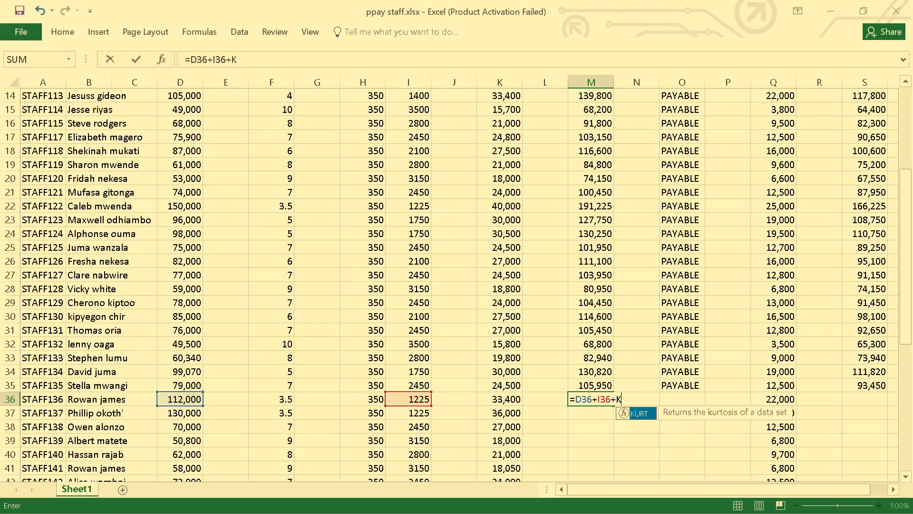
text(36)
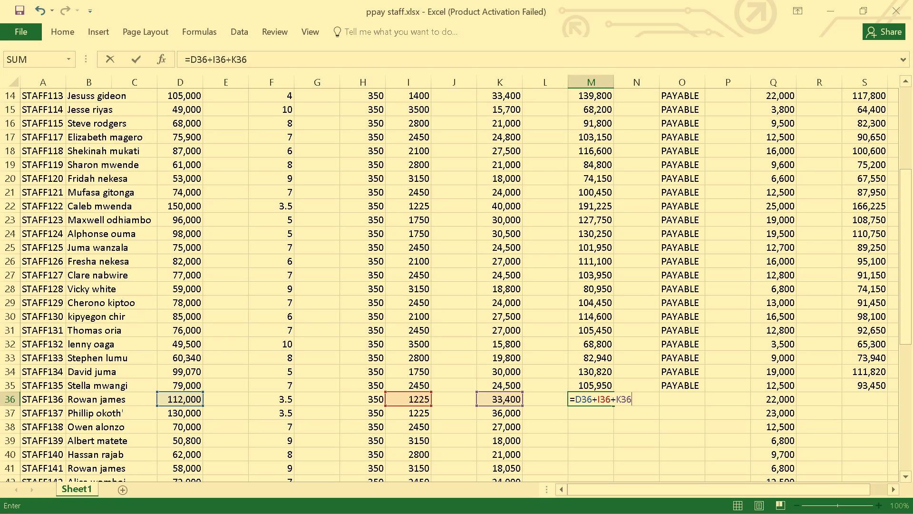
key(Return)
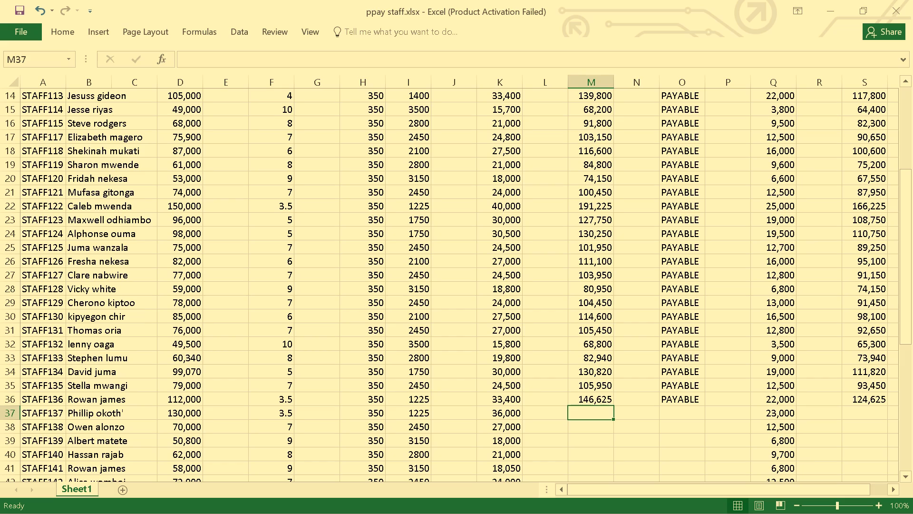
Calculate the gross salary for STAFF137 in cell M37 with the formula =D37+I37+K37.
key(equal)
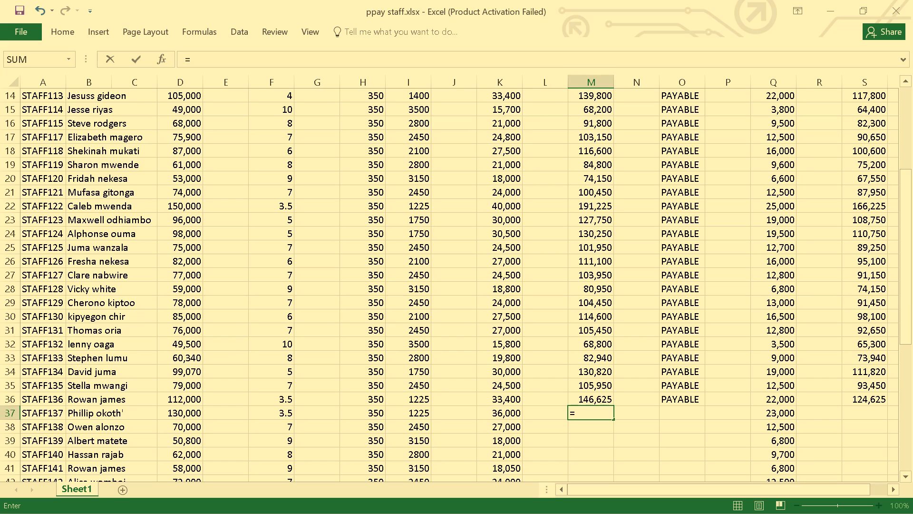
key(d)
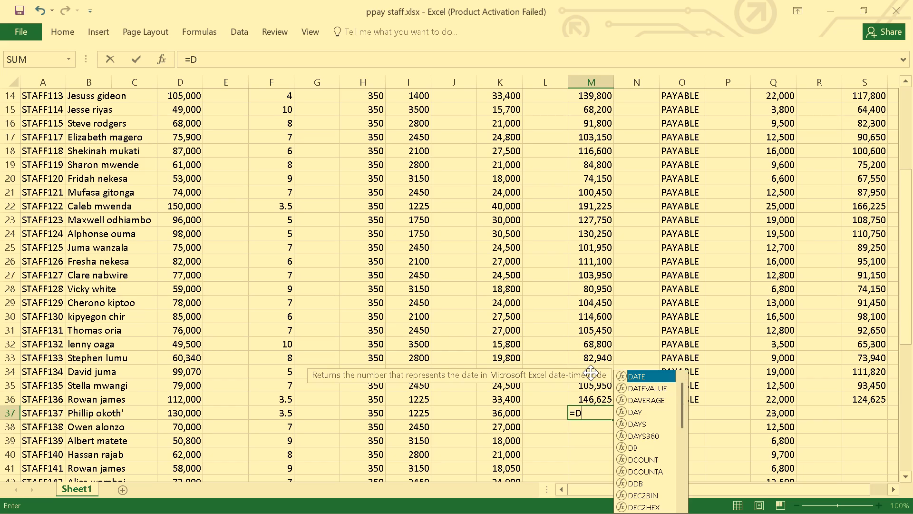
text(37)
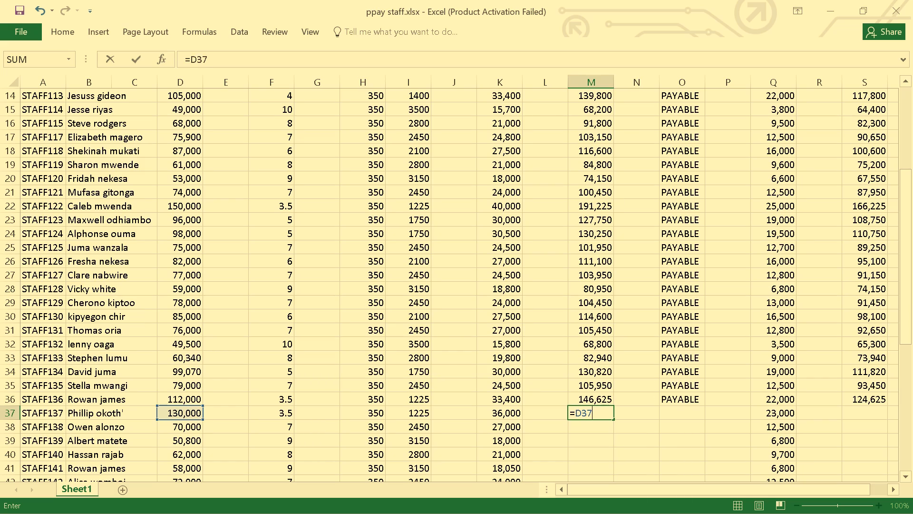
key(shift+plus)
key(i)
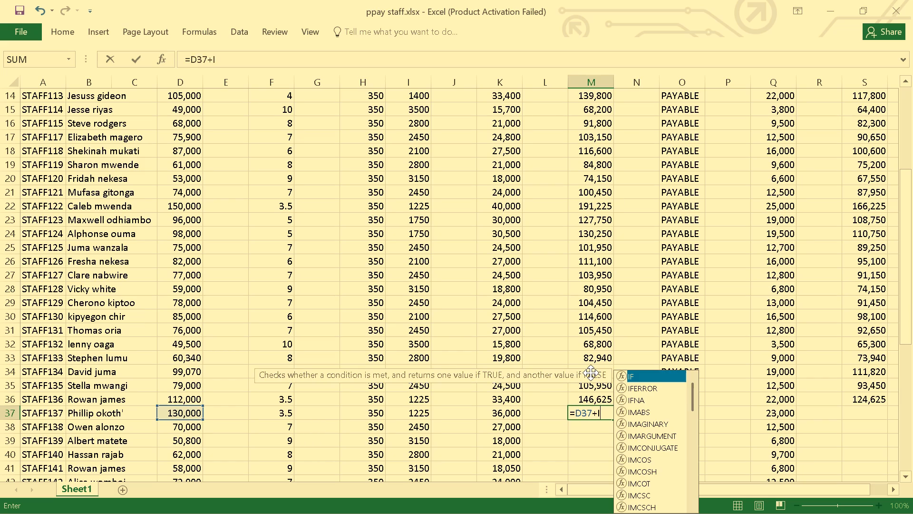
text(37)
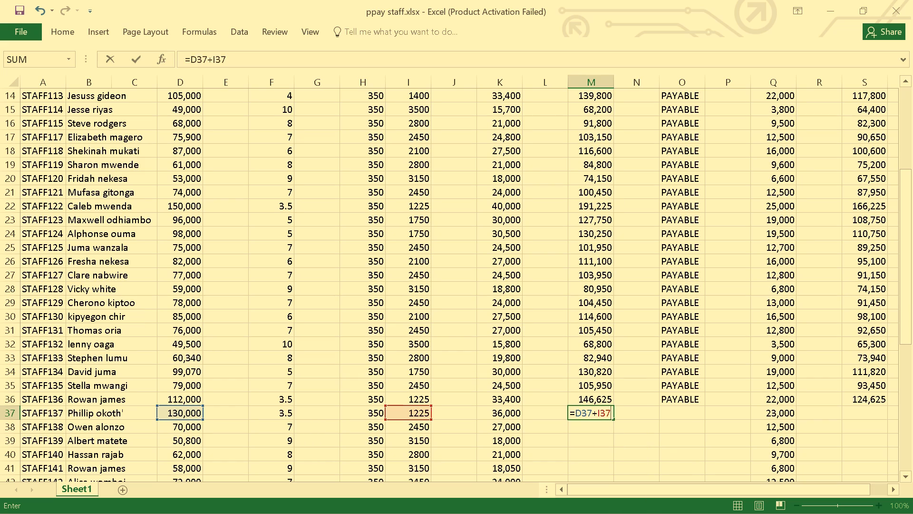
key(shift+plus)
key(k)
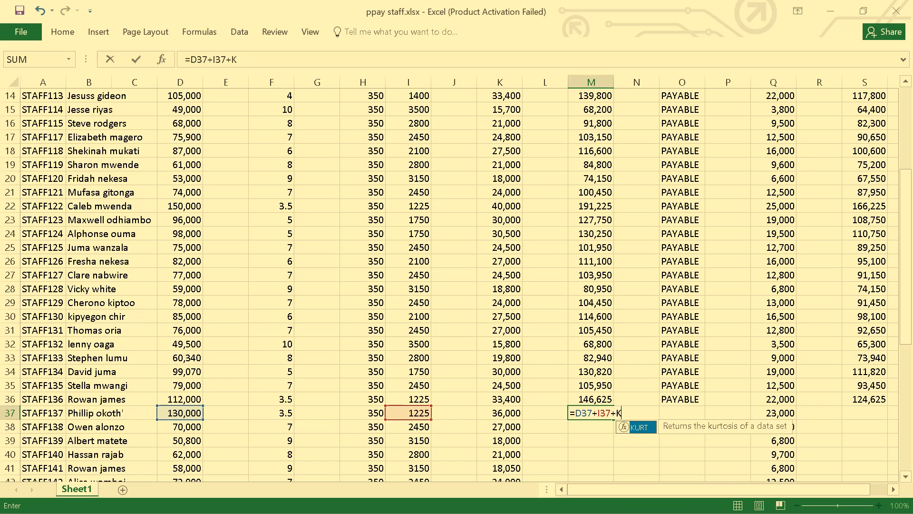
key(3)
key(7)
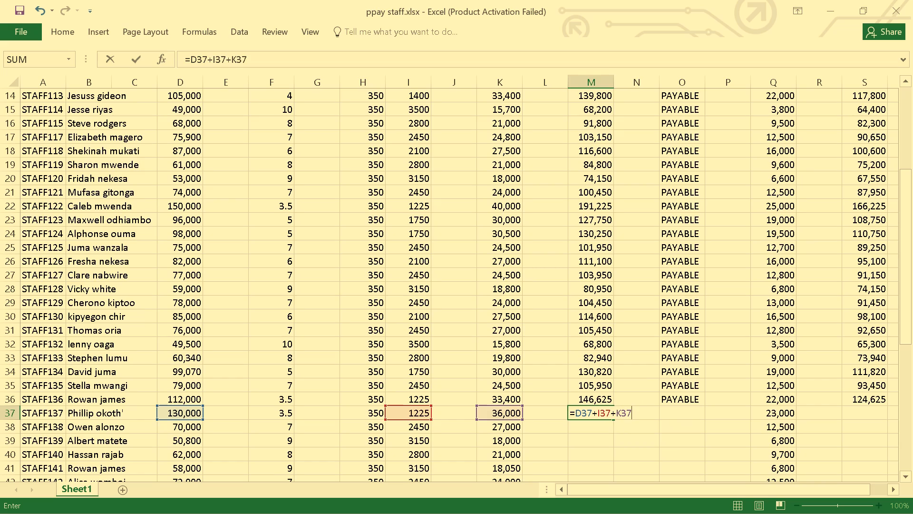
key(Return)
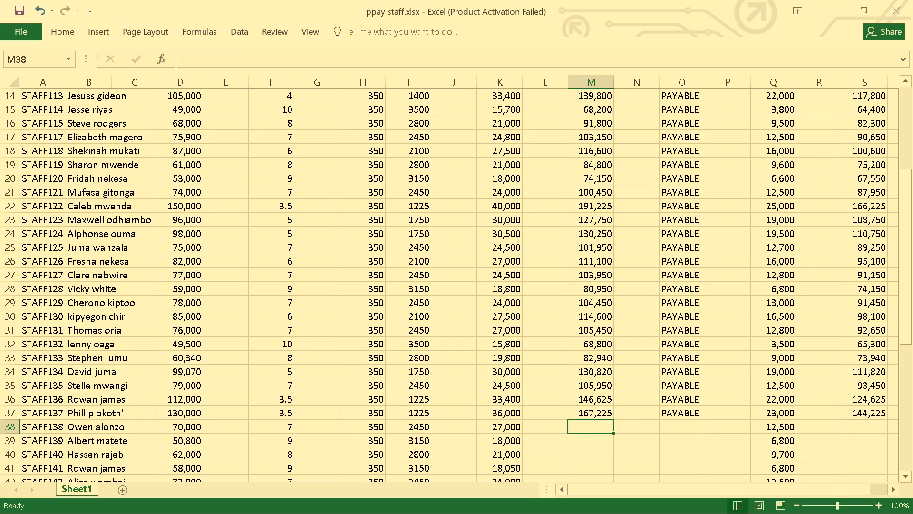
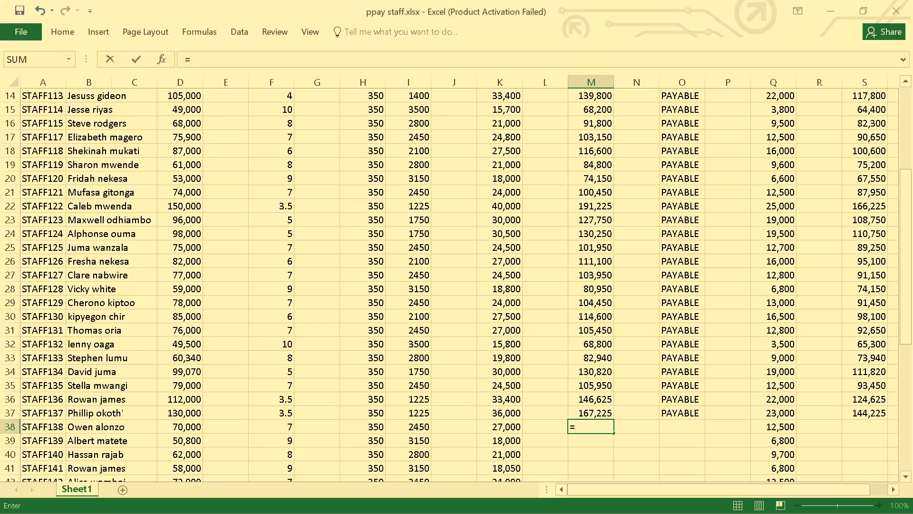
Calculate the gross salary for STAFF138 in cell M38 with the formula =D38+I38+K38.
key(d)
key(3)
key(8)
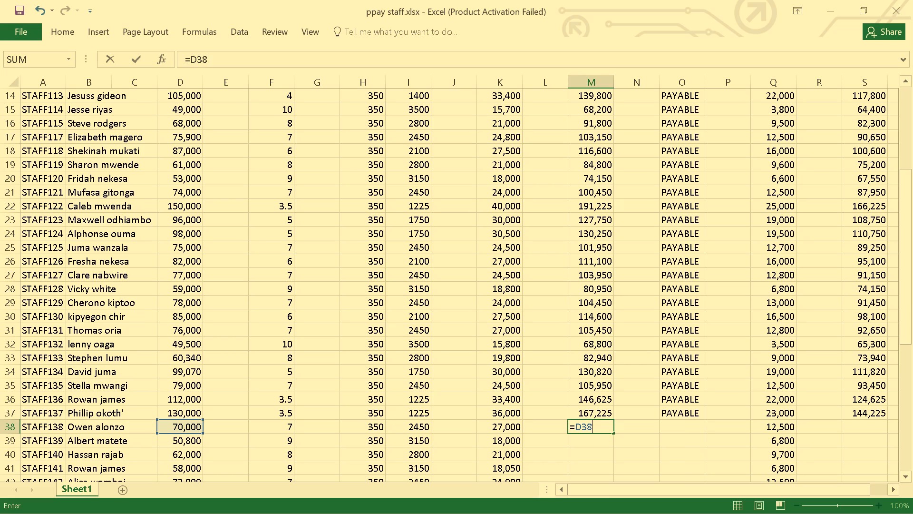
key(shift+plus)
key(i)
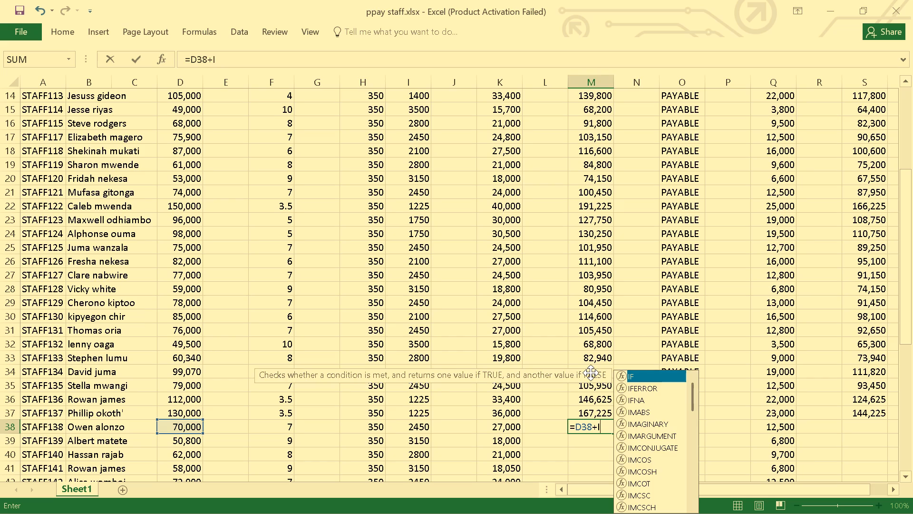
text(38)
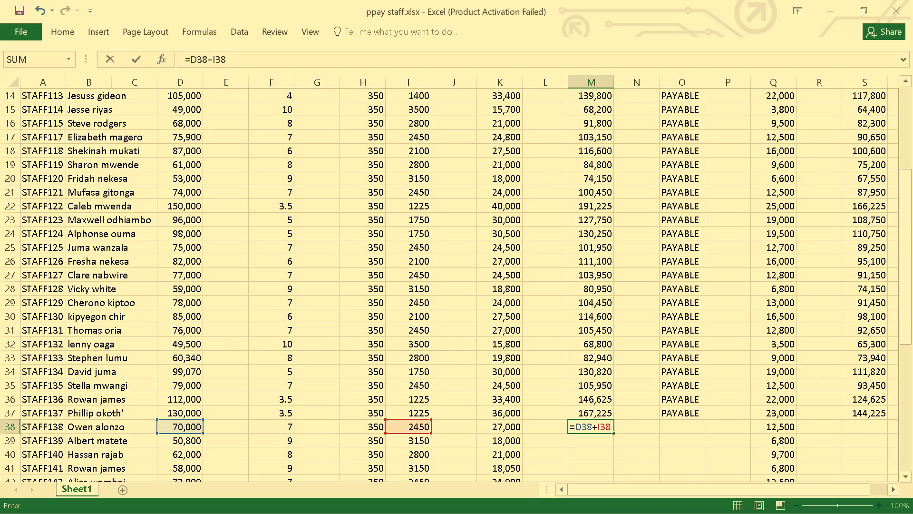
key(shift+plus)
key(i)
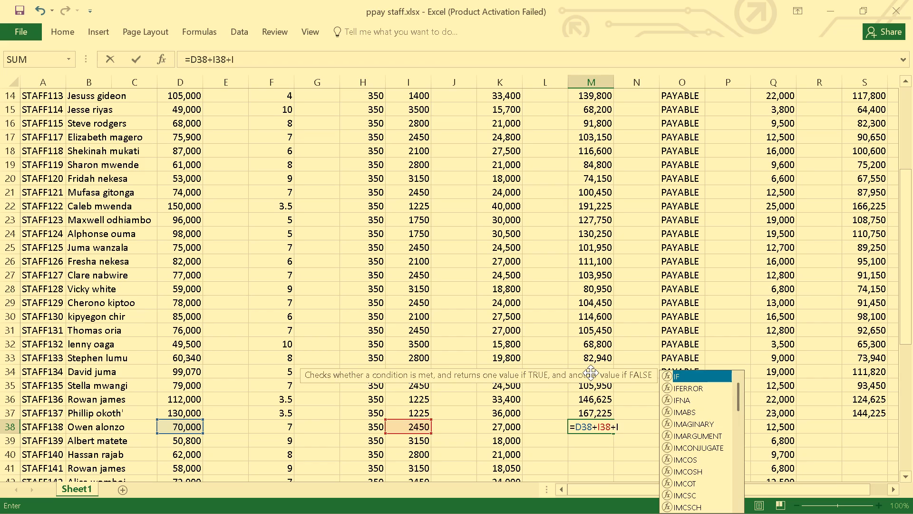
key(BackSpace)
key(k)
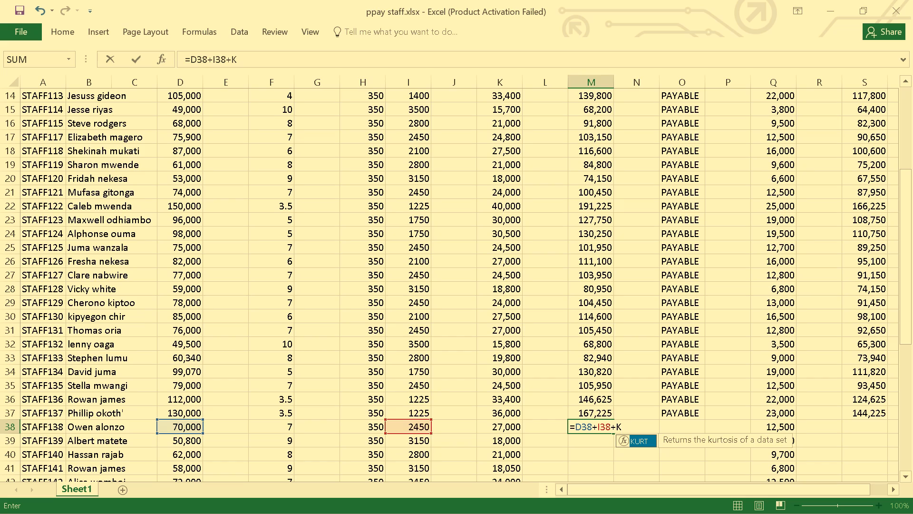
key(3)
key(8)
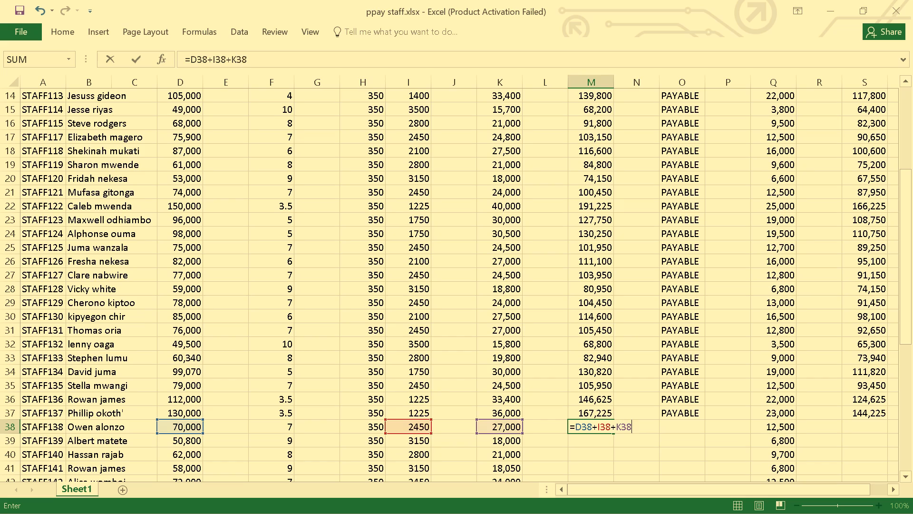
key(Return)
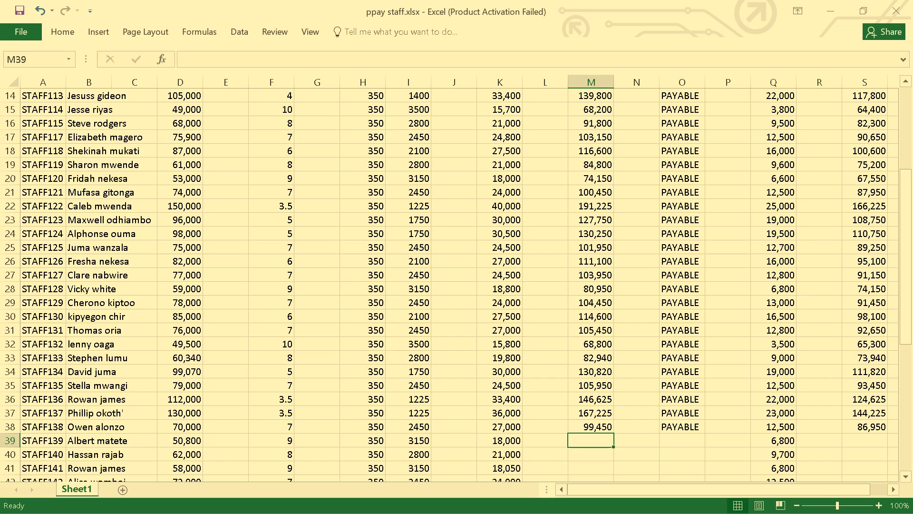
Calculate the gross salary for STAFF139 in cell M39 with the formula =D39+I39+K39.
key(equal)
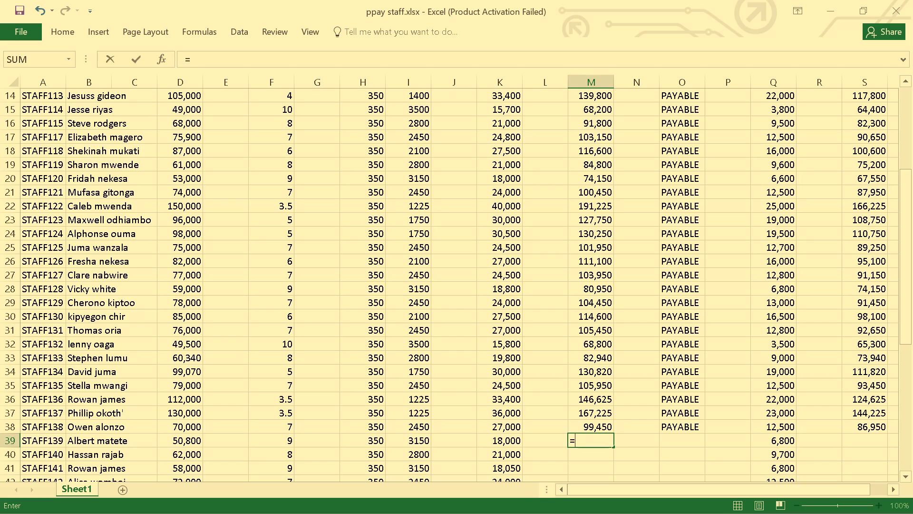
key(d)
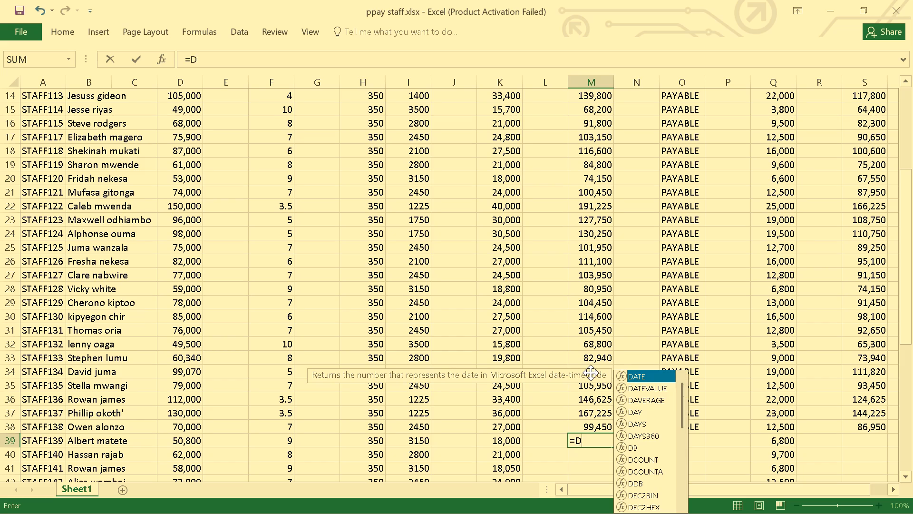
text(39)
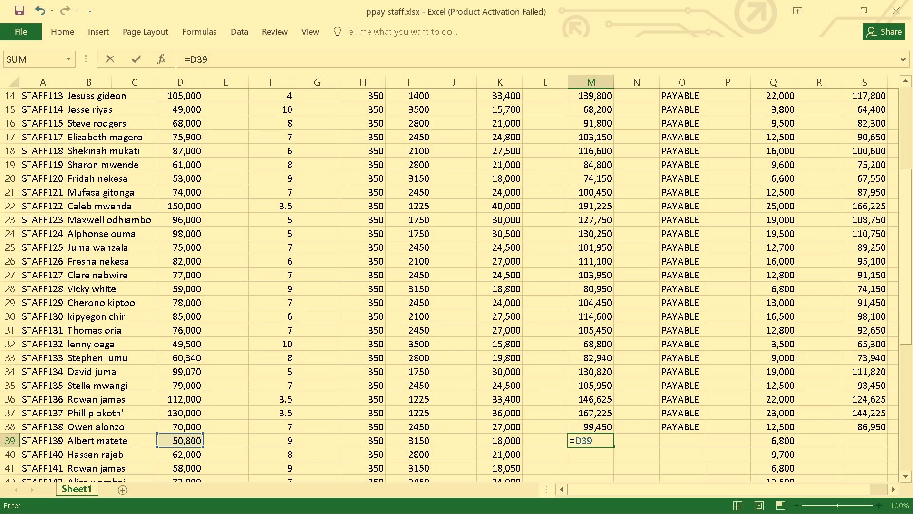
key(shift+plus)
key(i)
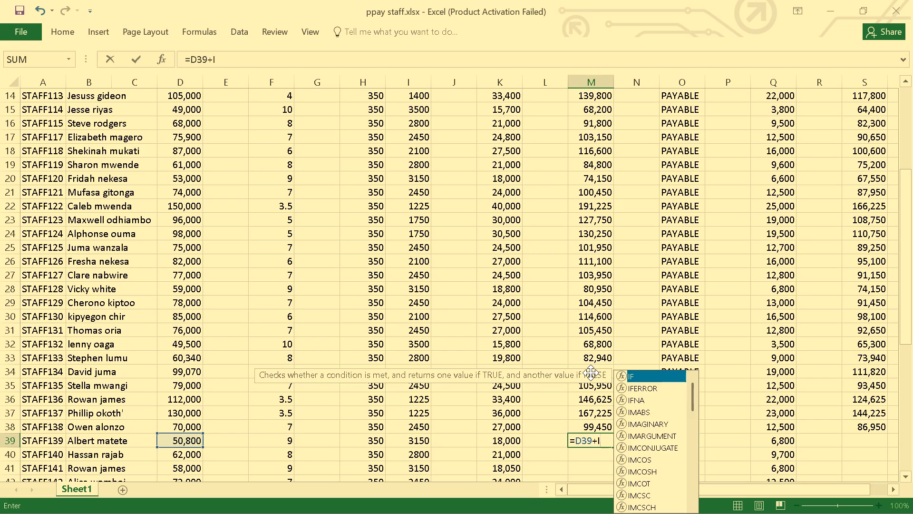
key(3)
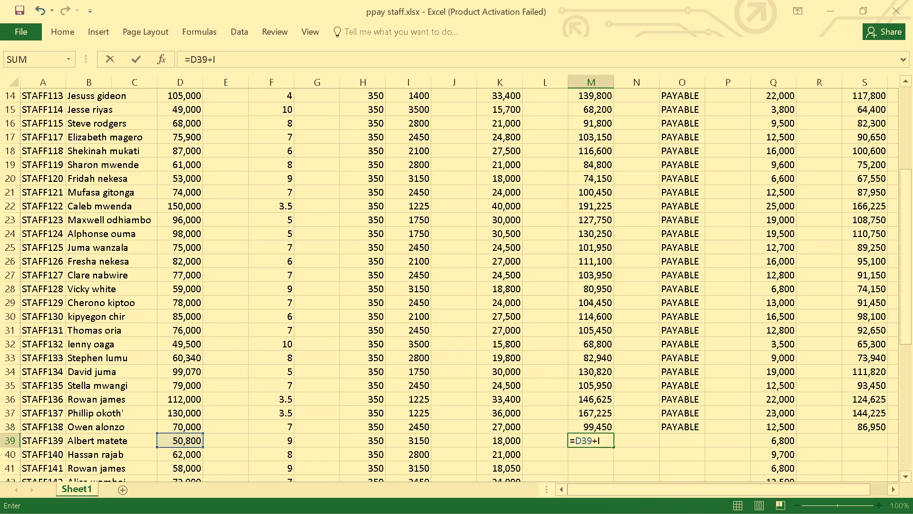
key(9)
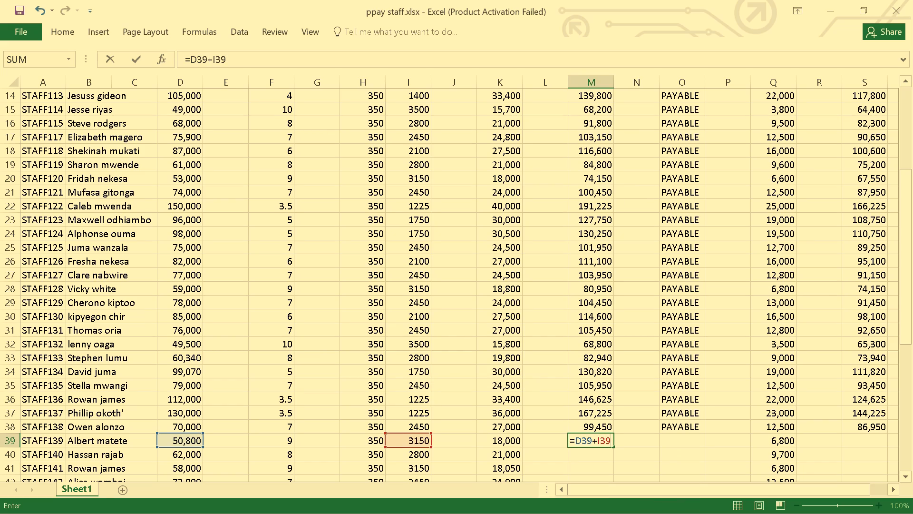
key(equal)
key(BackSpace)
key(shift+plus)
key(k)
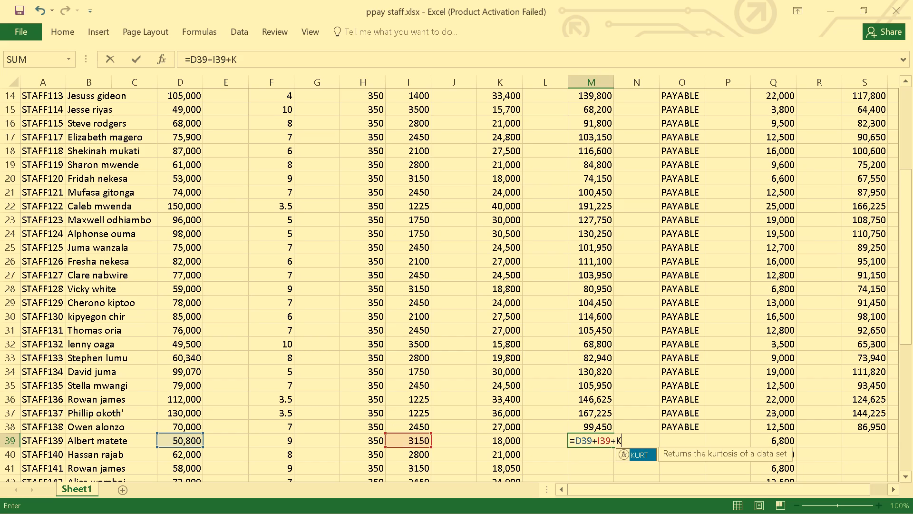
key(3)
key(9)
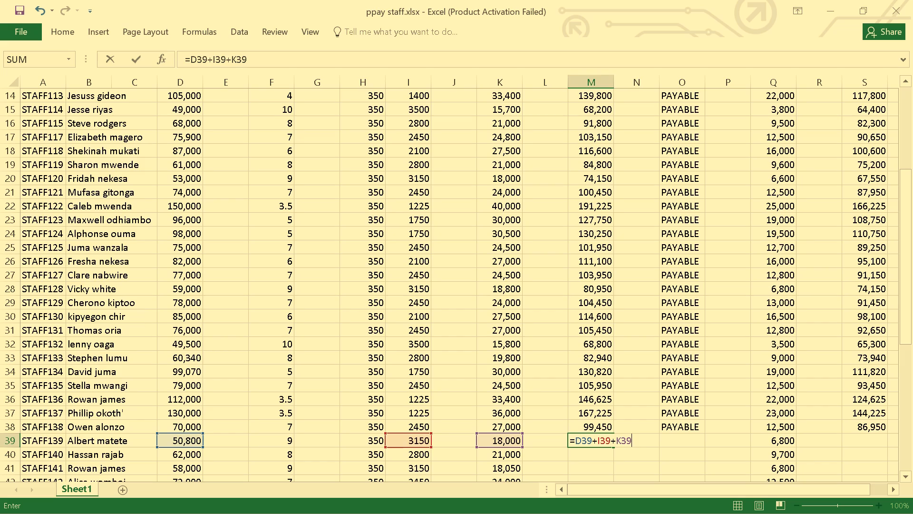
key(Return)
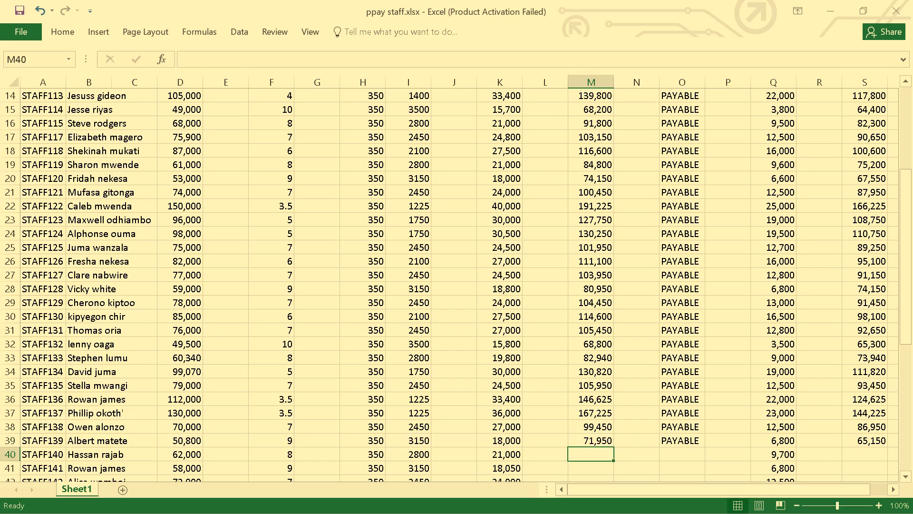
scroll(591, 373, down, 2)
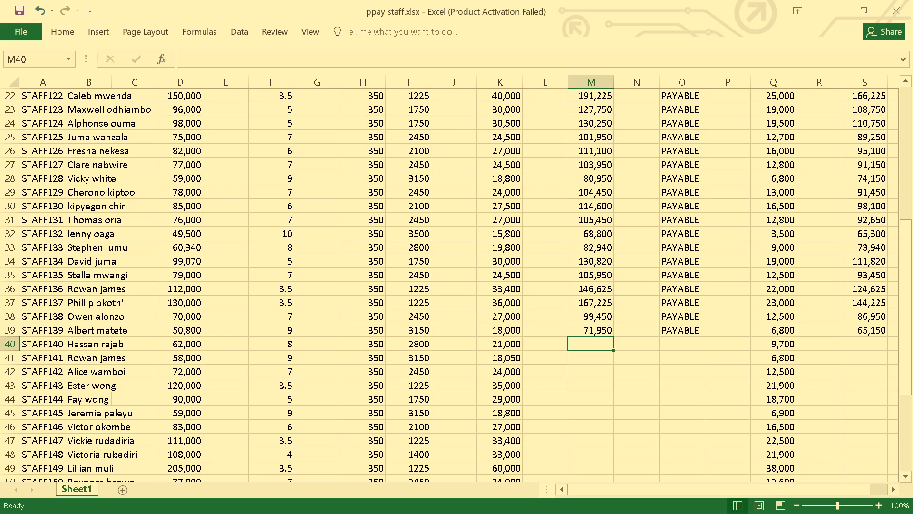
key(equal)
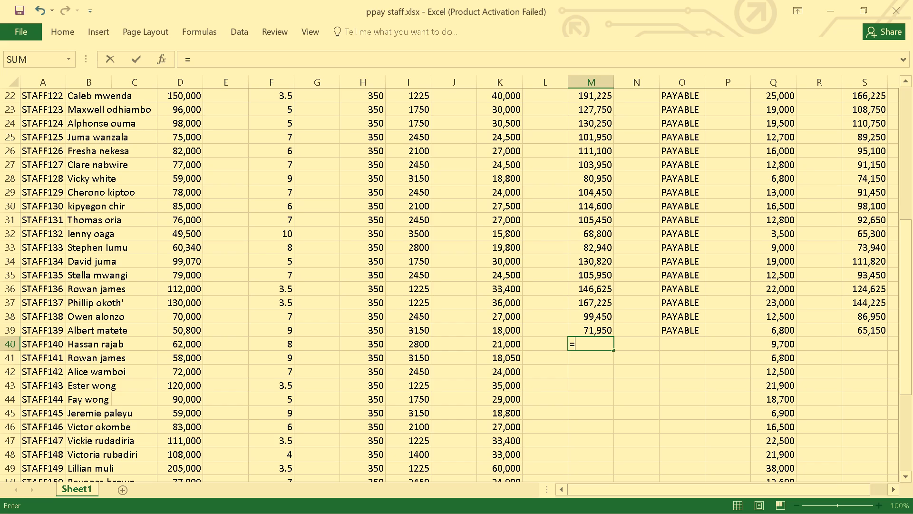
key(d)
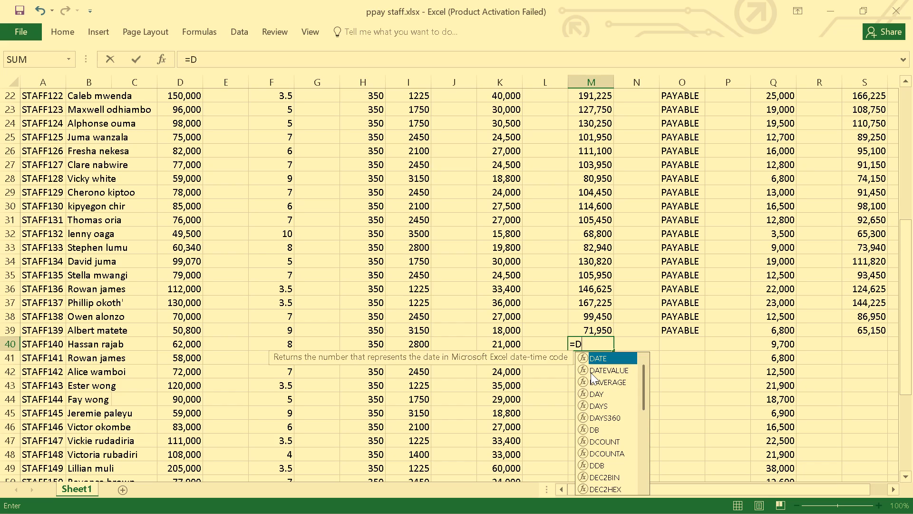
key(4)
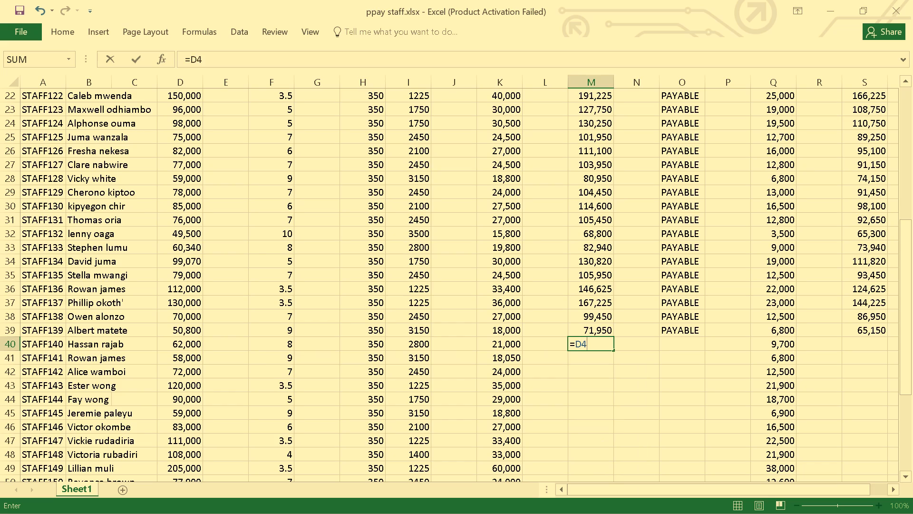
key(0)
key(equal)
key(BackSpace)
key(shift+plus)
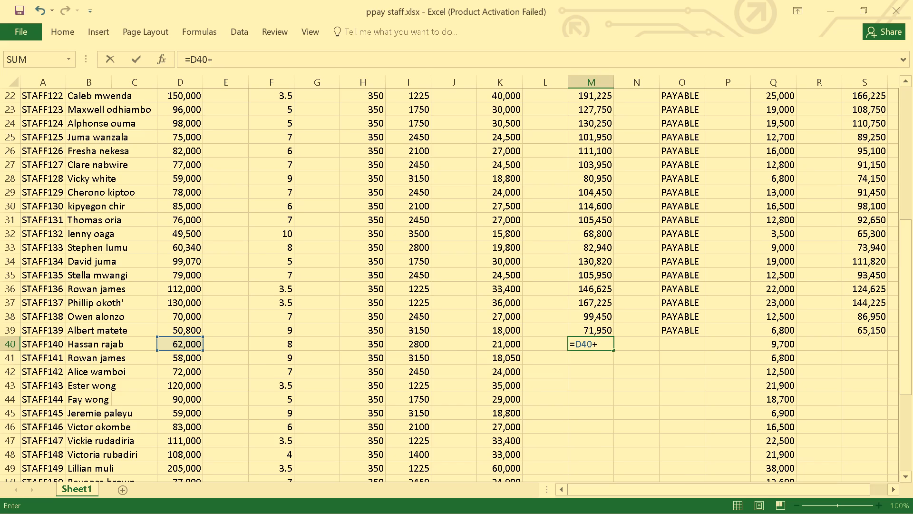
key(i)
text(40)
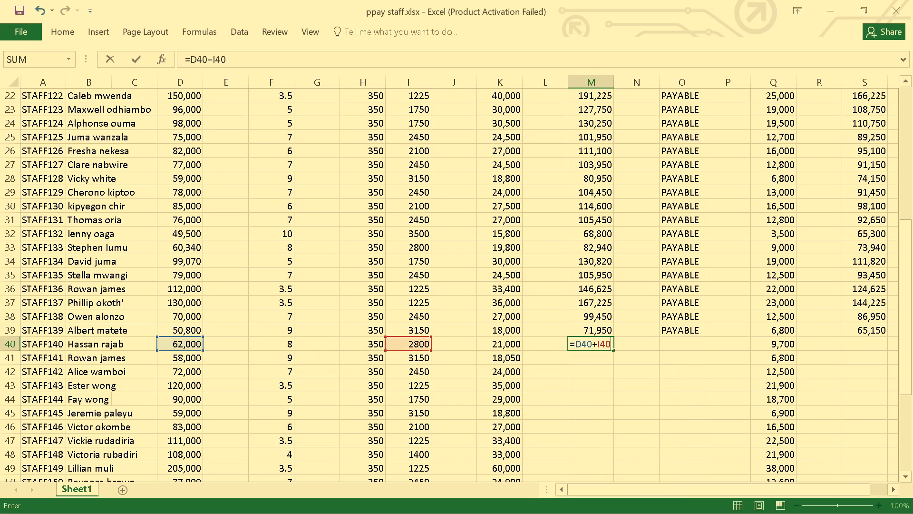
key(shift+plus)
key(4)
key(0)
key(BackSpace)
key(BackSpace)
key(k)
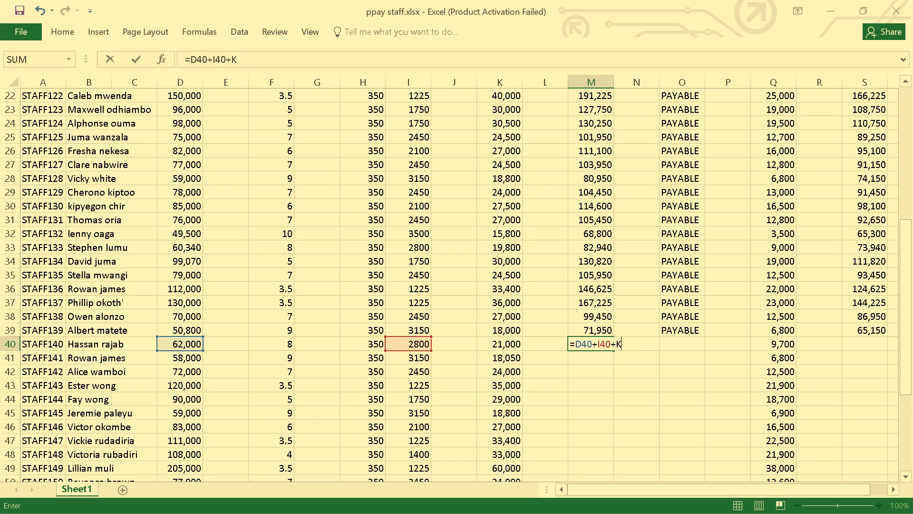
text(40)
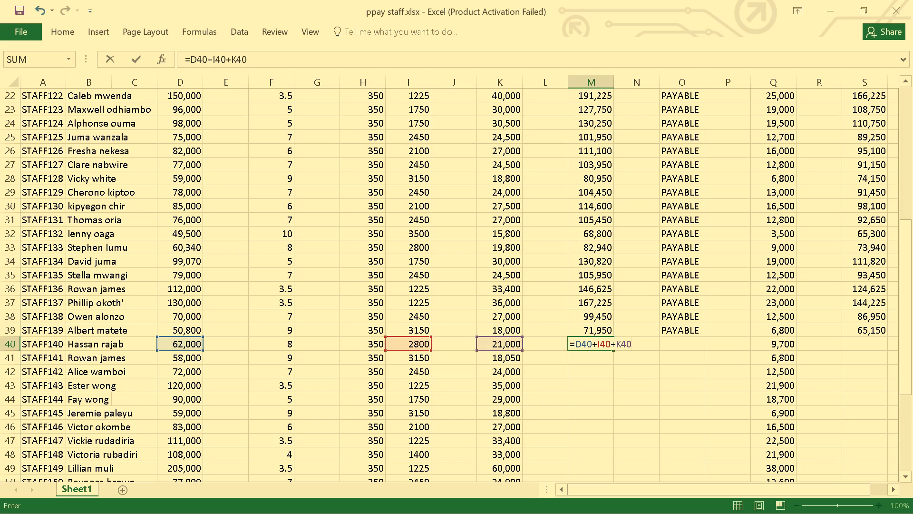
key(Return)
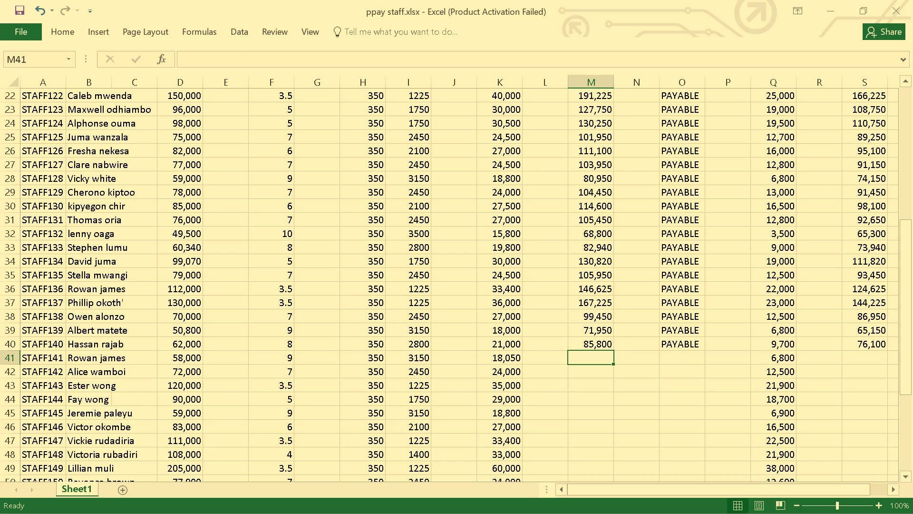
Calculate the gross salary for STAFF141 in cell M41 with the formula =D41+I41+K41.
key(equal)
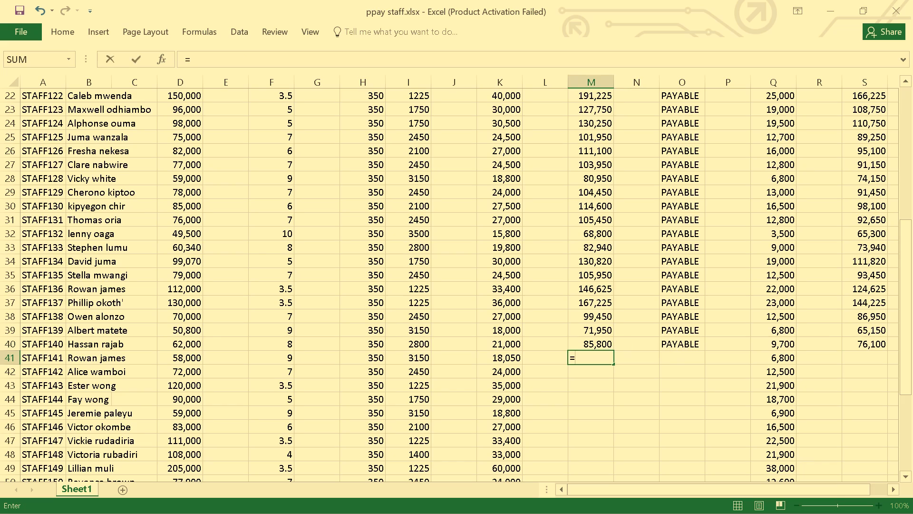
key(d)
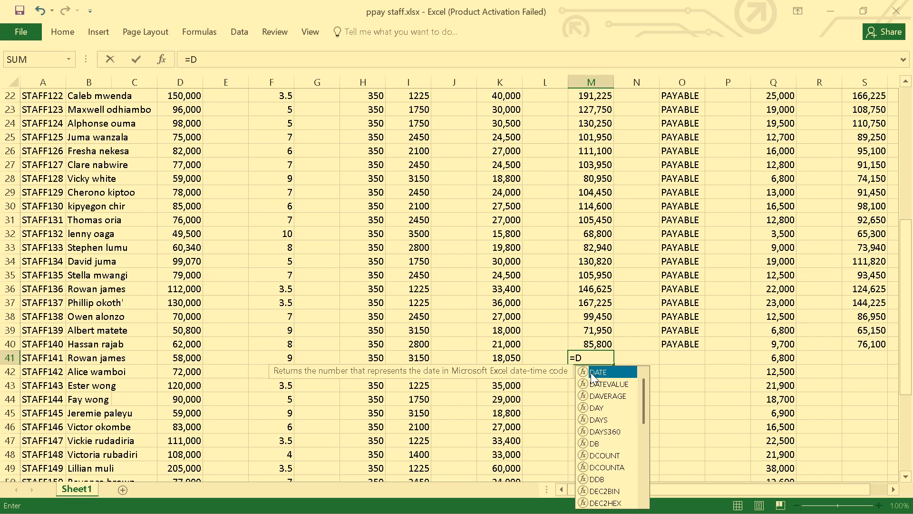
text(41)
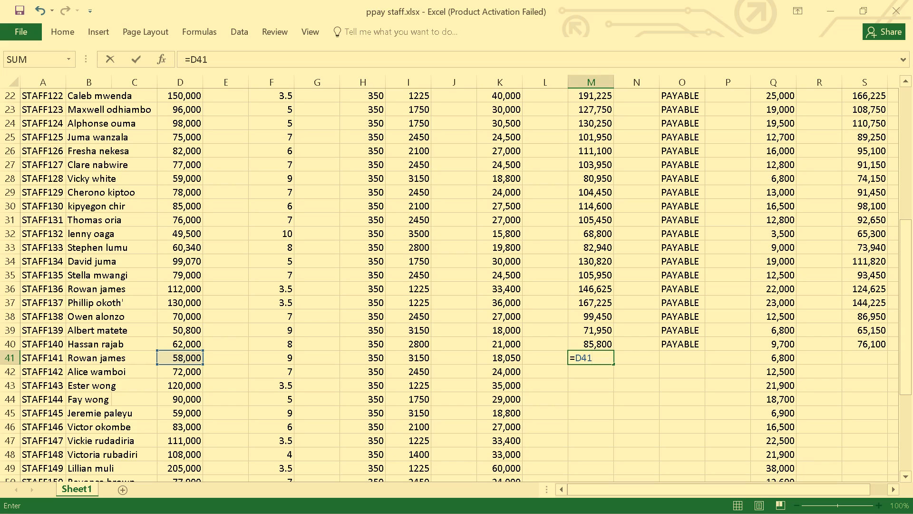
key(shift+plus)
key(i)
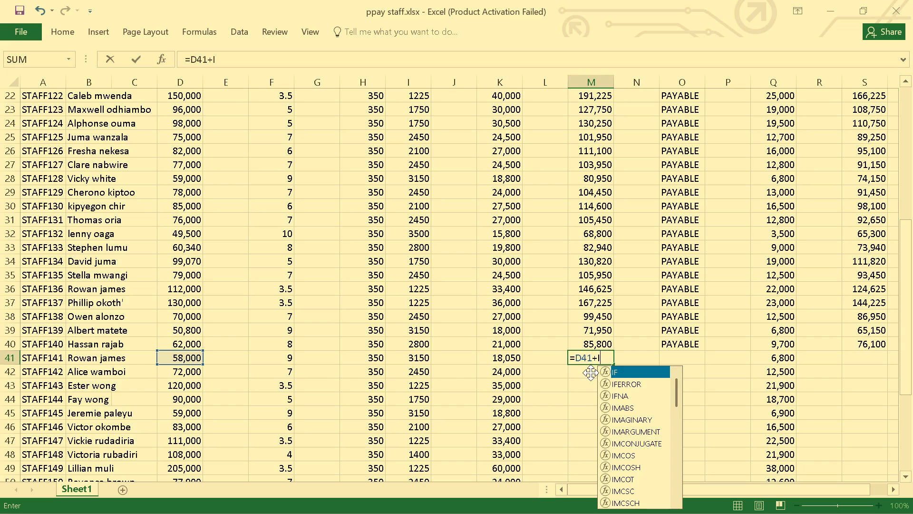
text(41)
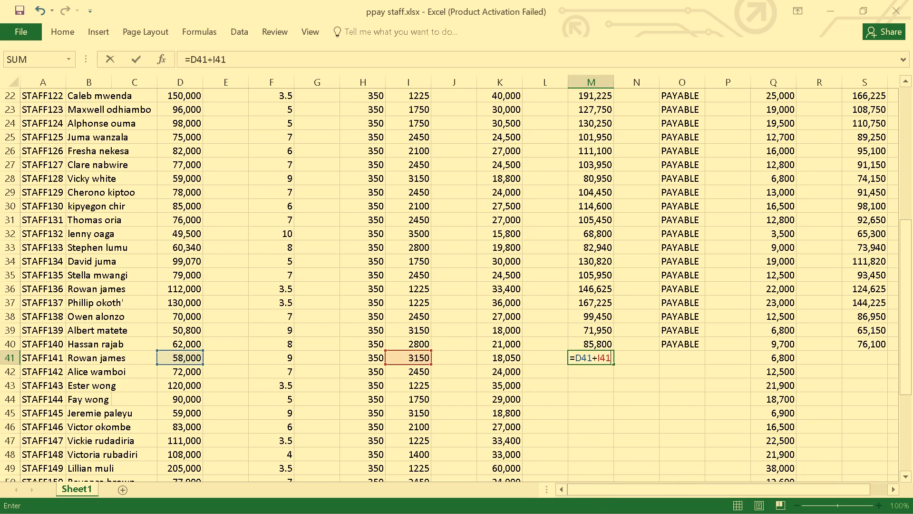
key(shift+plus)
key(k)
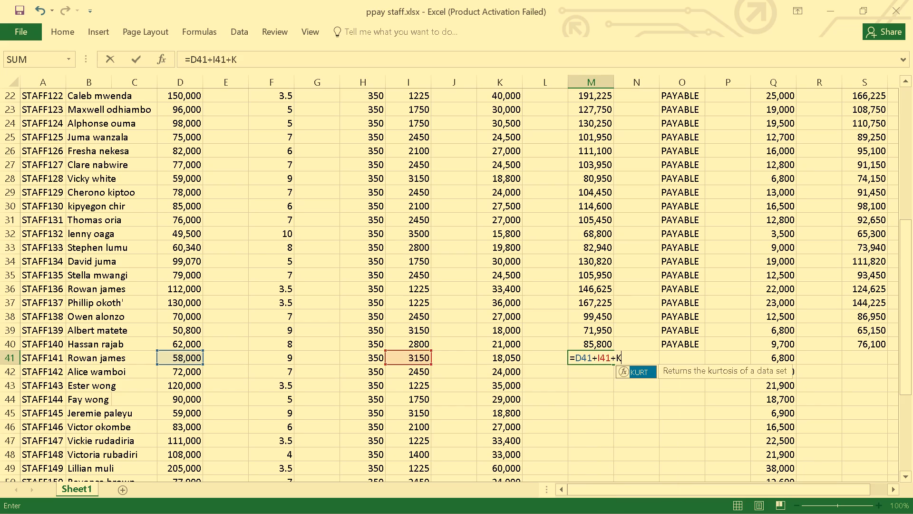
text(41)
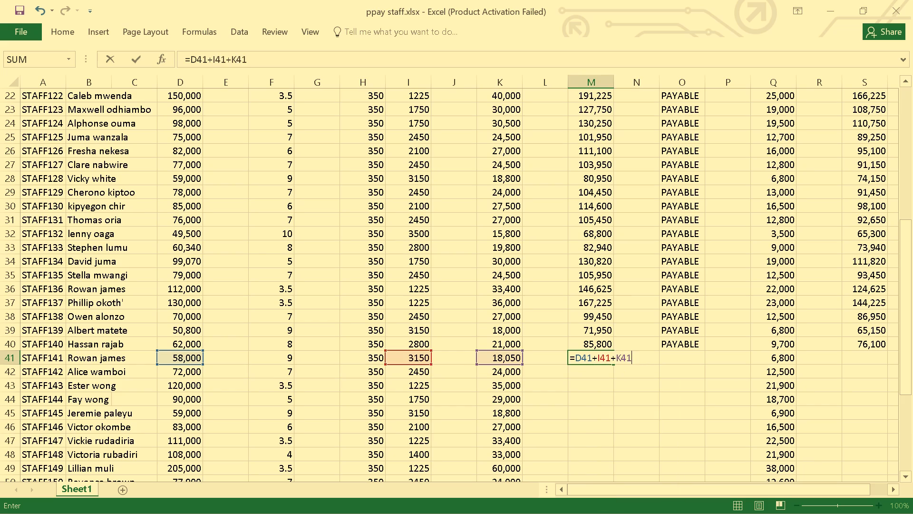
key(Return)
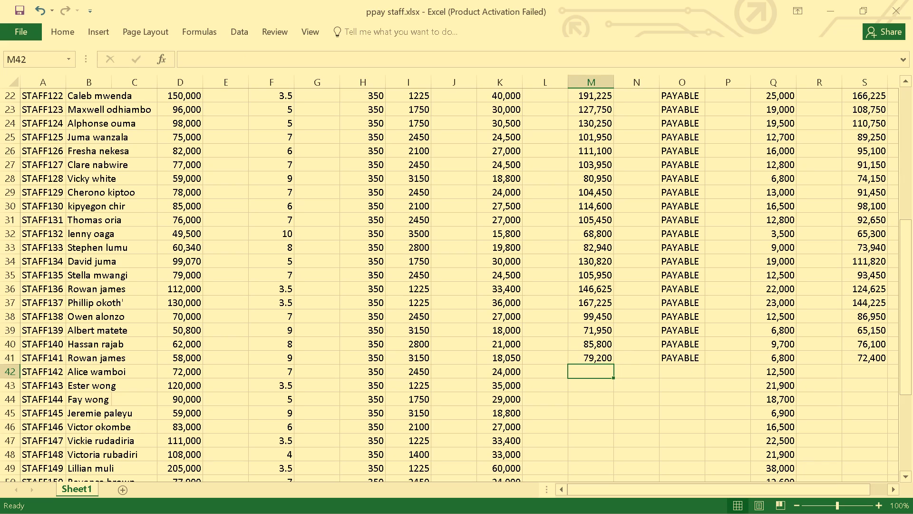
Calculate the gross salary for STAFF142 in cell M42 with the formula =D42+I42+K42.
key(equal)
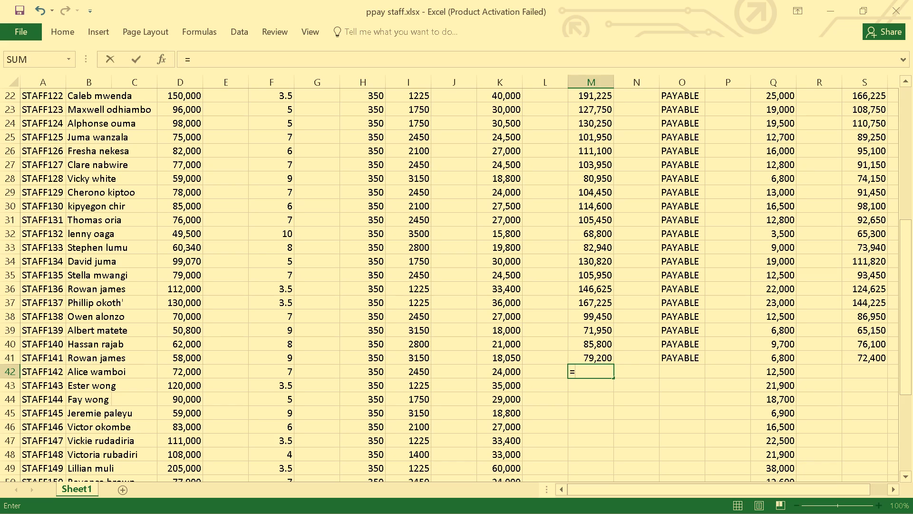
key(d)
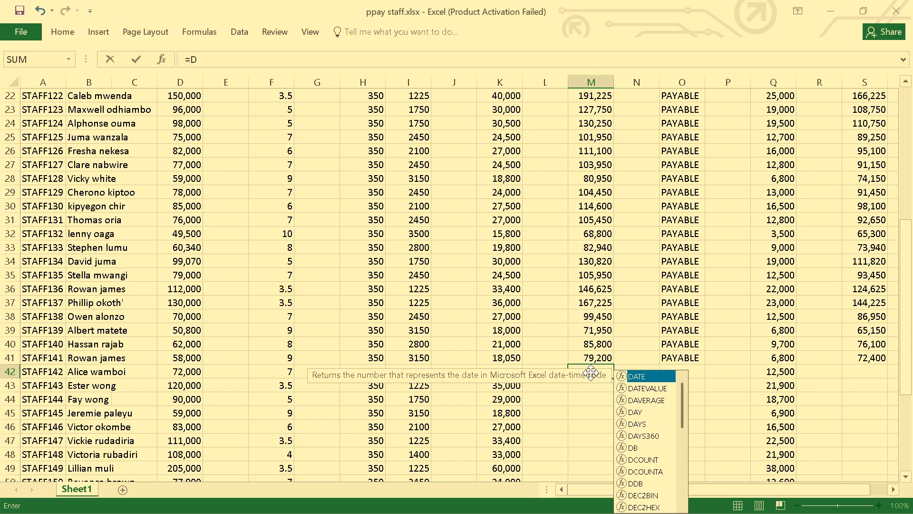
text(42)
key(shift+plus)
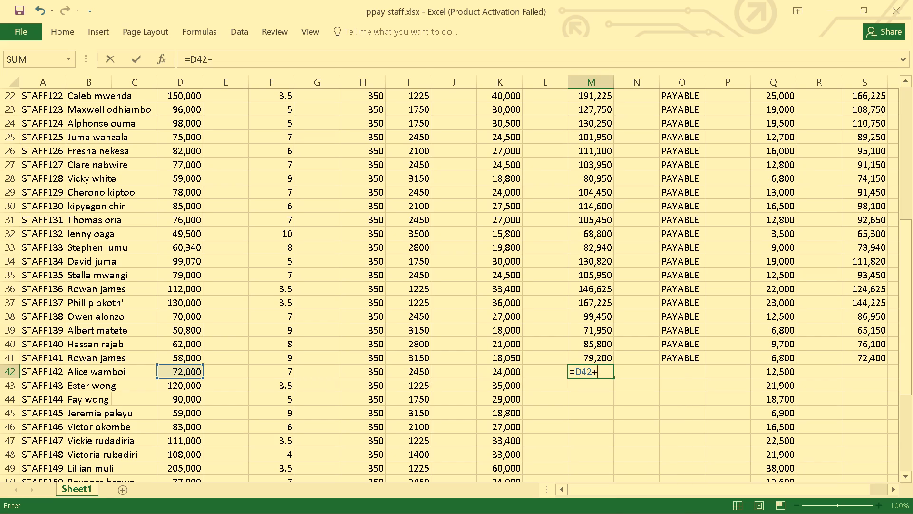
key(i)
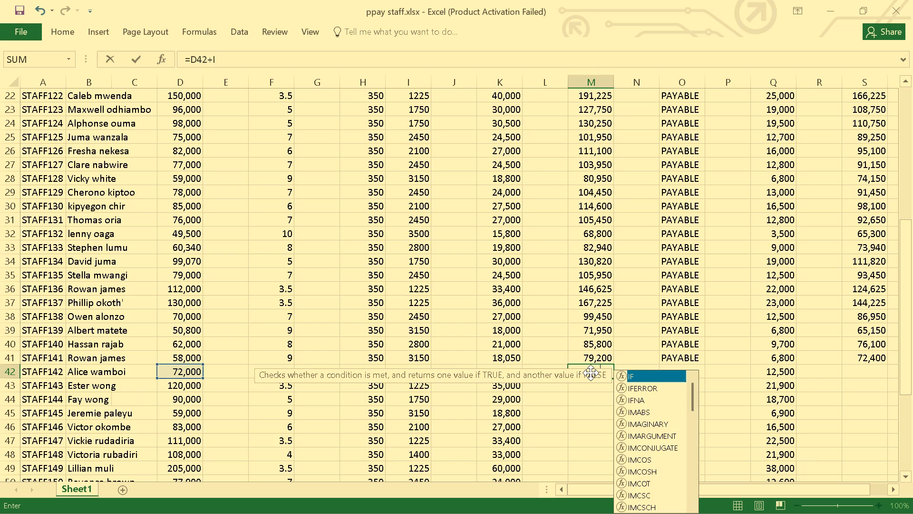
text(42)
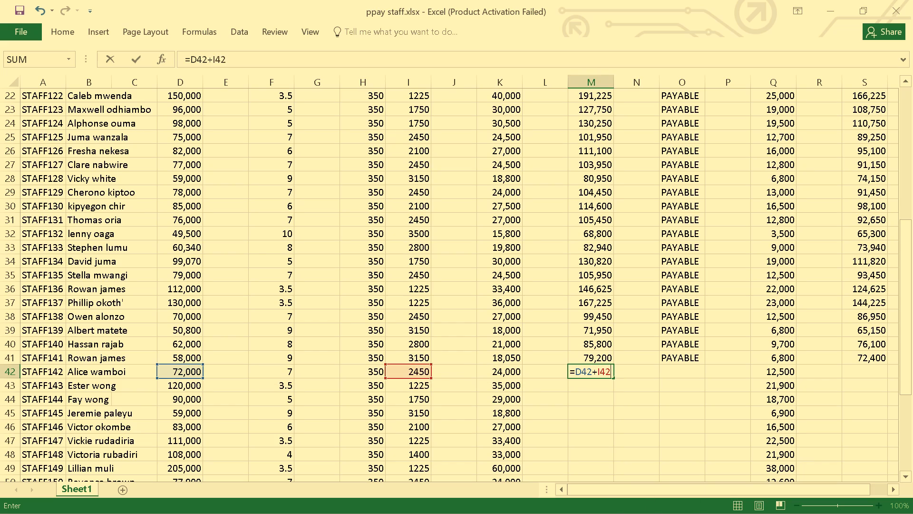
key(shift+plus)
key(k)
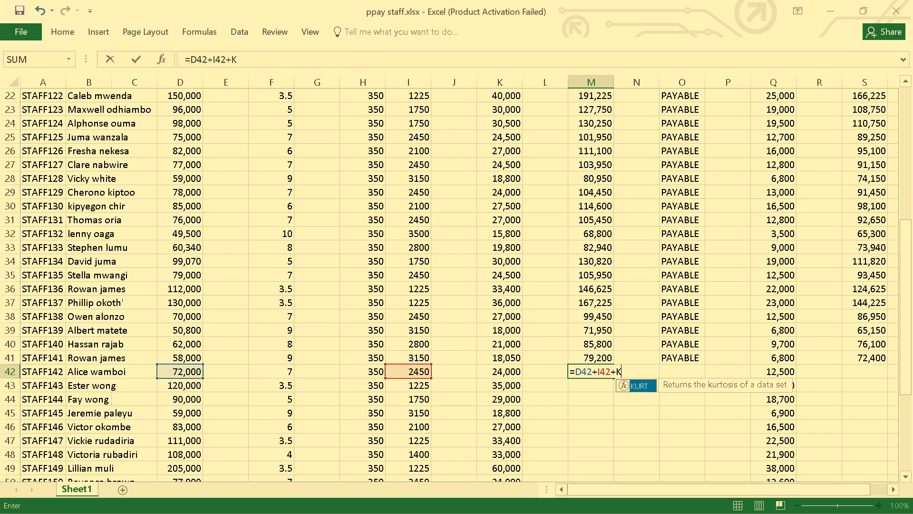
text(42)
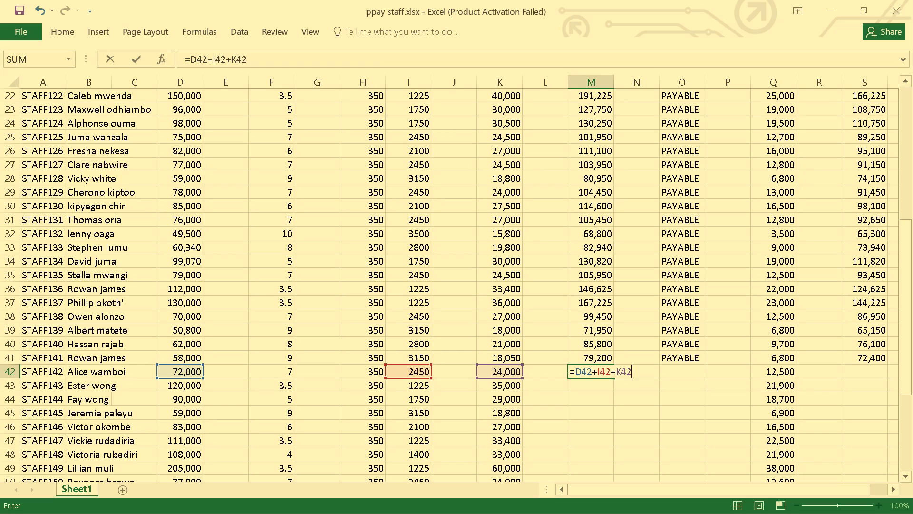
key(Return)
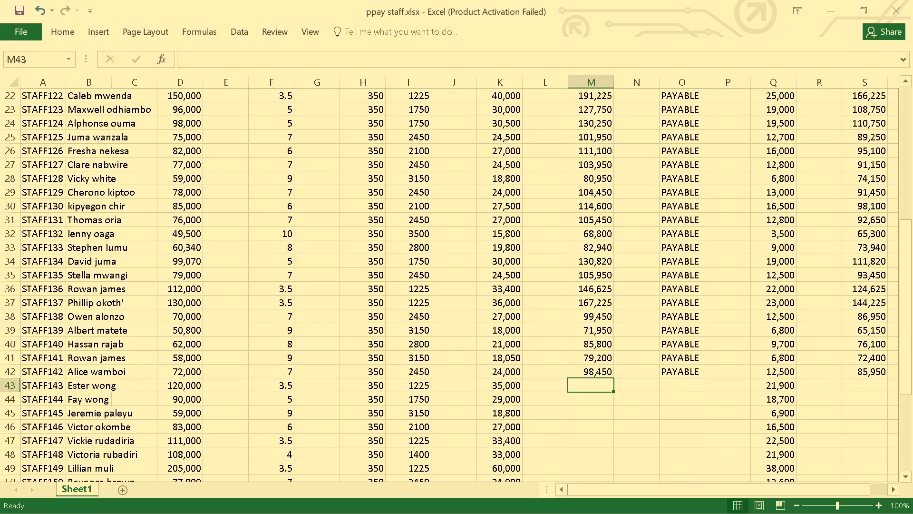
Calculate the gross salary for STAFF143 in cell M43 with the formula =D43+I43+K43.
key(equal)
key(d)
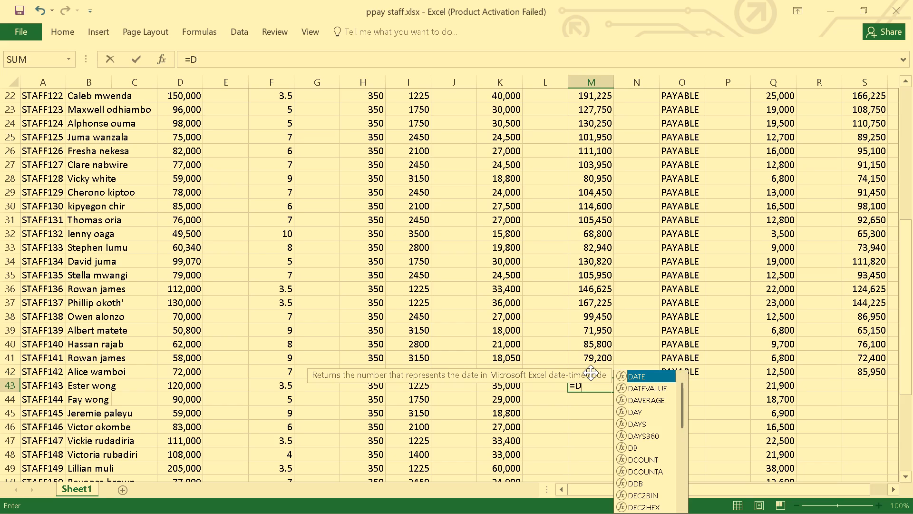
text(43)
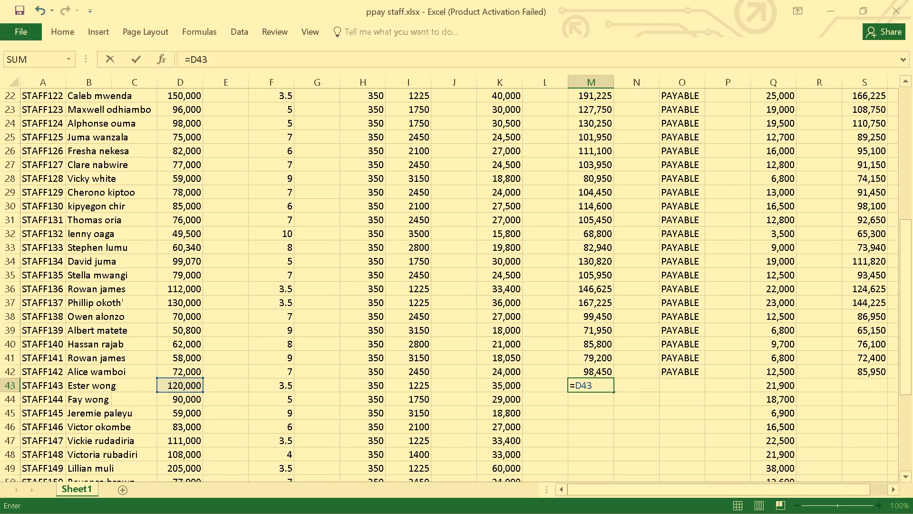
key(shift+plus)
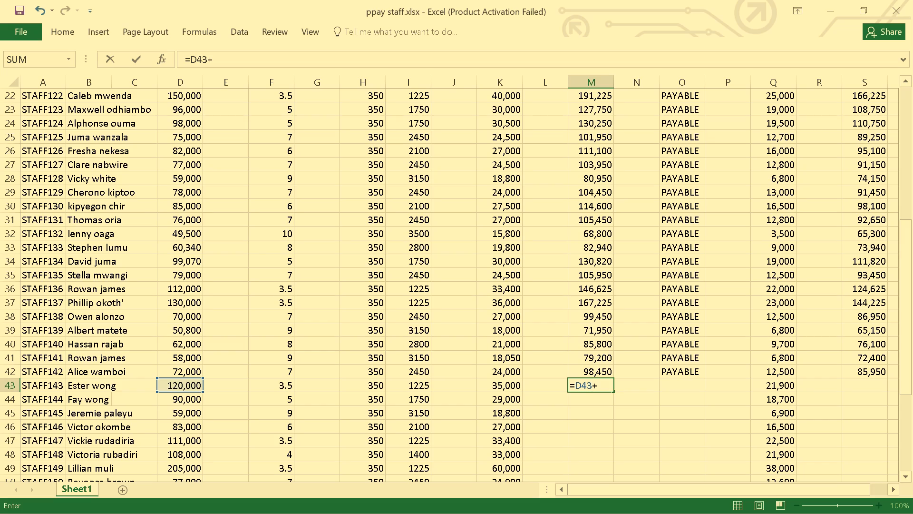
key(i)
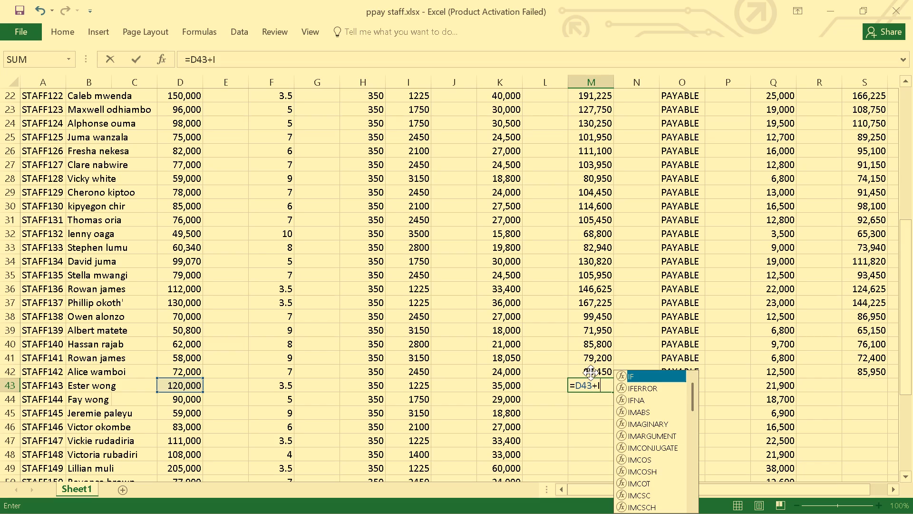
key(4)
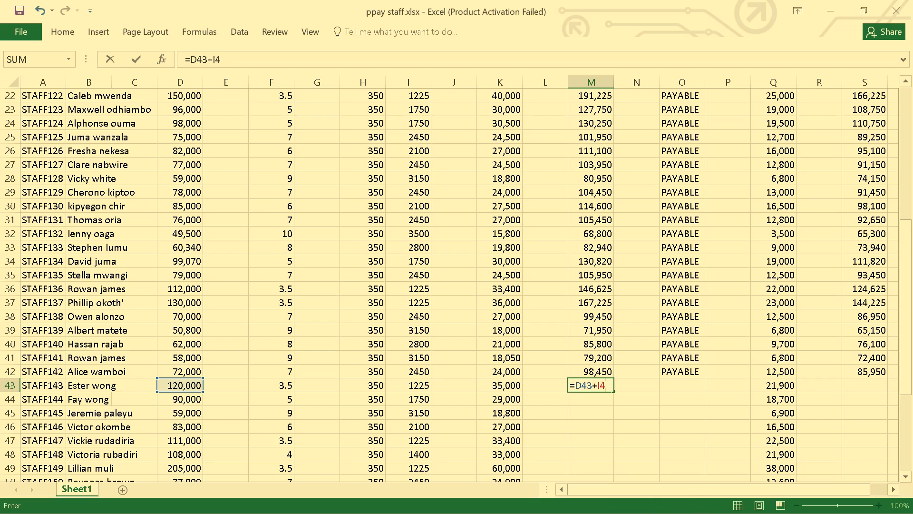
key(3)
key(shift+plus)
key(k)
text(43)
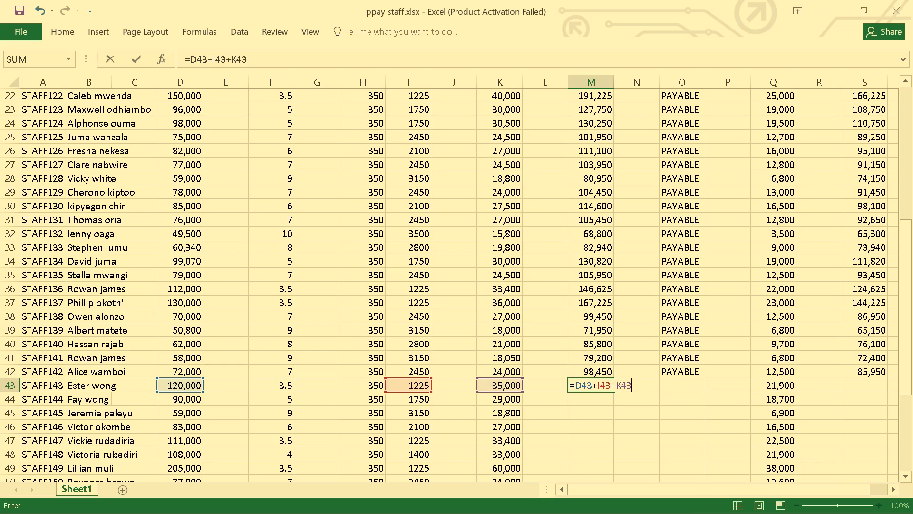
key(Return)
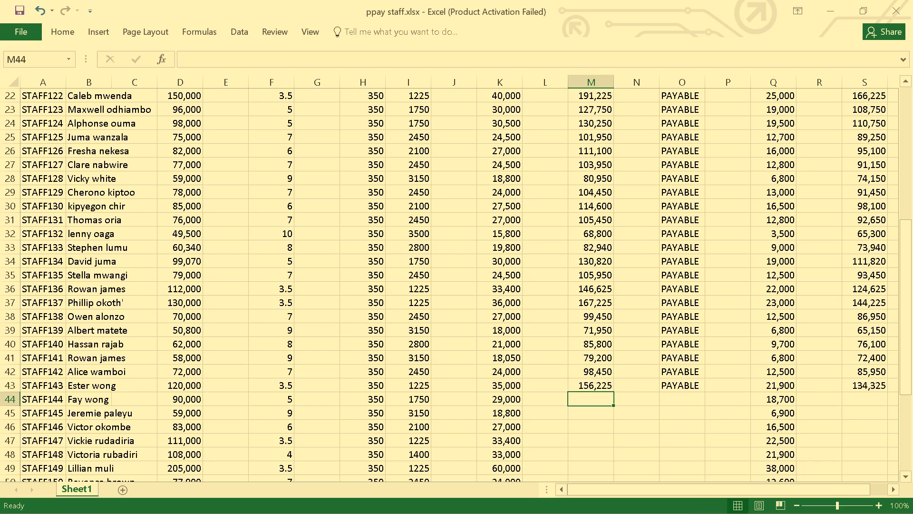
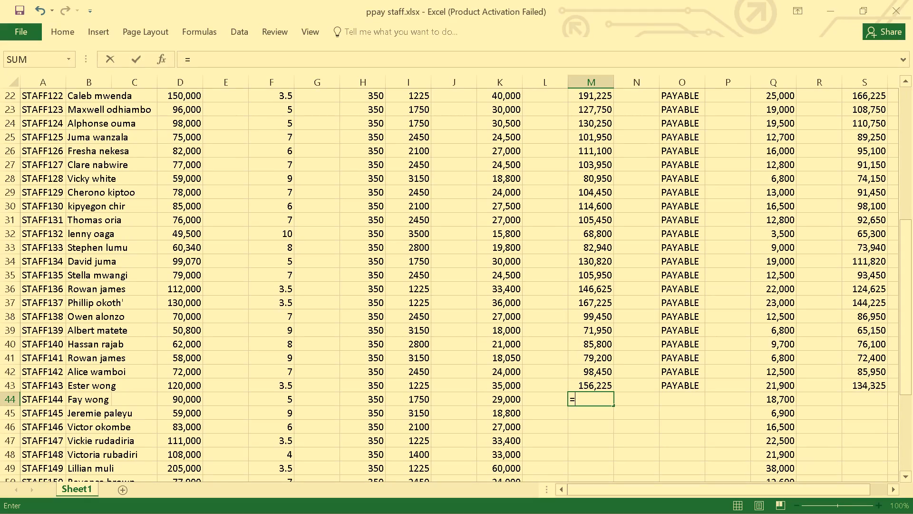
Calculate the gross salary for STAFF144 in cell M44 with the formula =D44+I44+K44.
key(d)
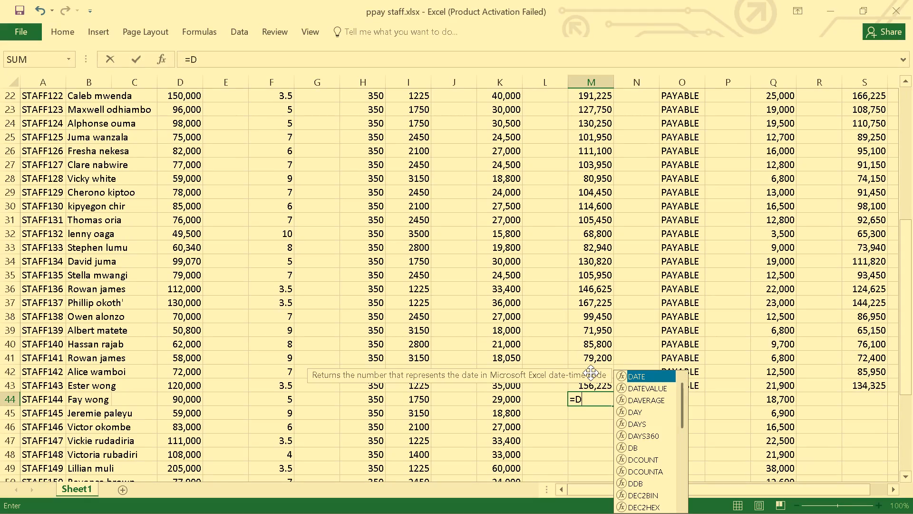
text(44)
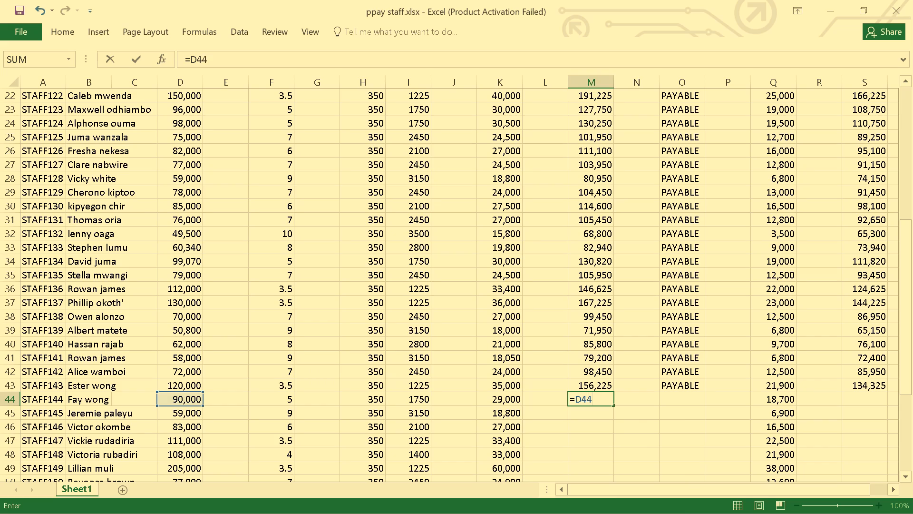
key(shift+plus)
key(i)
text(44)
key(shift+plus)
text(K44)
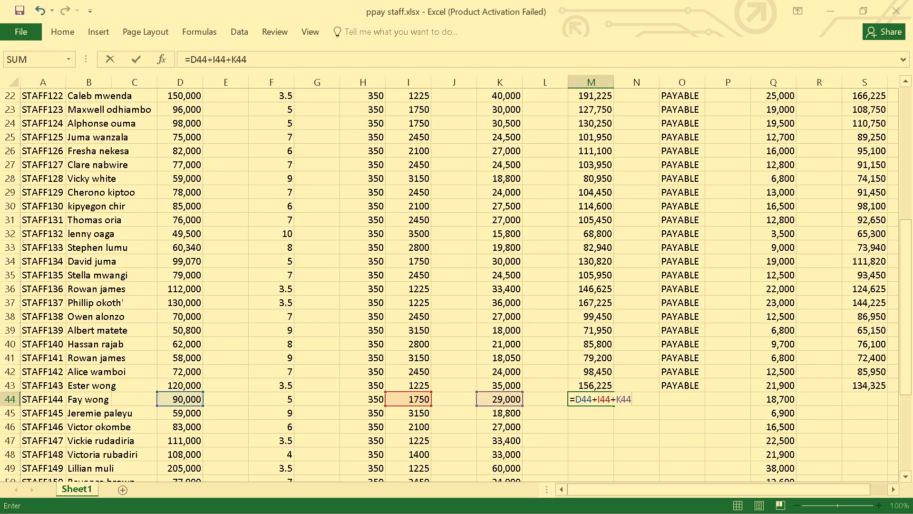
key(Return)
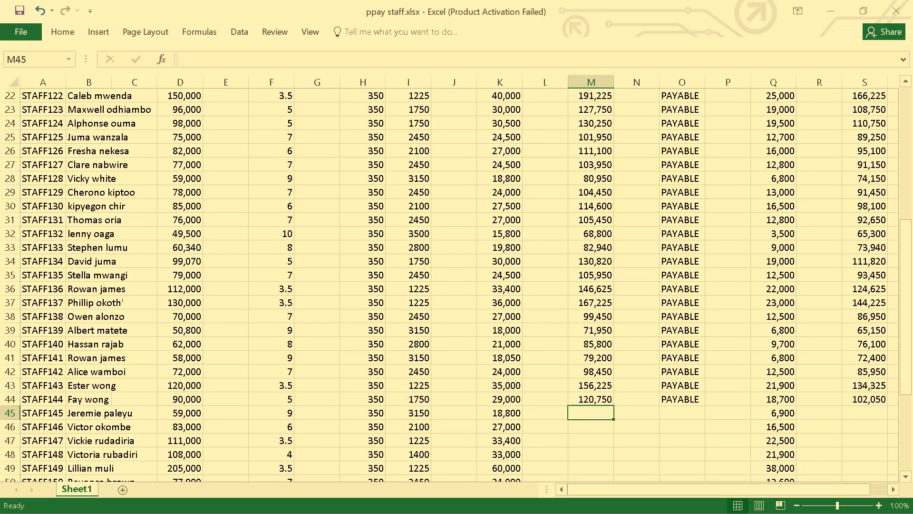
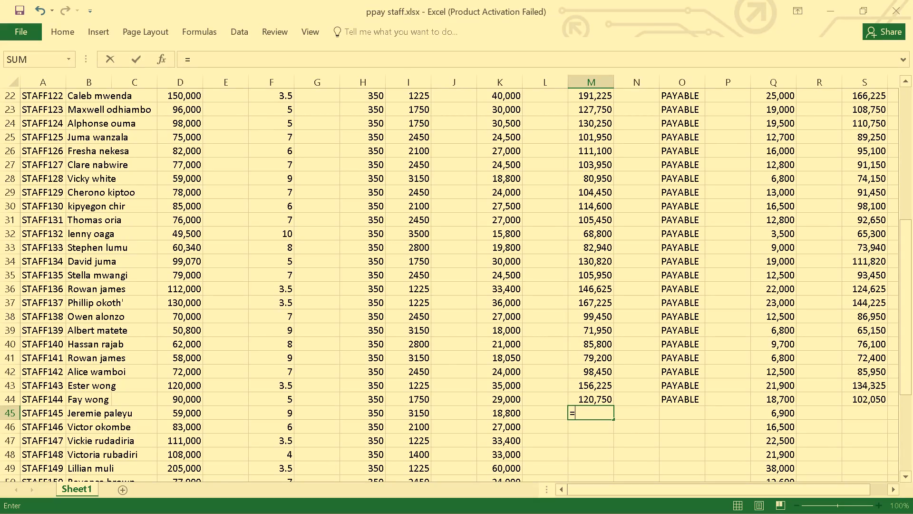
Calculate the gross salary for STAFF145 in cell M45 with the formula =D45+I45+K45.
key(d)
text(45)
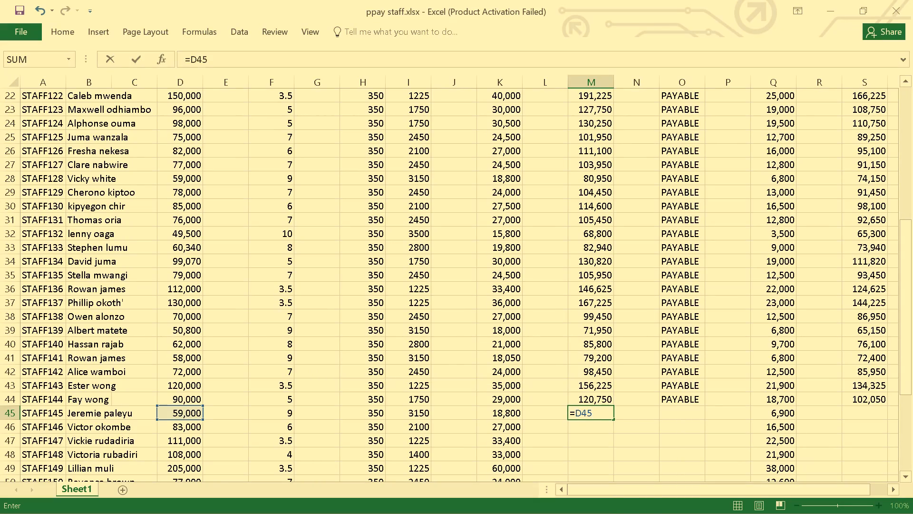
key(shift+plus)
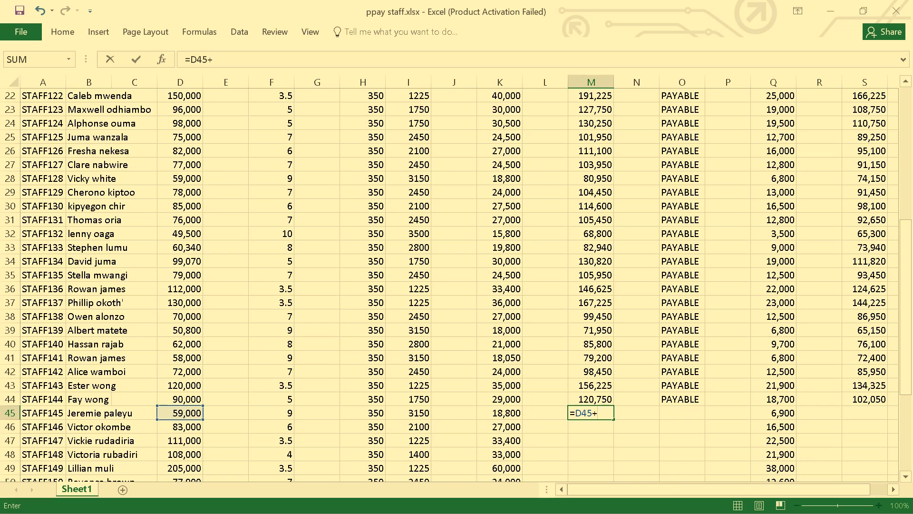
key(i)
text(45)
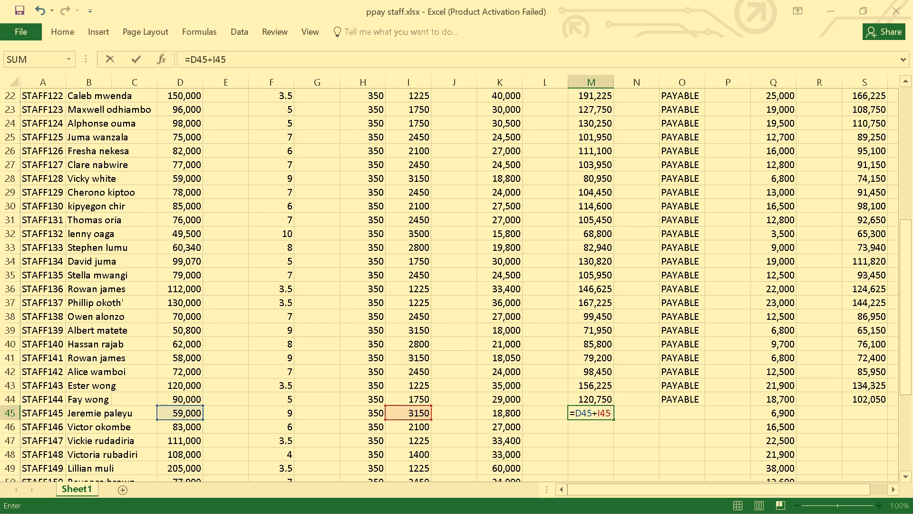
key(shift+plus)
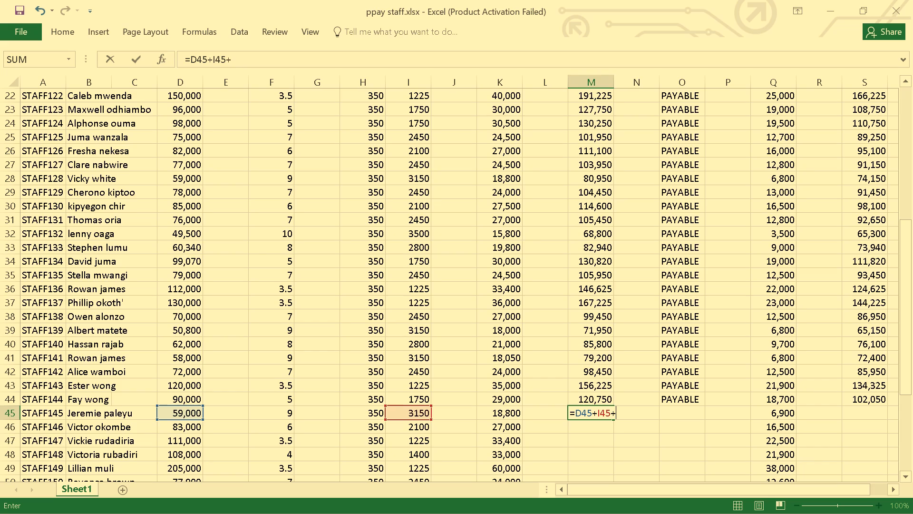
key(k)
text(45)
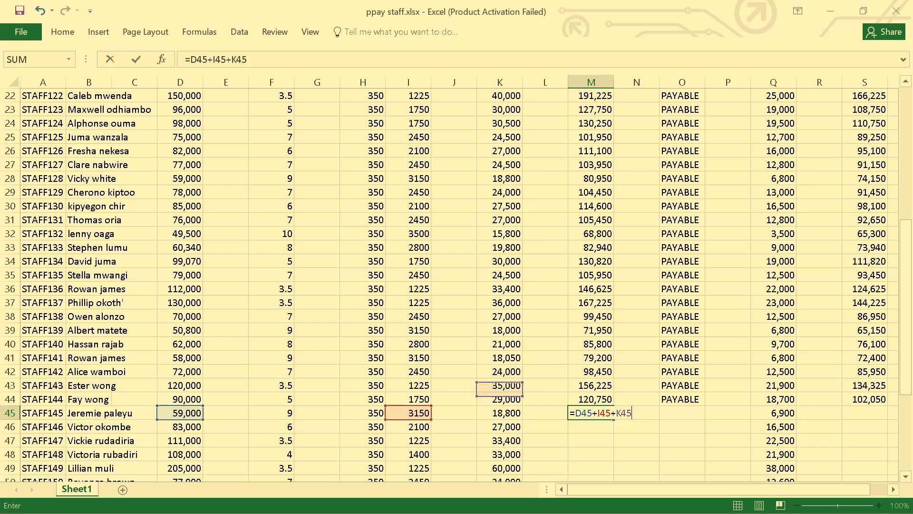
key(Return)
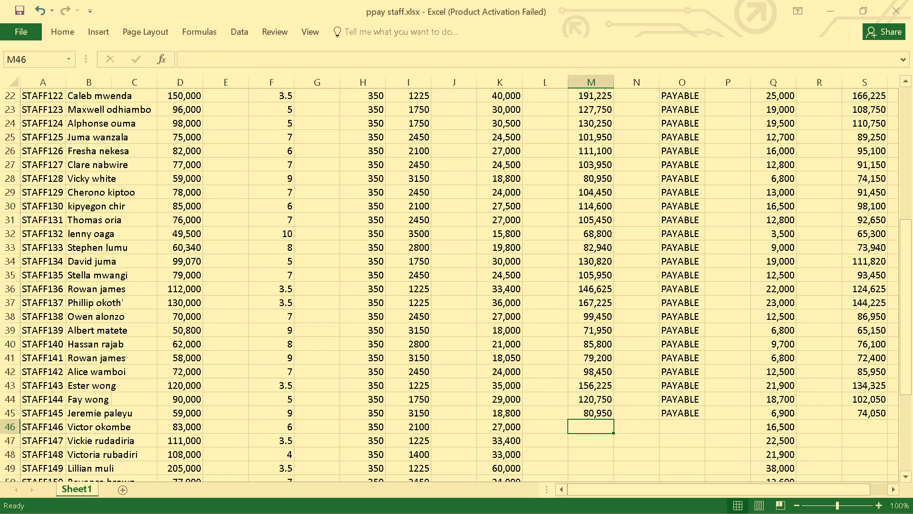
Calculate the gross salary for STAFF146 in cell M46 with the formula =D46+I46+K46.
key(equal)
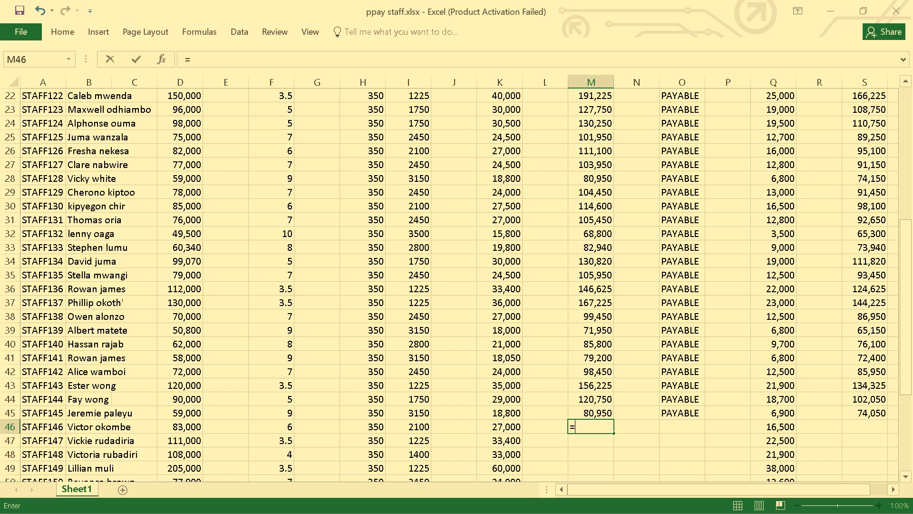
key(d)
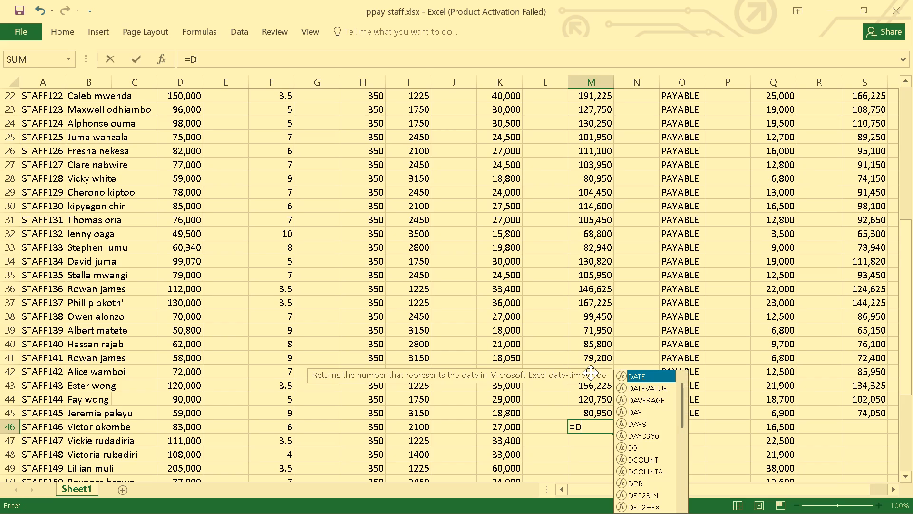
text(46)
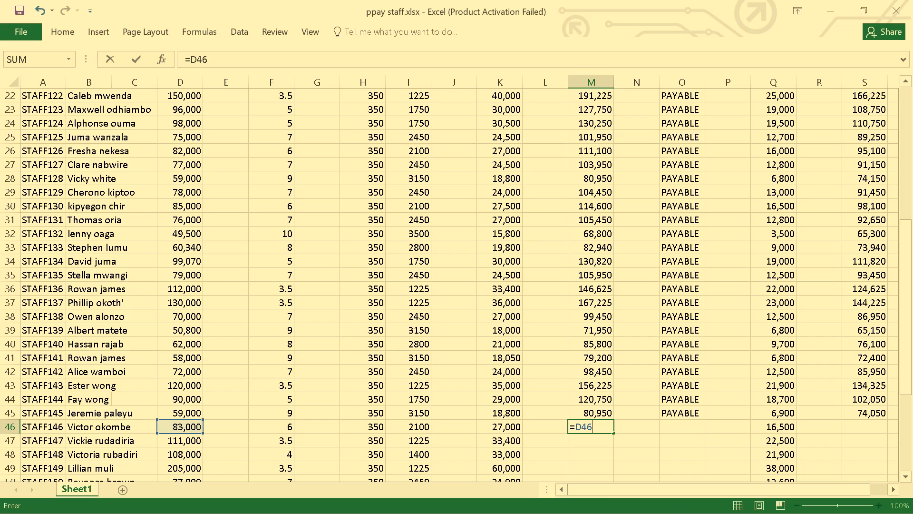
key(shift+plus)
key(i)
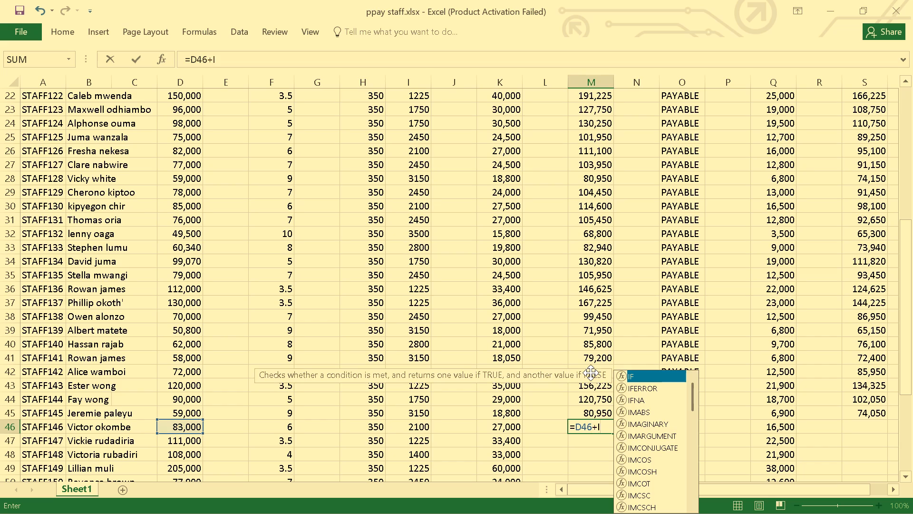
text(46)
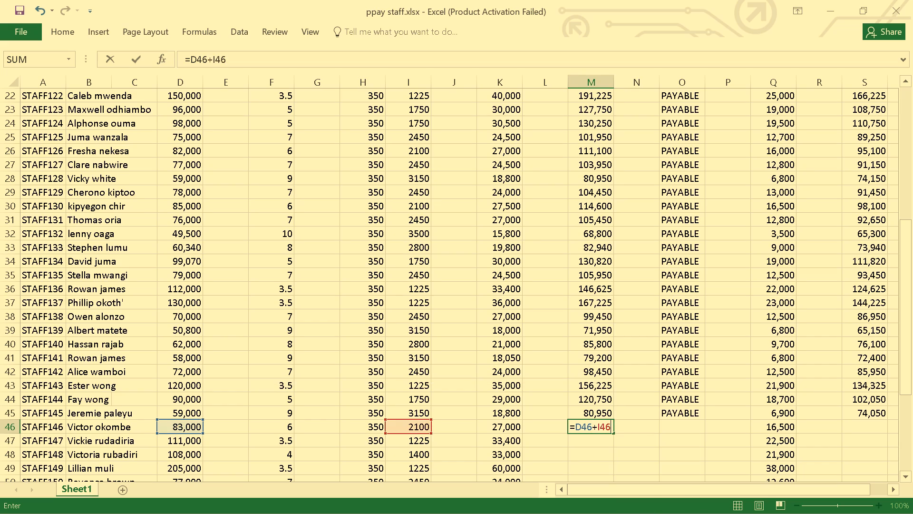
key(shift+plus)
key(k)
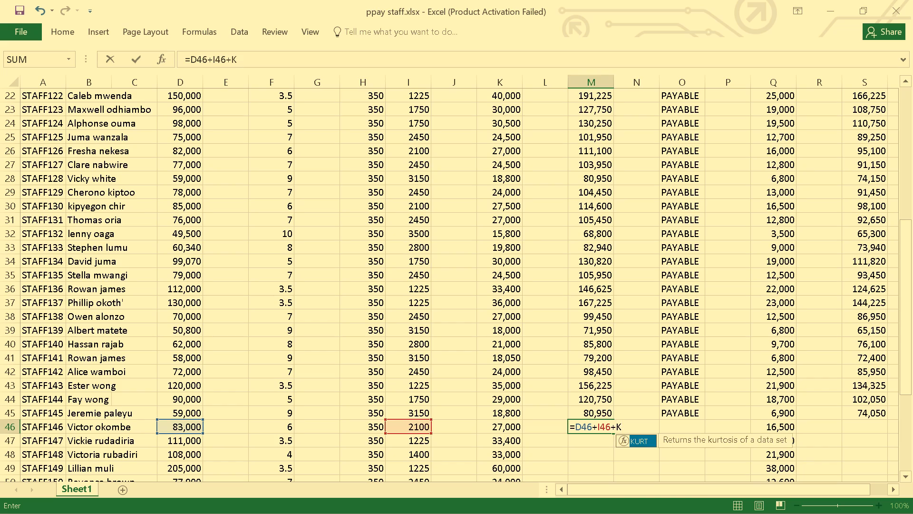
text(46)
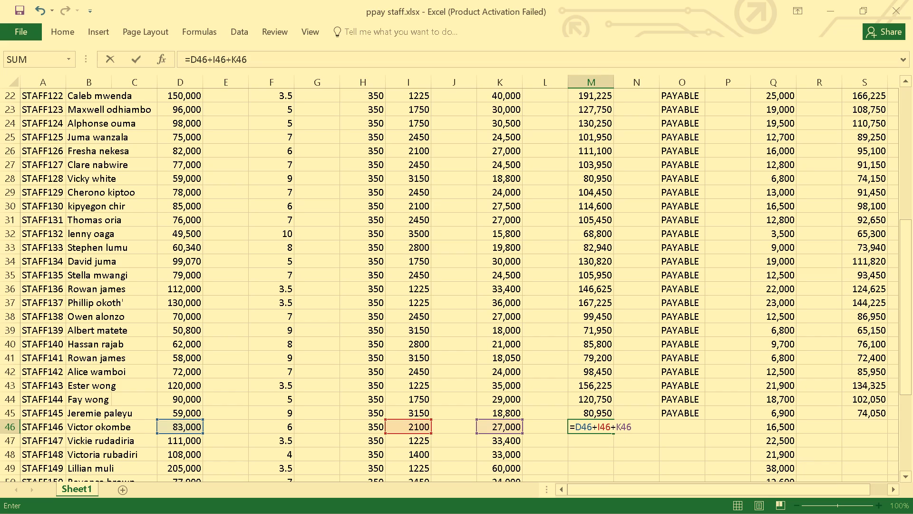
key(Return)
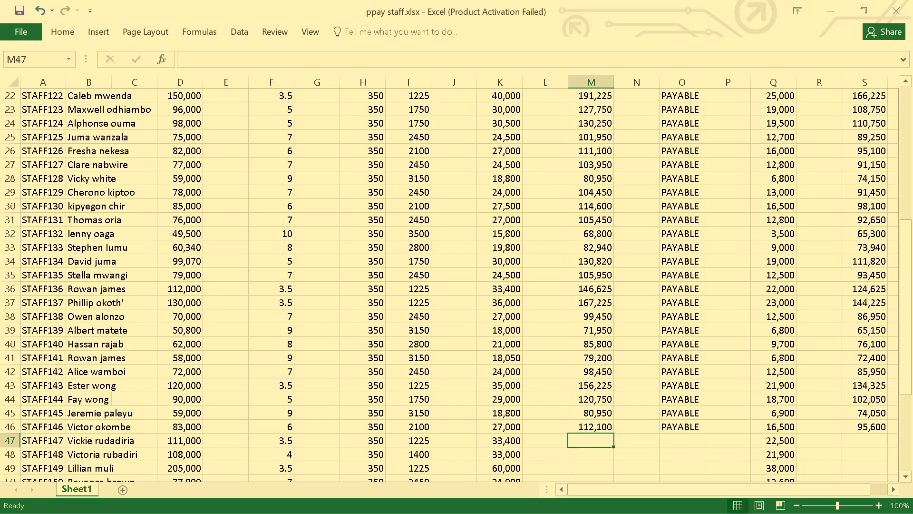
Calculate the gross salary for STAFF147 in cell M47 with the formula =D47+I47+K47.
key(equal)
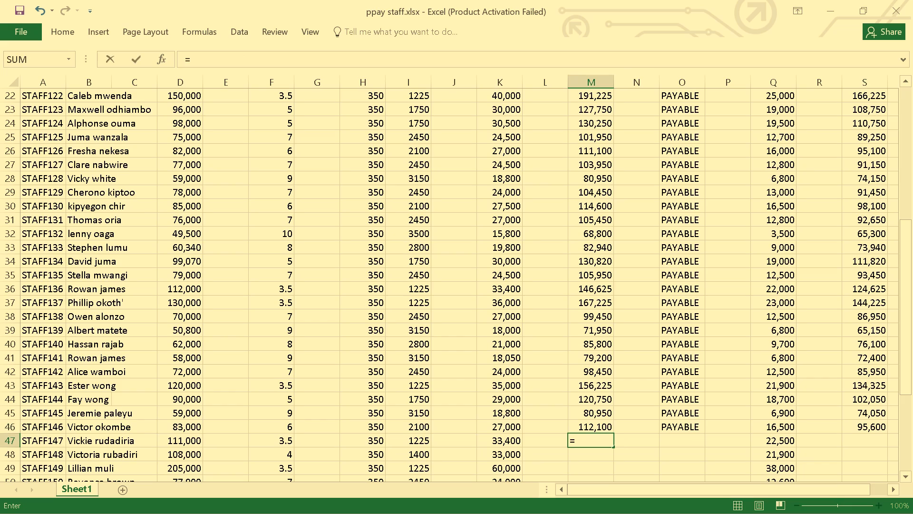
key(d)
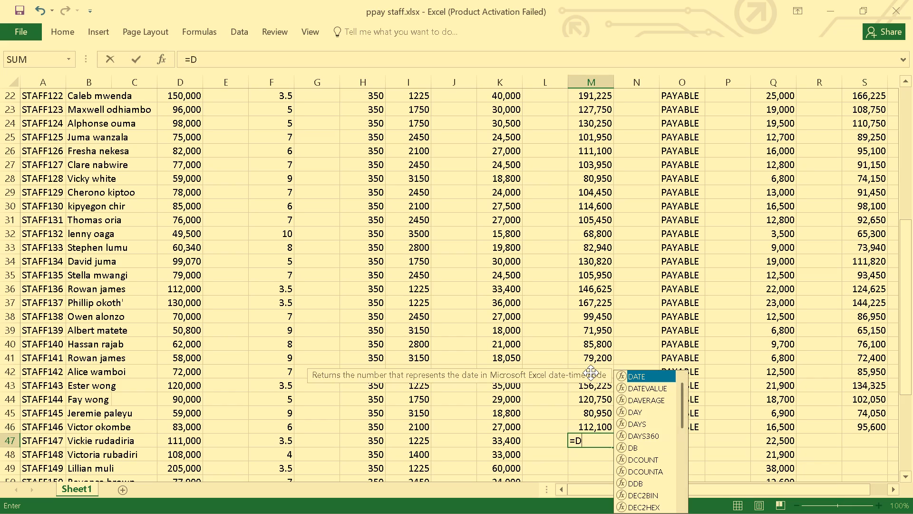
text(47)
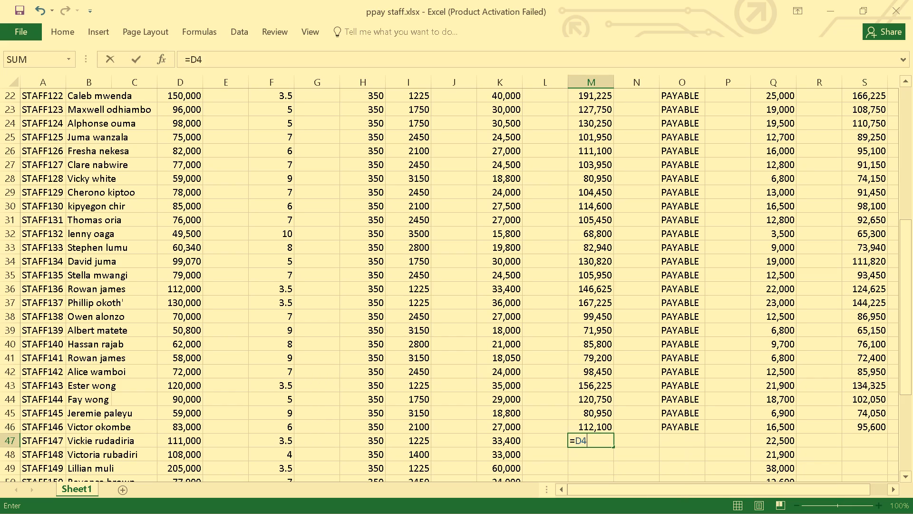
key(shift+plus)
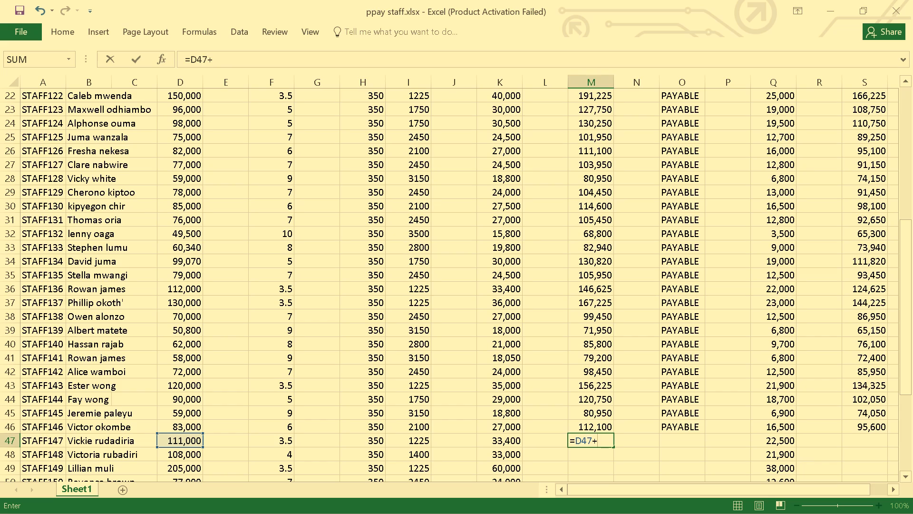
key(i)
key(4)
key(7)
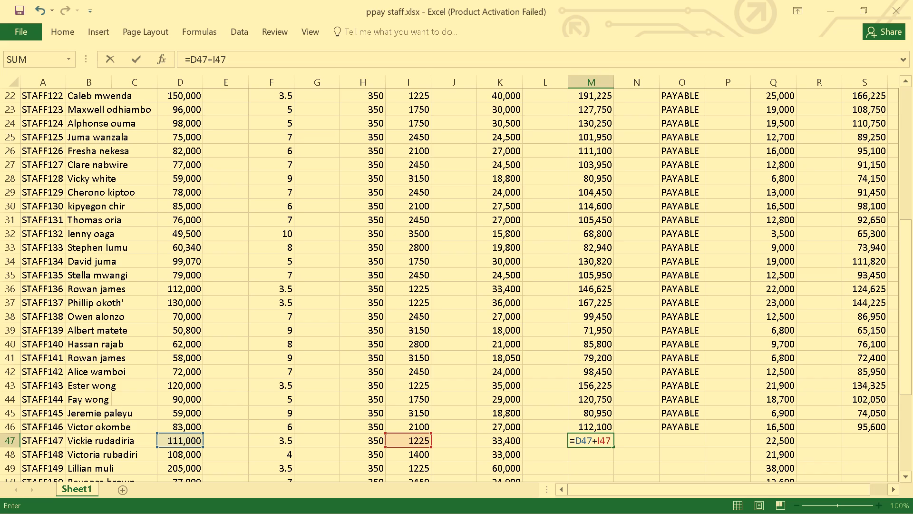
key(shift+plus)
key(k)
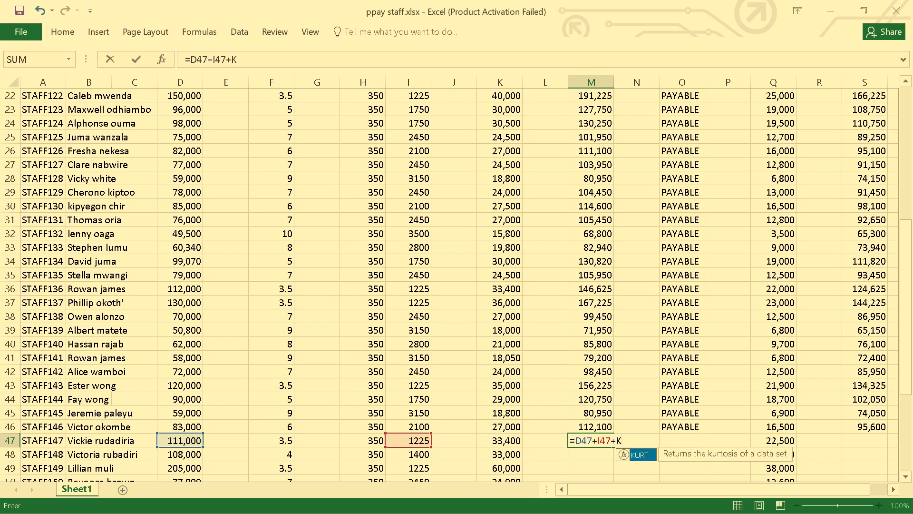
text(47)
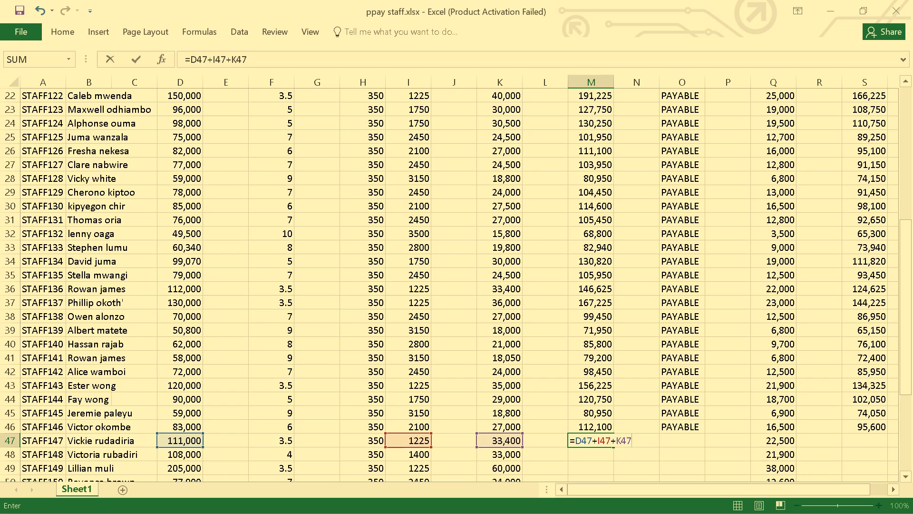
key(Return)
Calculate the gross salary for STAFF148 in cell M48 with the formula =D48+I48+K48.
scroll(591, 373, down, 2)
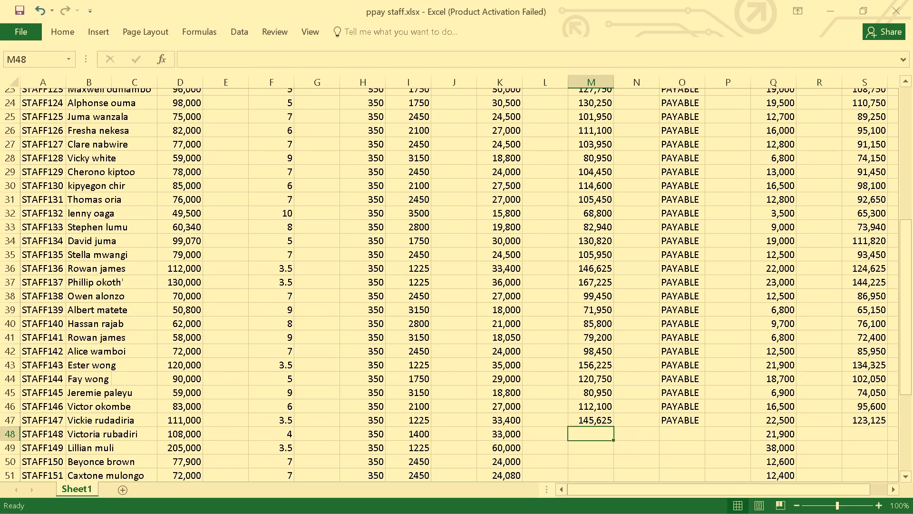
scroll(591, 373, down, 3)
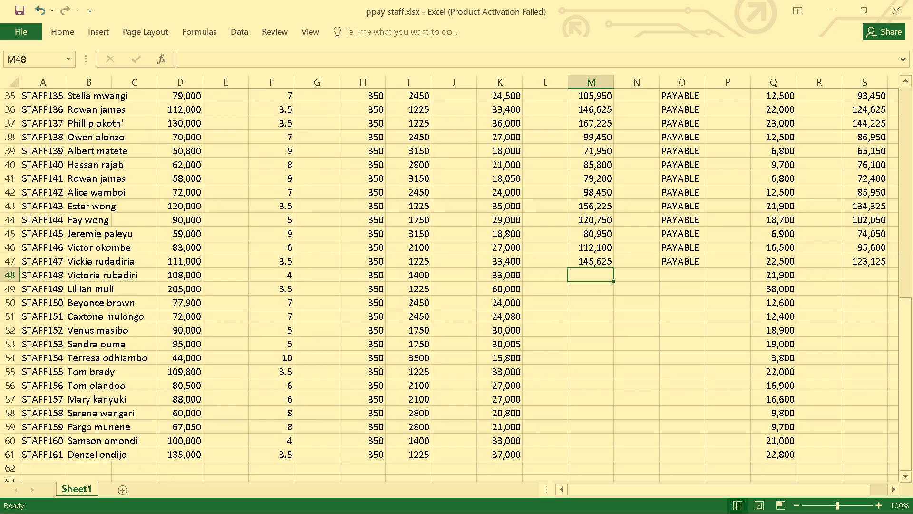
key(equal)
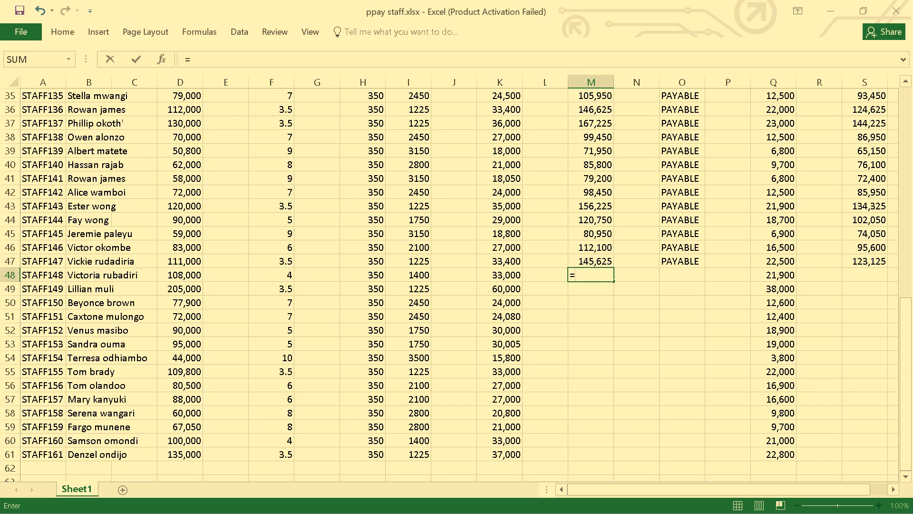
key(d)
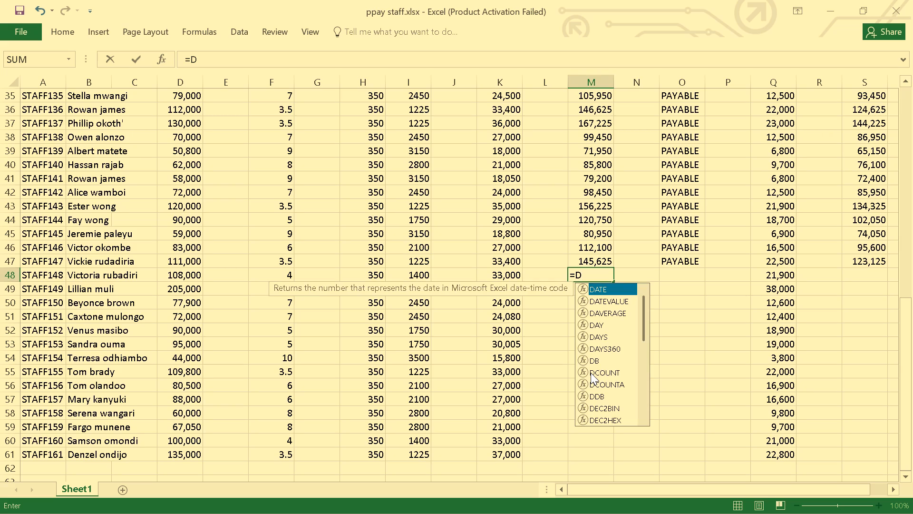
text(48)
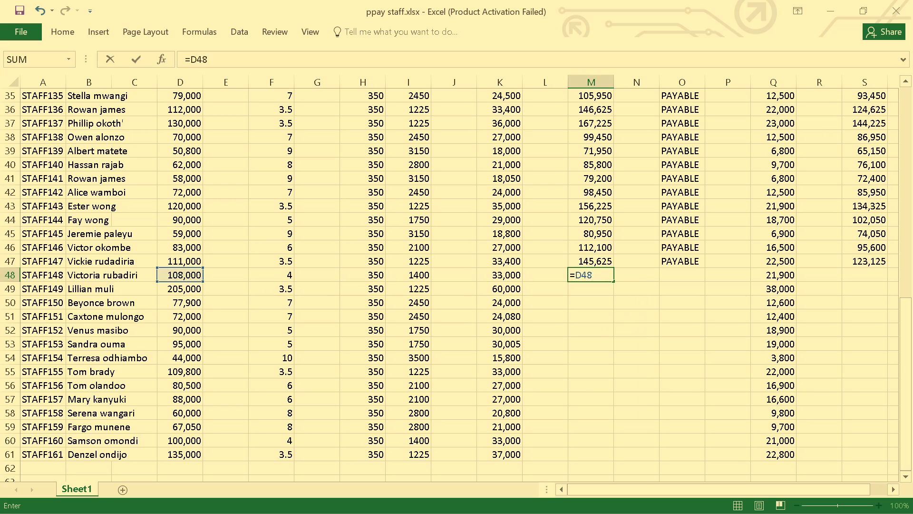
key(shift+plus)
key(i)
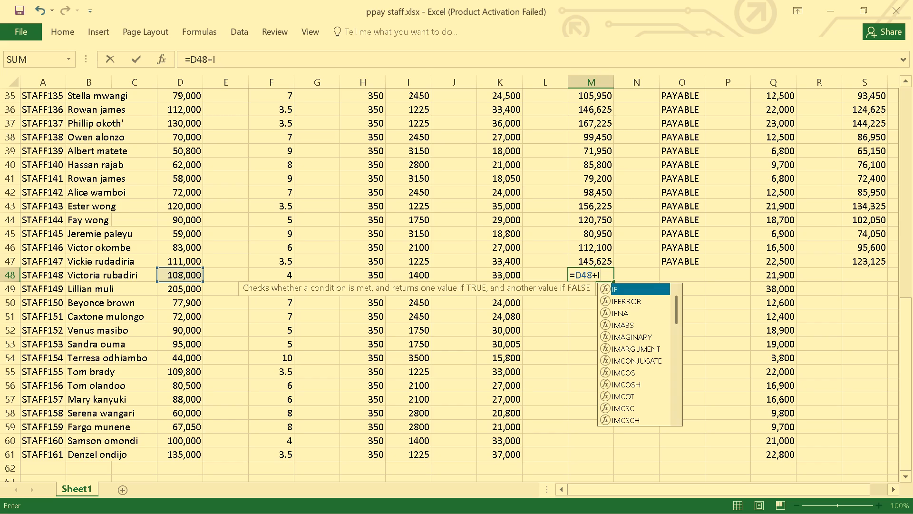
text(48)
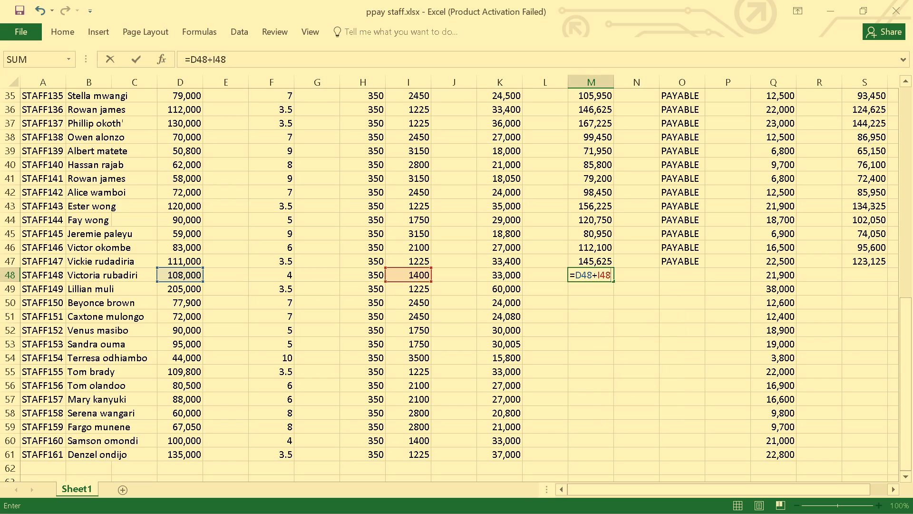
key(shift+plus)
key(k)
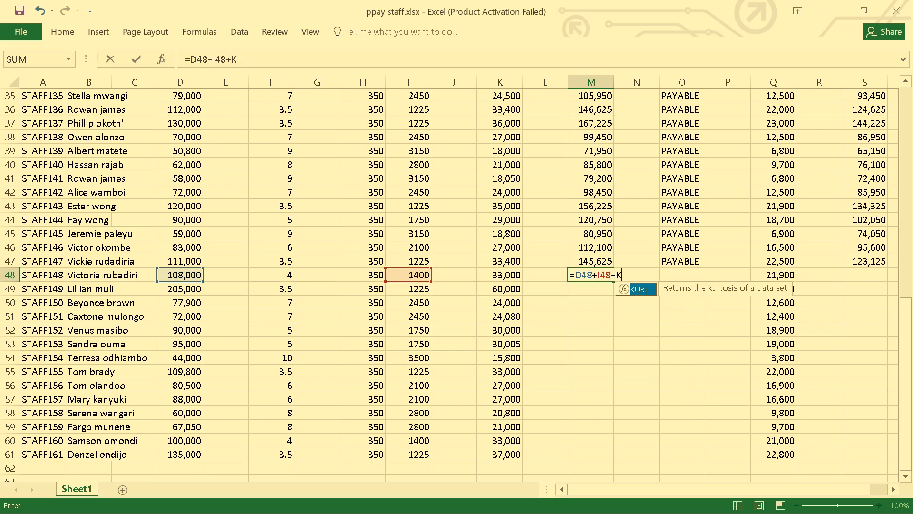
text(48)
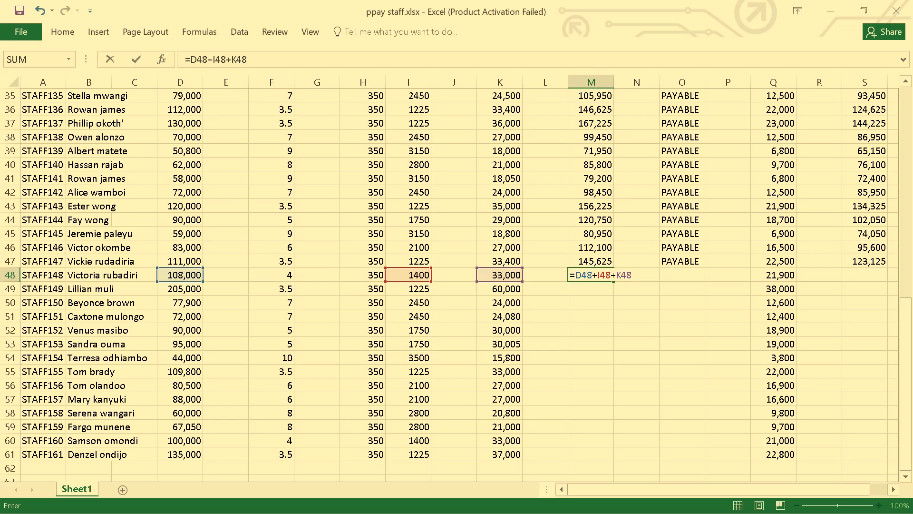
key(Return)
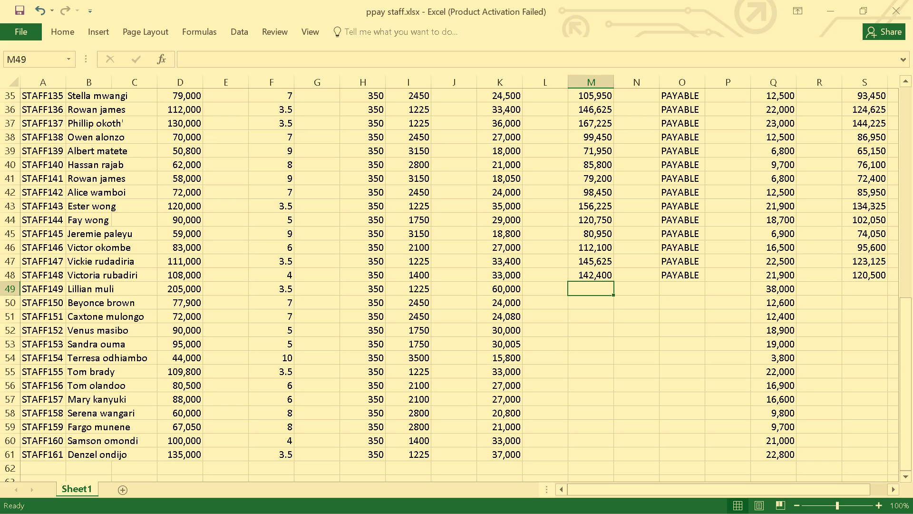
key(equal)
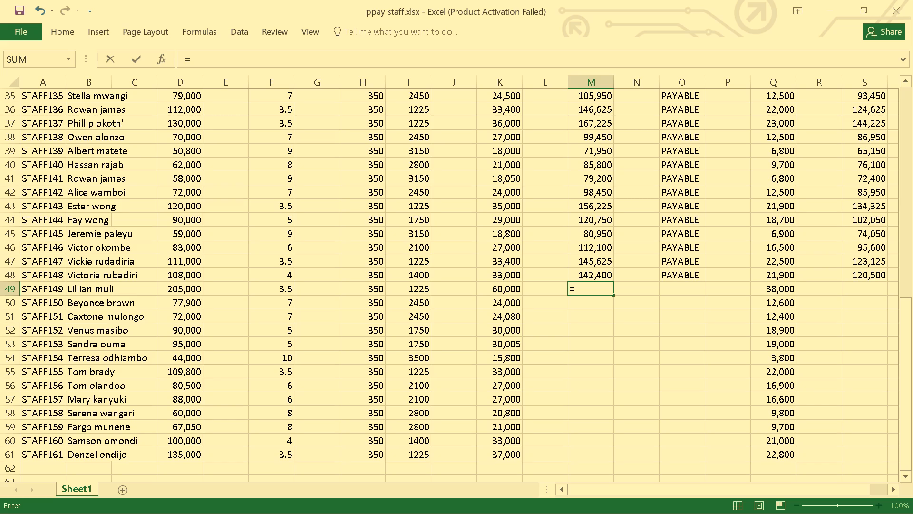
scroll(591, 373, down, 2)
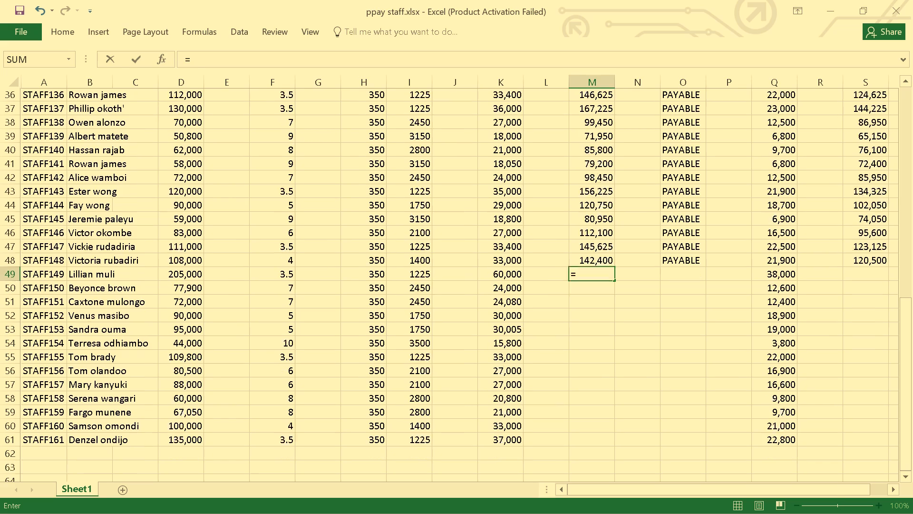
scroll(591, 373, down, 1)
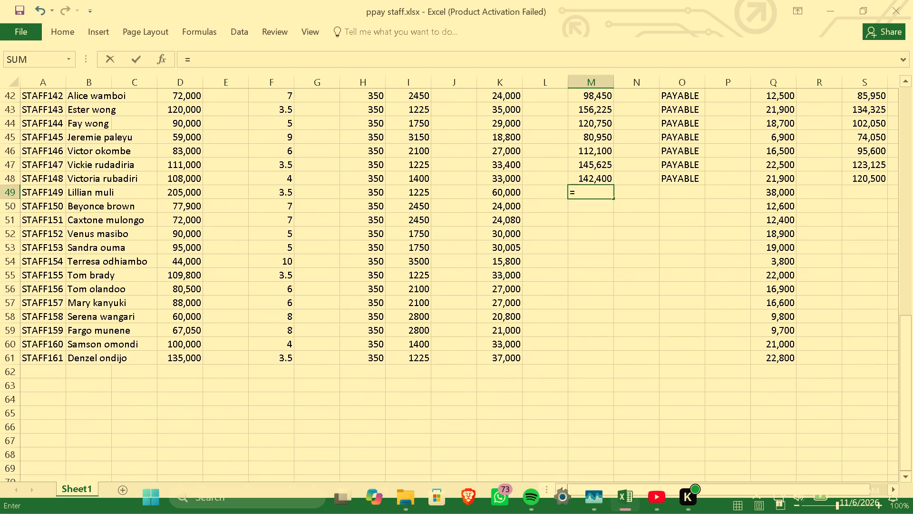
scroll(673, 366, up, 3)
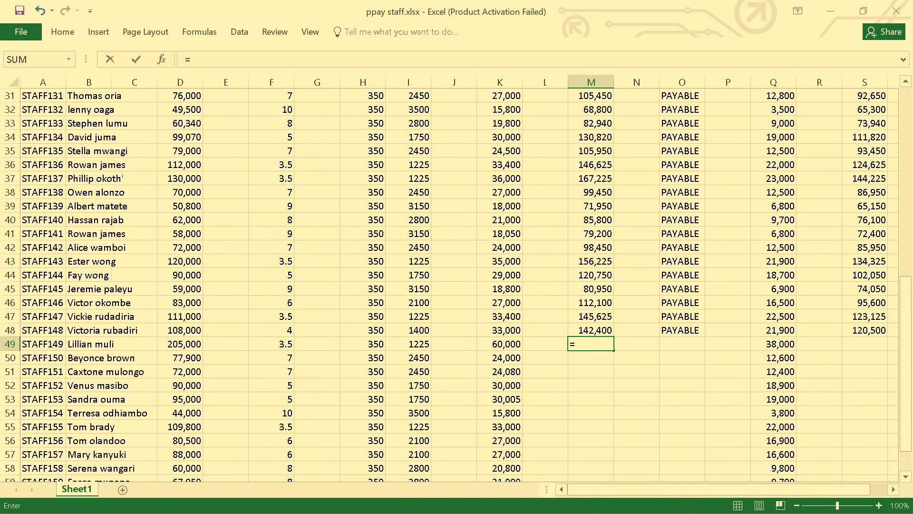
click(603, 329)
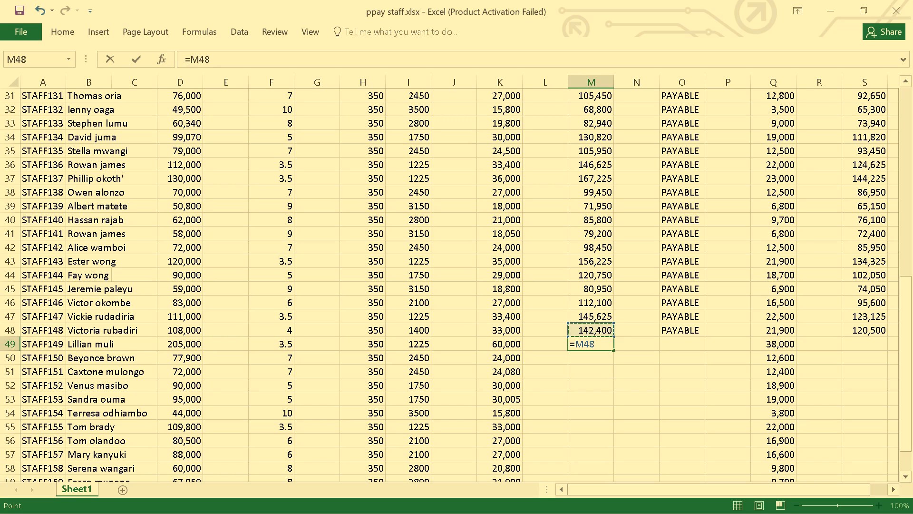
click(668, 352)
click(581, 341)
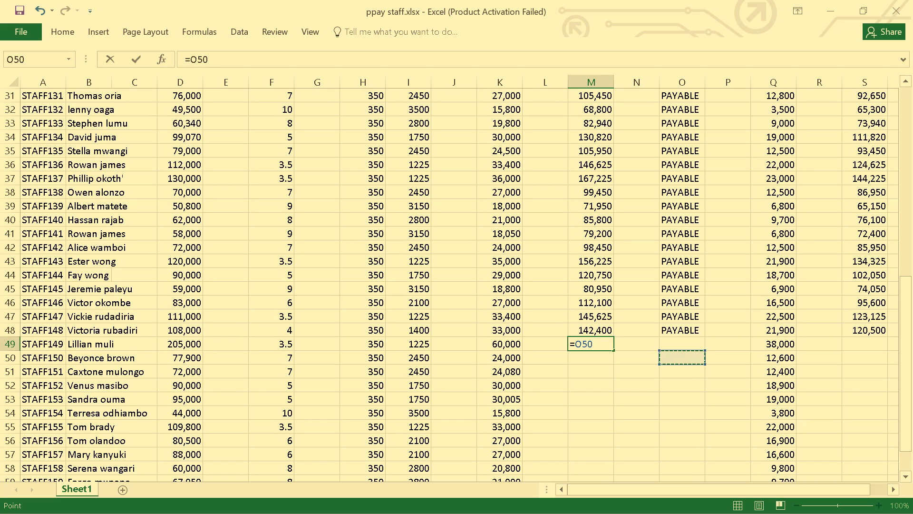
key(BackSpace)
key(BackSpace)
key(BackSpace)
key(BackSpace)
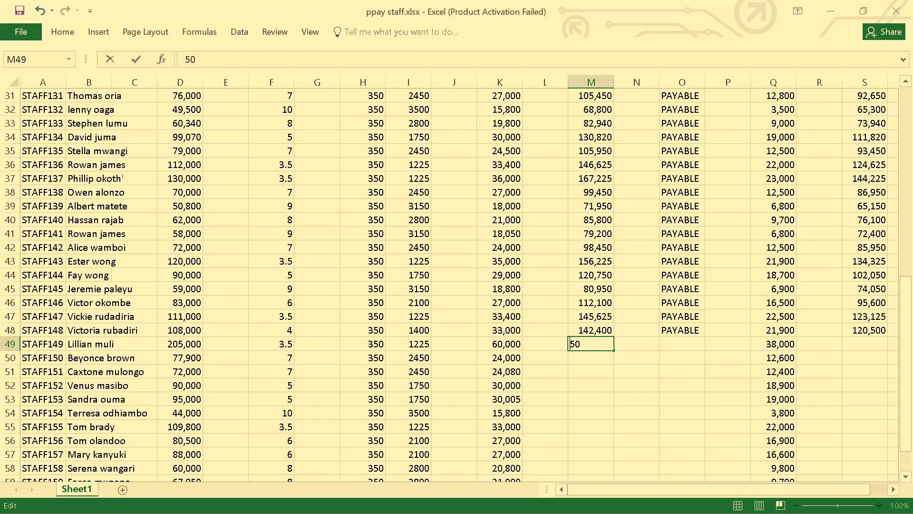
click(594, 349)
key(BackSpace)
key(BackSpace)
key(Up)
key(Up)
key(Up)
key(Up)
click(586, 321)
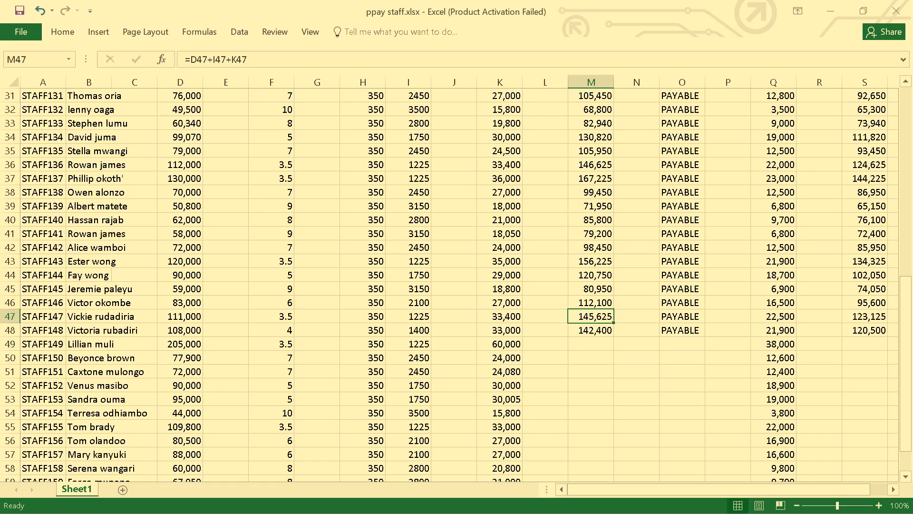
Review the BASIC SALARY figures in column D row by row, from STAFF101 down to STAFF156.
key(Up)
key(Up)
key(Up)
key(Up)
key(Up)
key(Up)
key(Up)
key(Up)
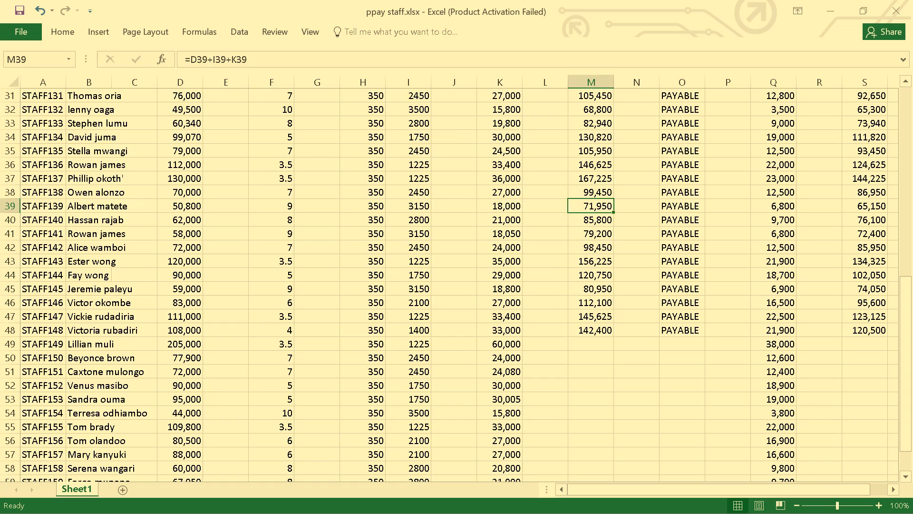
key(Up)
key(Up)
key(Up)
key(Up)
key(Up)
key(Up)
key(Up)
key(Up)
key(Up)
key(Up)
key(Up)
key(Up)
key(Up)
key(Up)
key(Up)
key(Up)
key(Up)
key(Up)
key(Up)
key(Up)
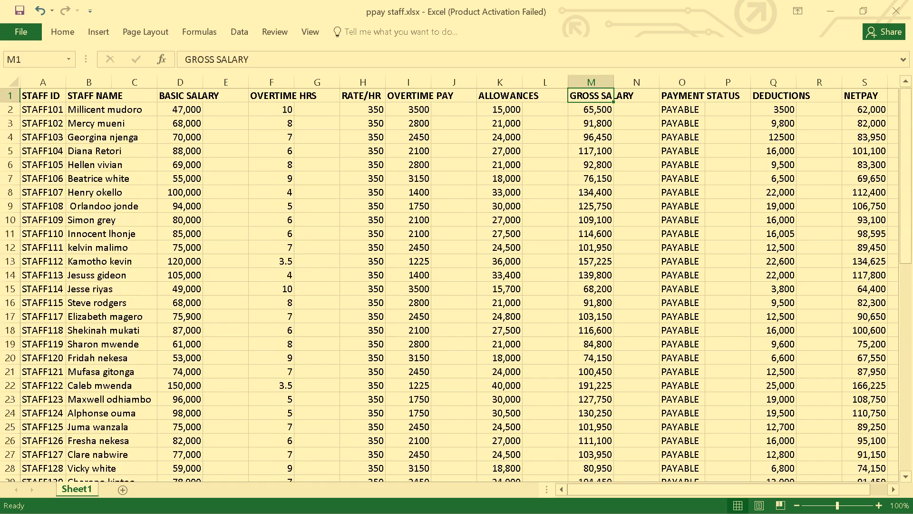
key(Left)
key(Left)
key(Left)
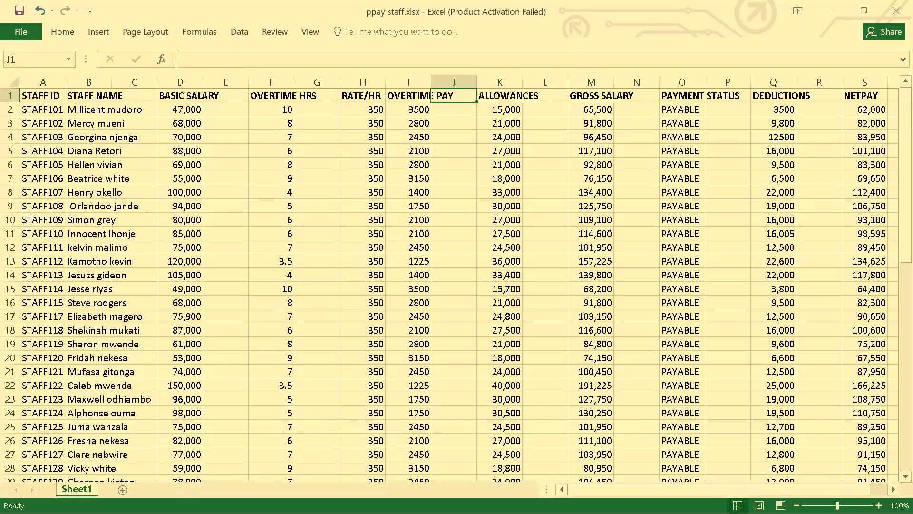
key(Left)
key(Left)
key(Left)
key(Left)
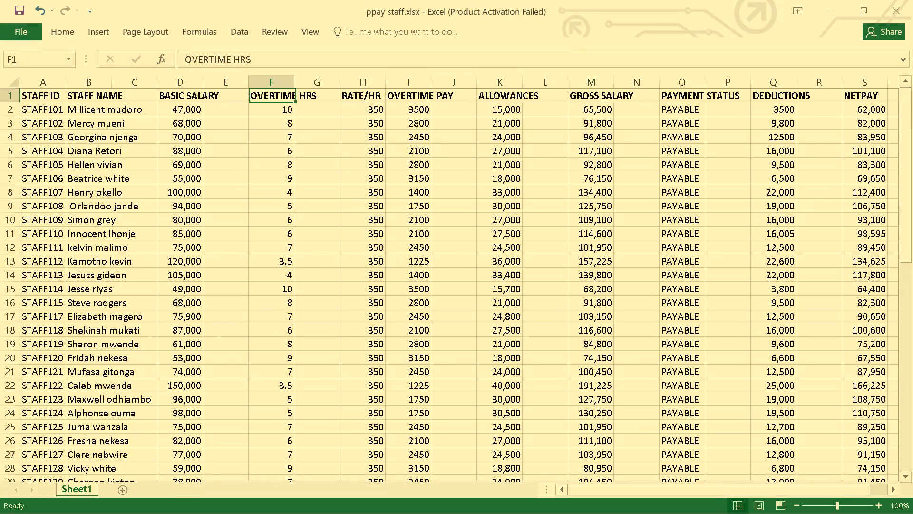
key(Left)
key(Left)
key(Down)
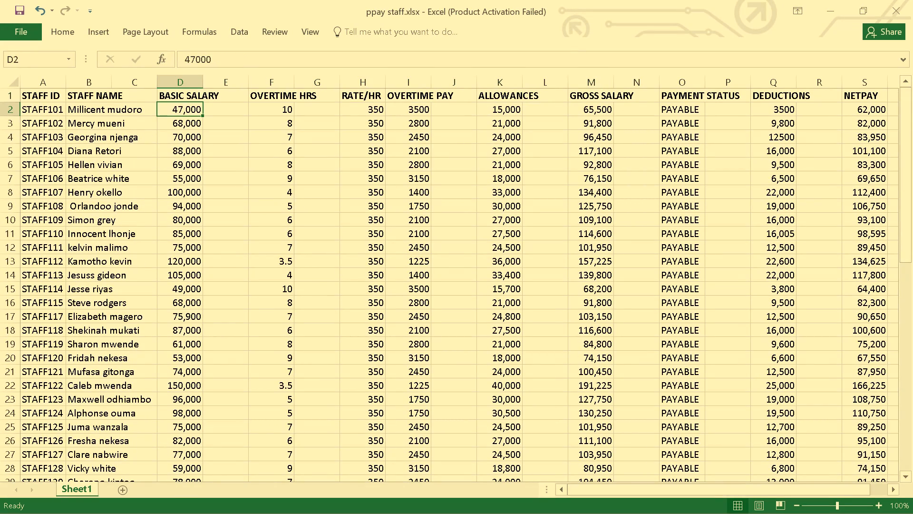
key(Down)
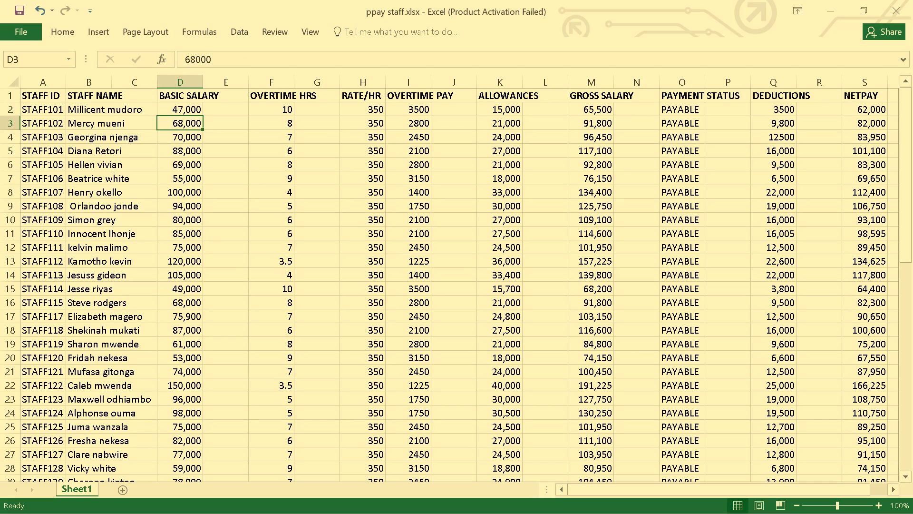
key(Down)
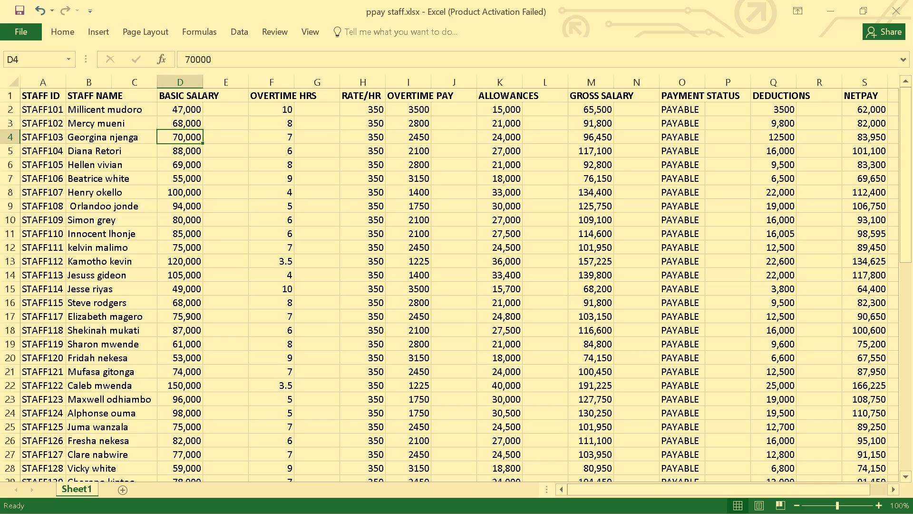
key(Down)
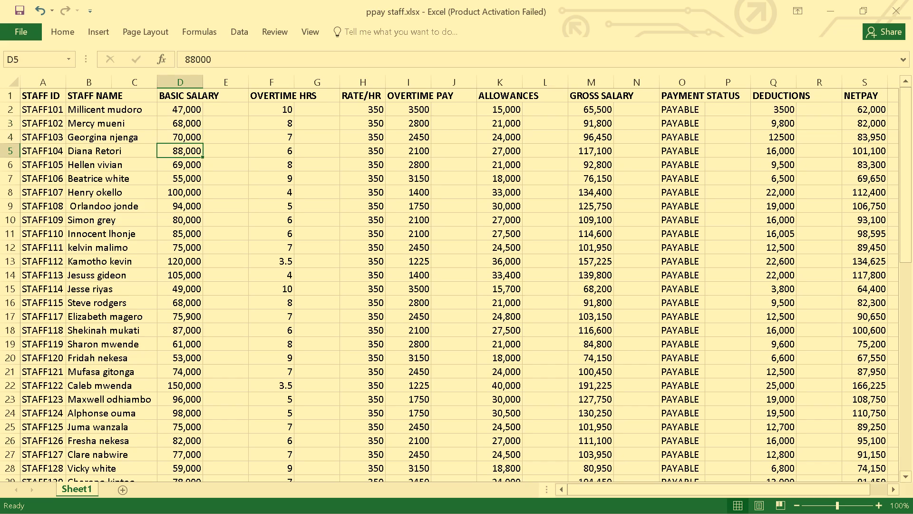
key(Down)
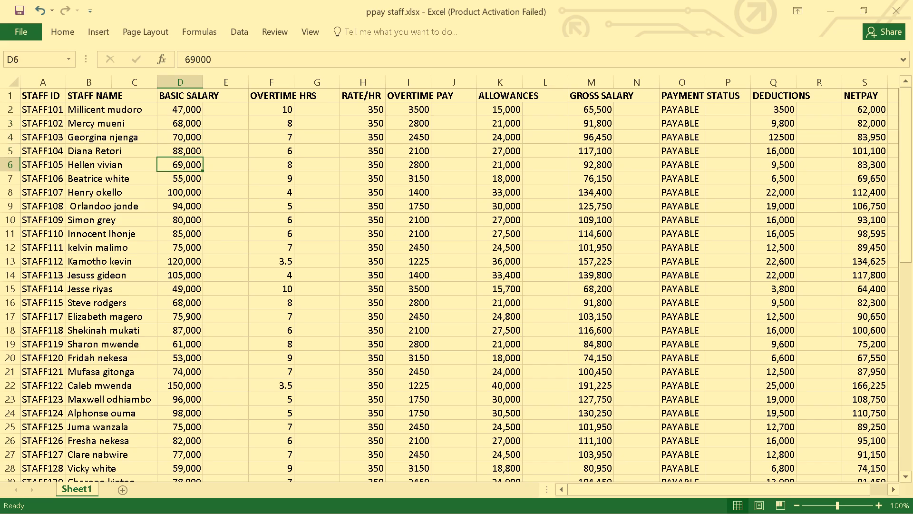
key(Down)
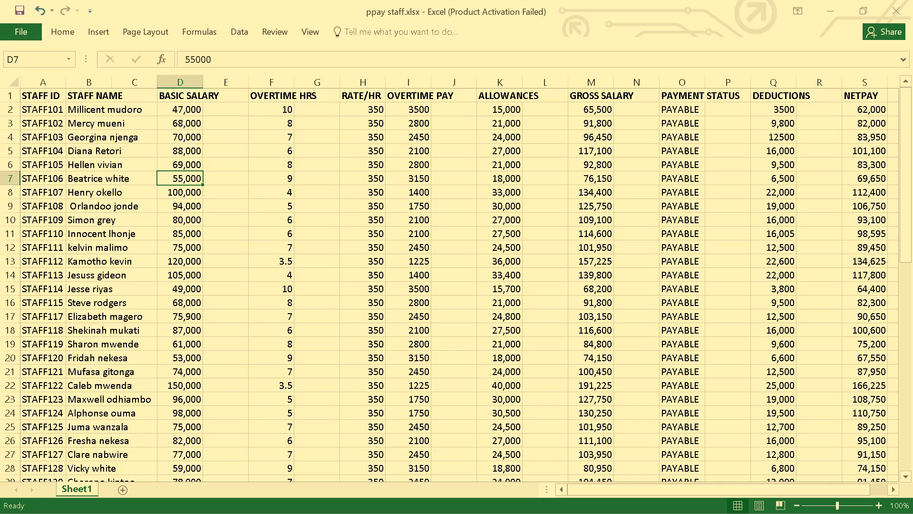
key(Down)
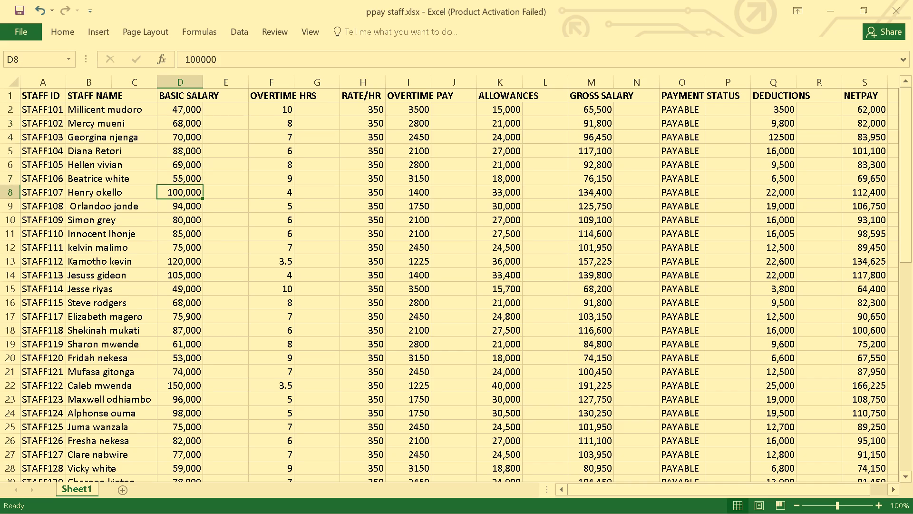
key(Down)
key(Down)
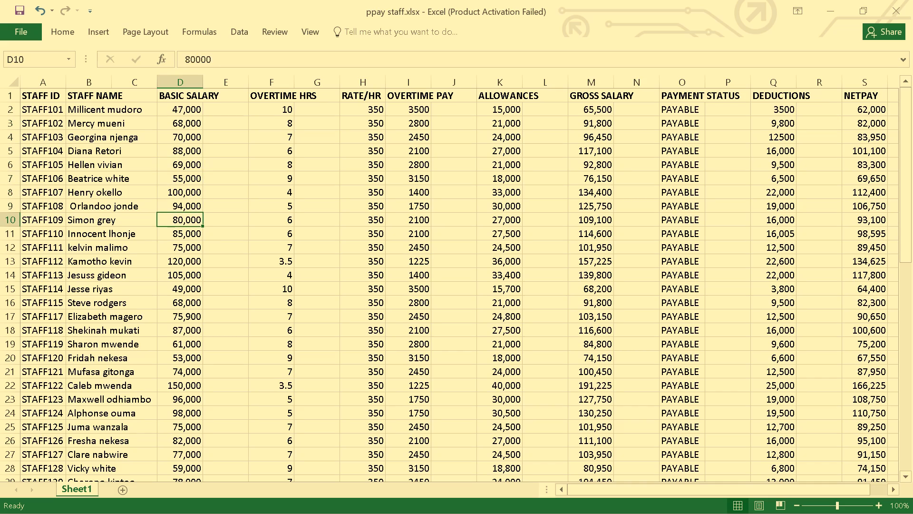
key(Down)
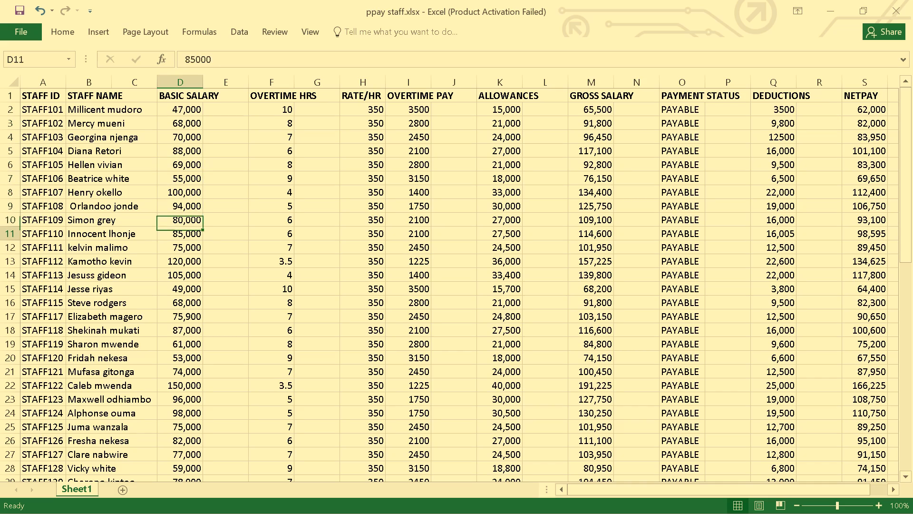
key(Down)
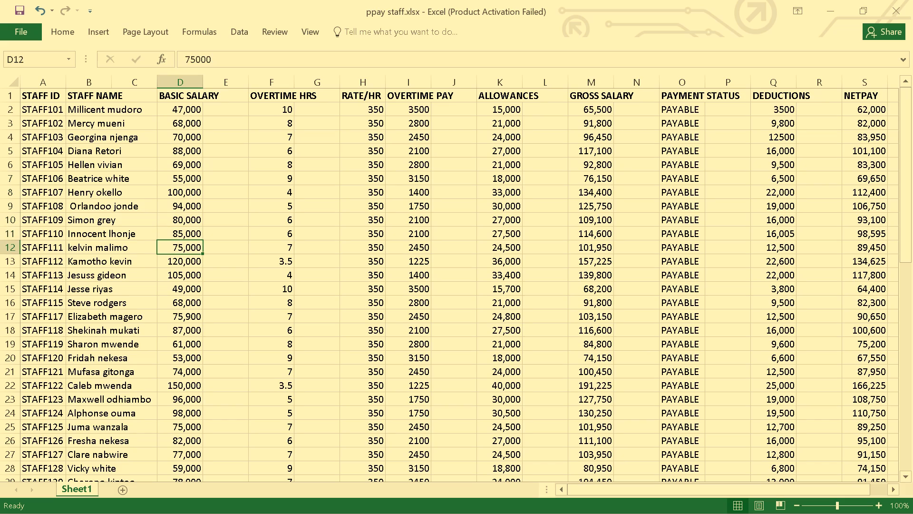
key(Down)
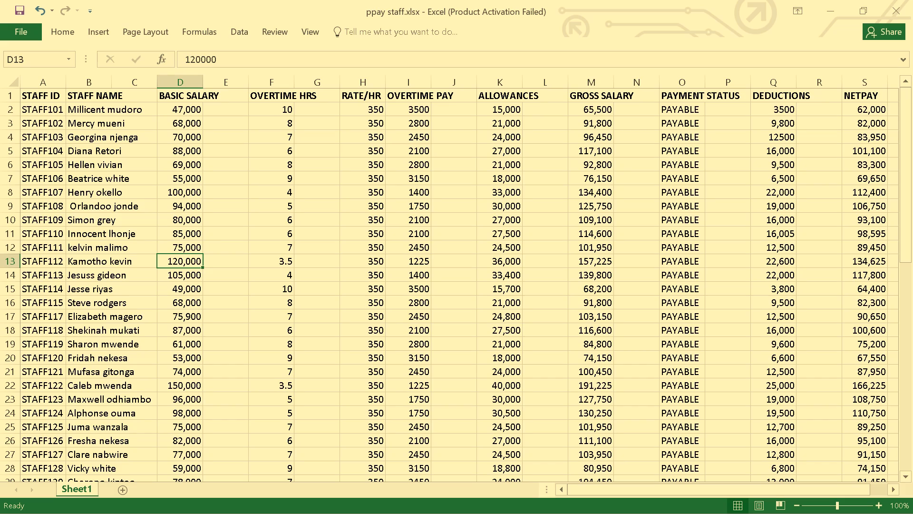
key(Down)
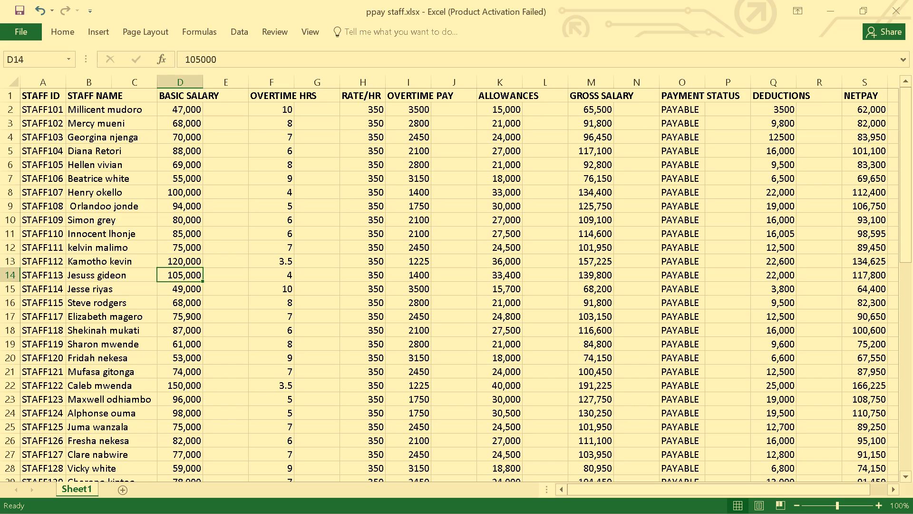
key(Down)
key(Down)
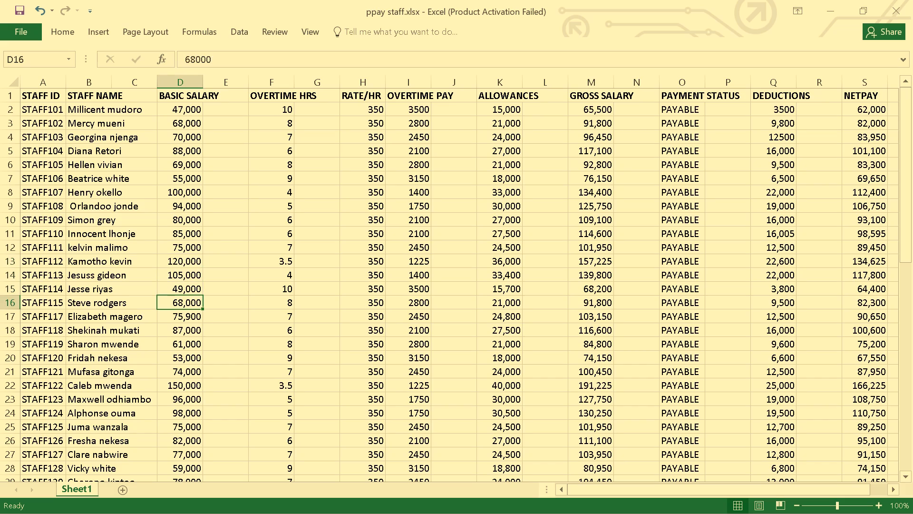
key(Down)
key(Down)
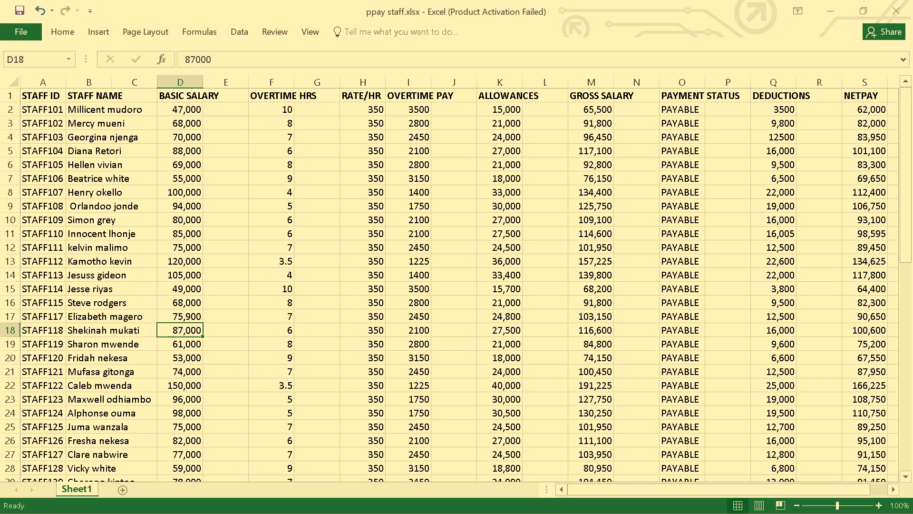
key(Down)
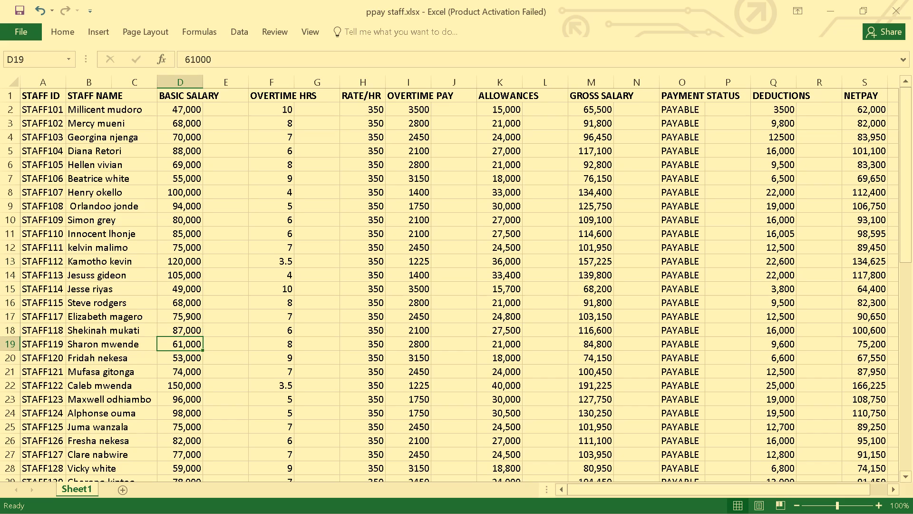
key(Down)
key(Down)
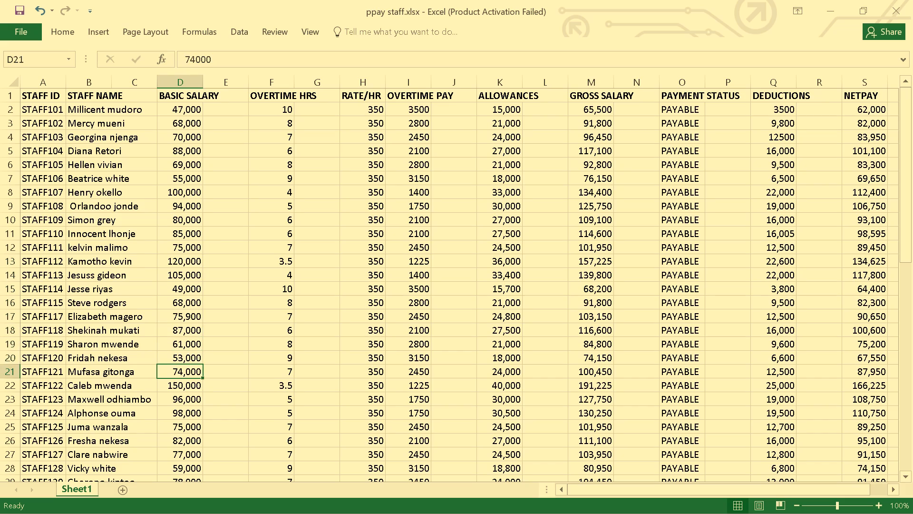
key(Down)
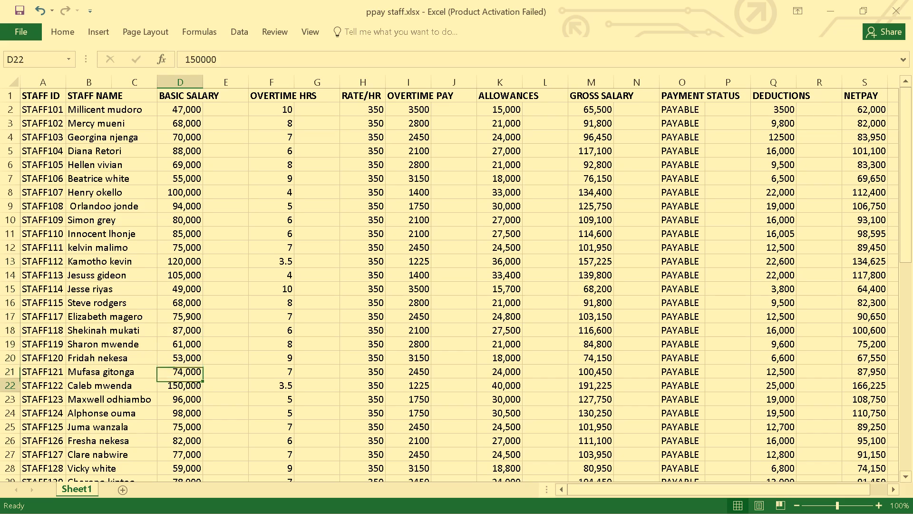
key(Down)
key(Down)
key(Down)
key(Down)
key(Down)
key(Down)
key(Down)
key(Down)
key(Down)
key(Down)
key(Down)
key(Down)
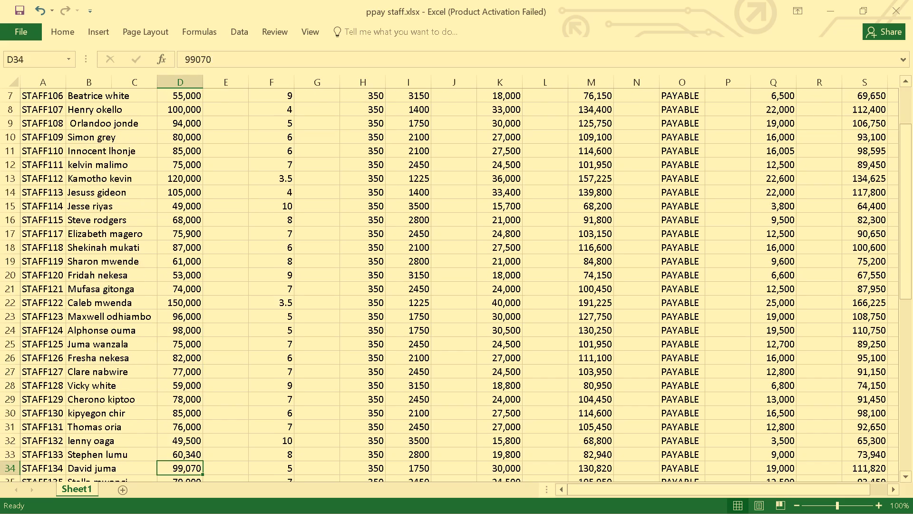
key(Down)
key(Down)
key(Down)
key(Down)
key(Down)
key(Down)
key(Down)
key(Down)
key(Down)
key(Down)
key(Down)
key(Down)
key(Down)
key(Down)
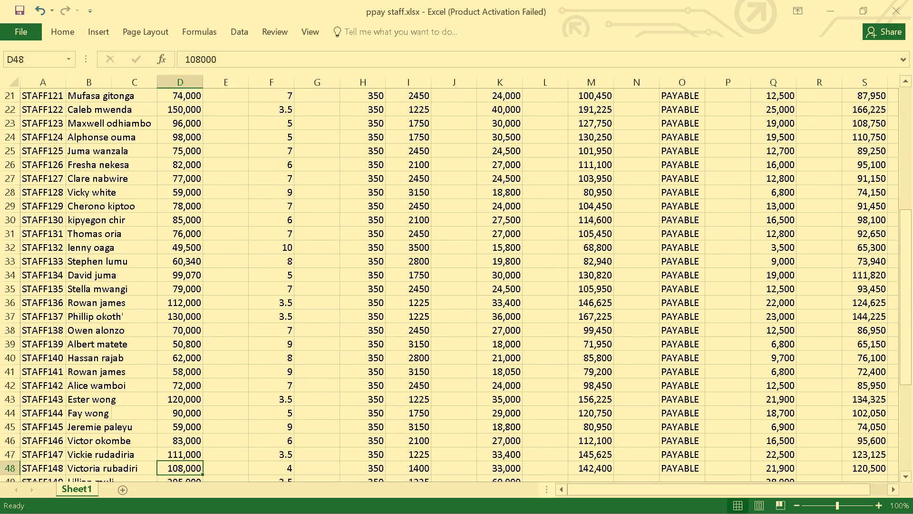
key(Down)
key(Down)
key(Down)
key(Down)
key(Down)
key(Down)
key(Down)
key(Down)
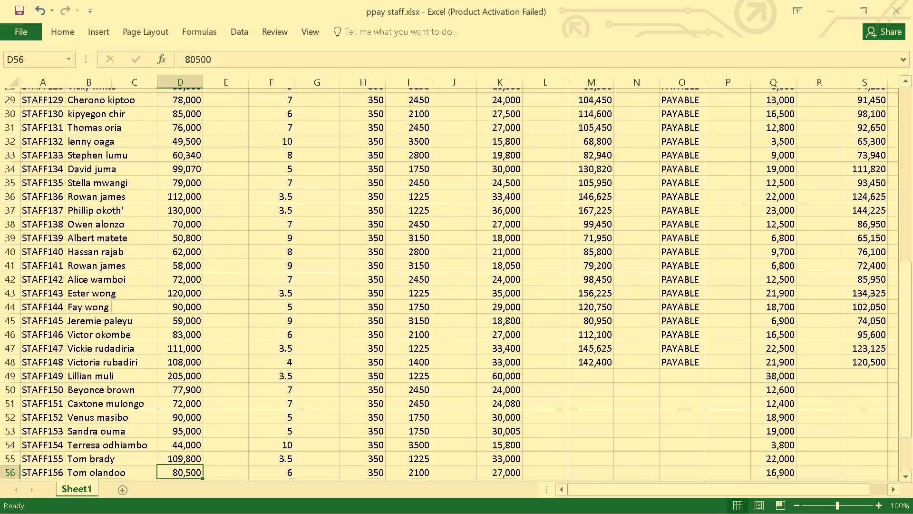
Review the remaining BASIC SALARY figures in column D row by row, from STAFF157 down to STAFF161.
key(Down)
key(Down)
key(Down)
key(Down)
key(Down)
key(Down)
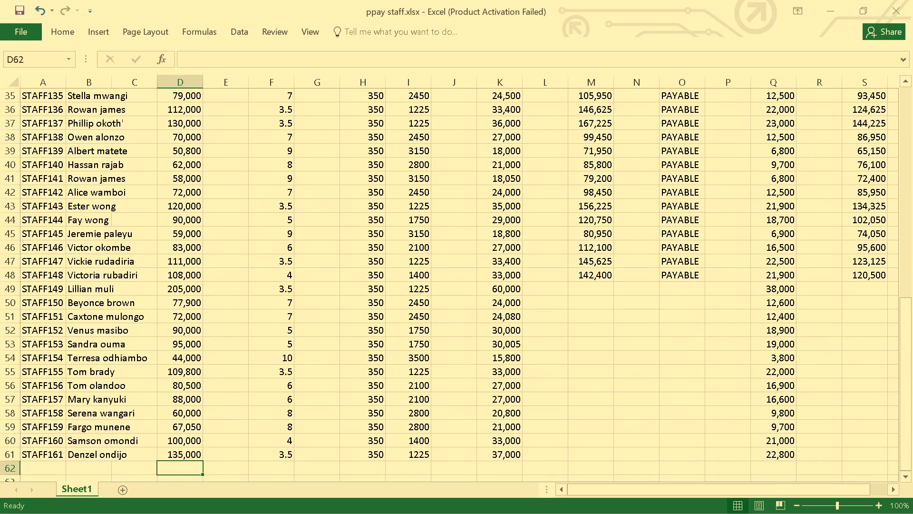
Calculate the gross salary for STAFF149 in cell M49 with the formula =D49+I49+K49.
click(589, 286)
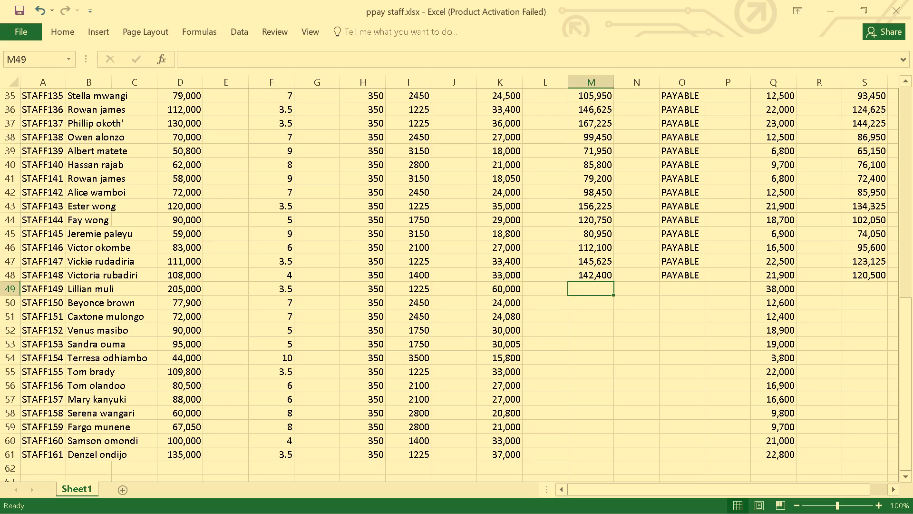
key(equal)
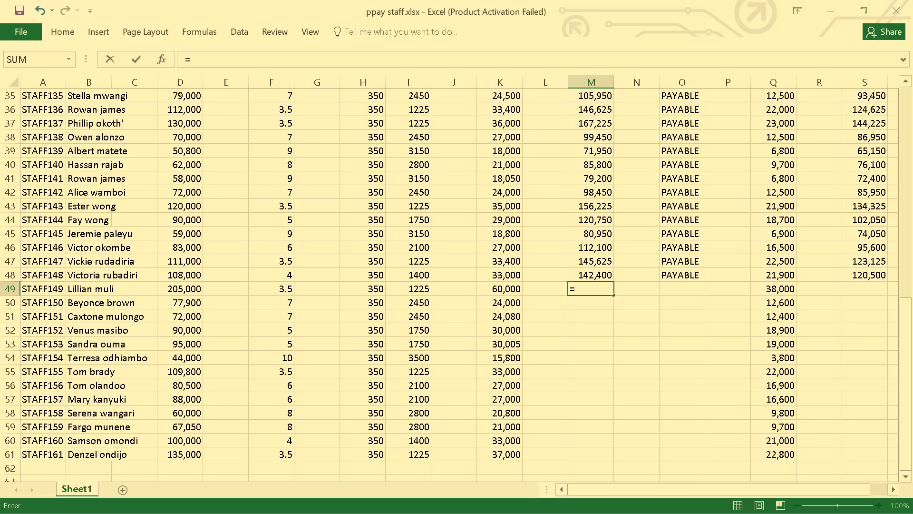
key(d)
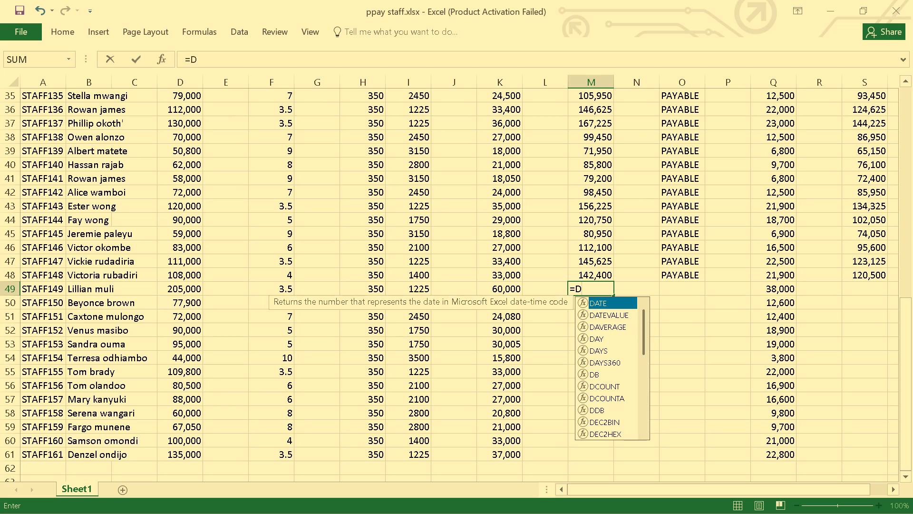
key(4)
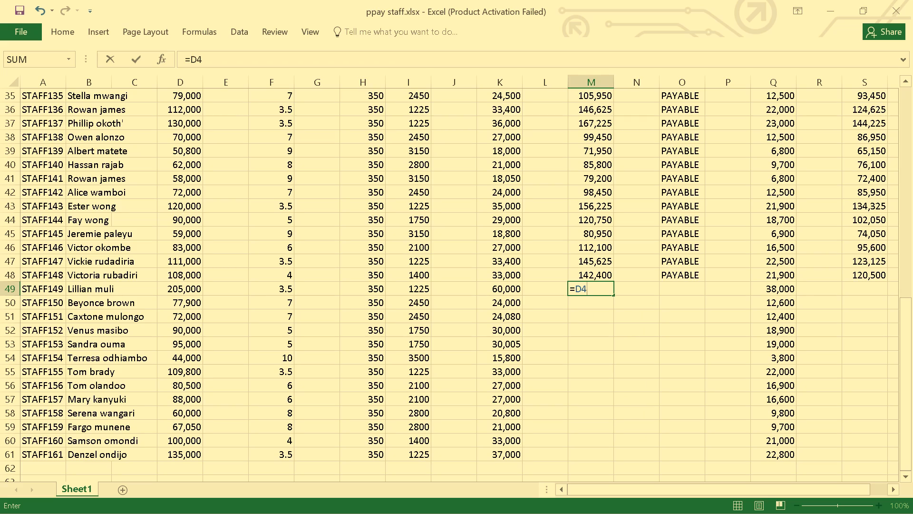
key(9)
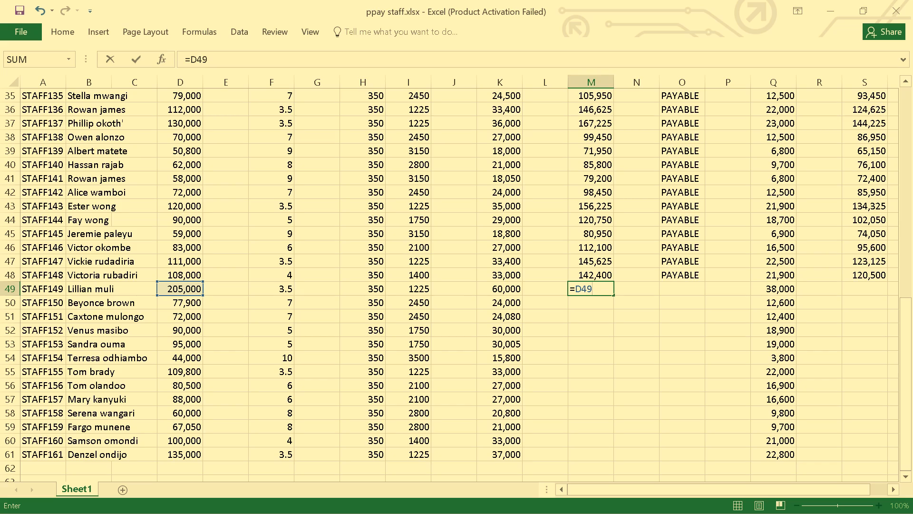
key(shift+plus)
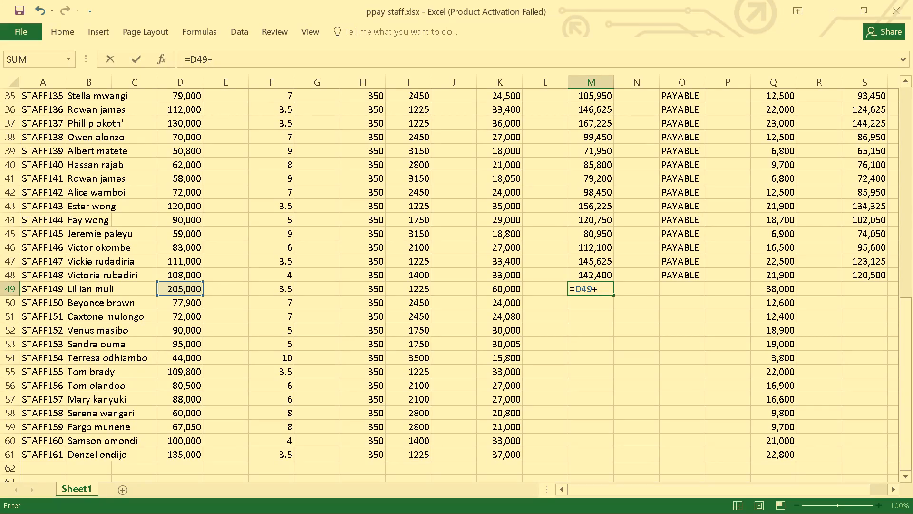
key(i)
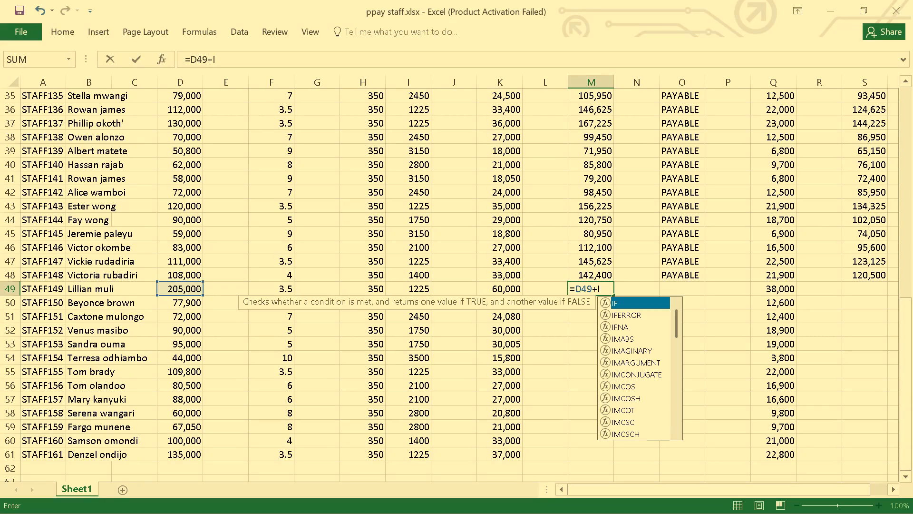
text(49)
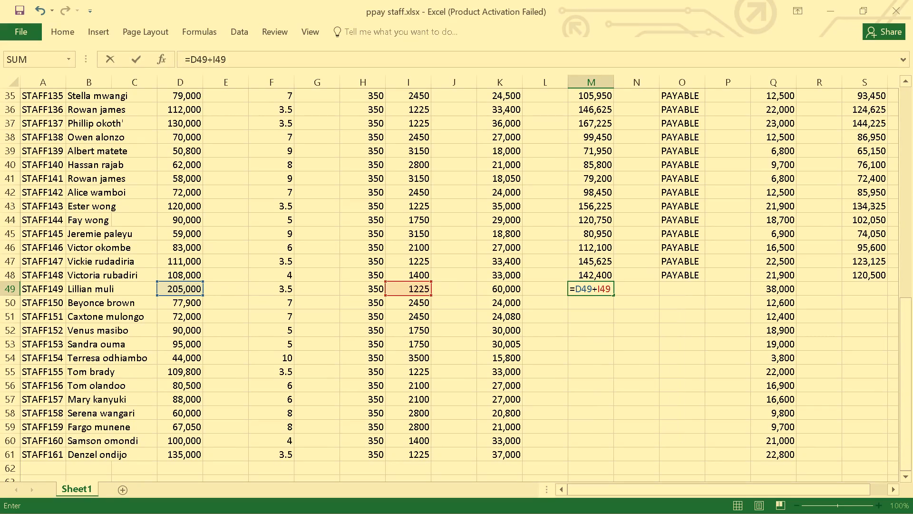
key(shift+plus)
key(k)
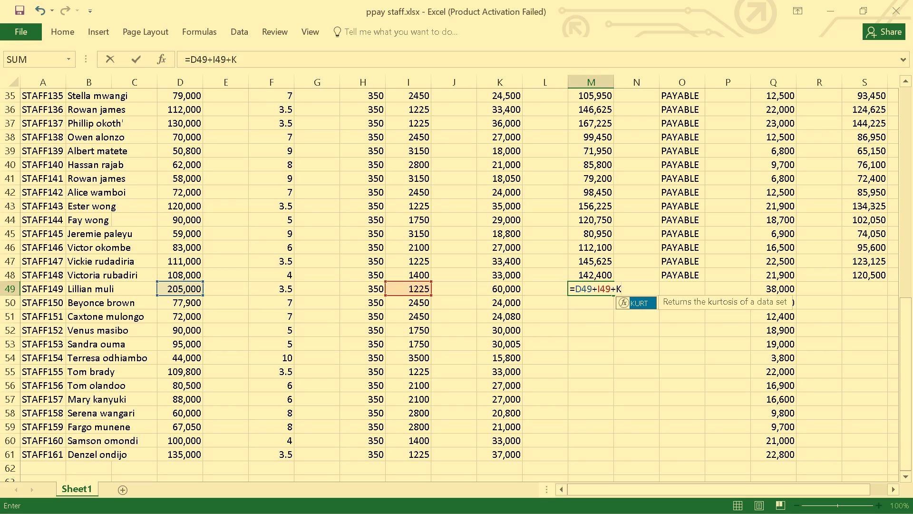
key(4)
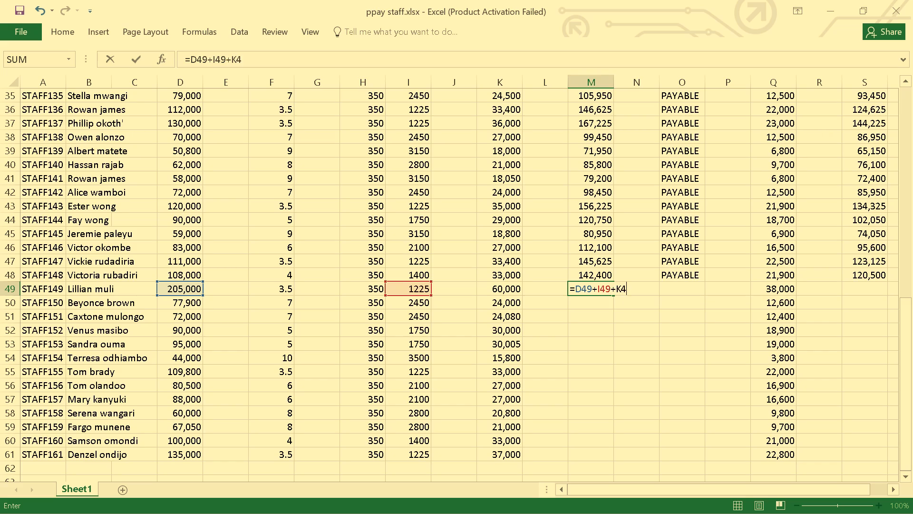
key(9)
key(Return)
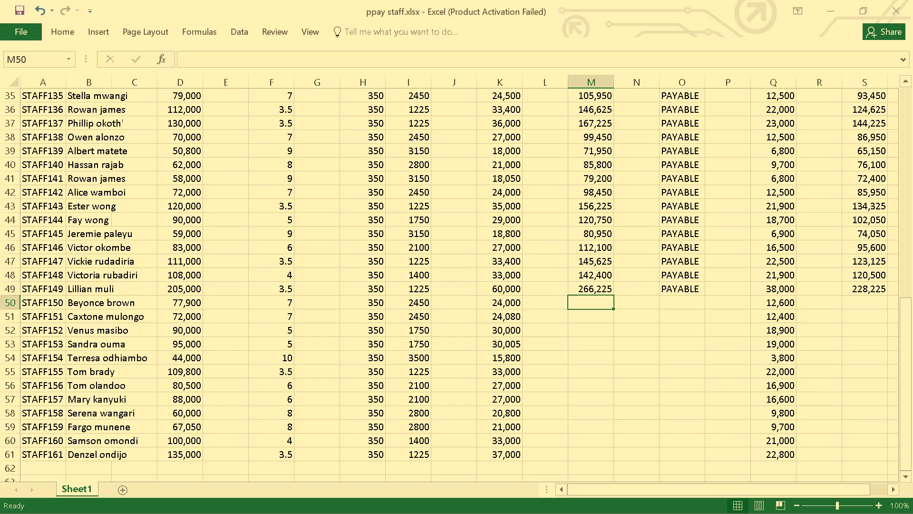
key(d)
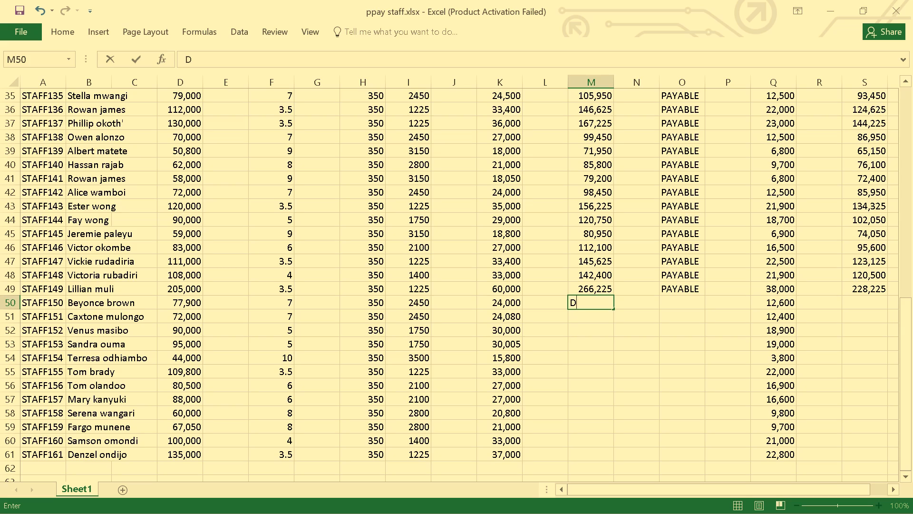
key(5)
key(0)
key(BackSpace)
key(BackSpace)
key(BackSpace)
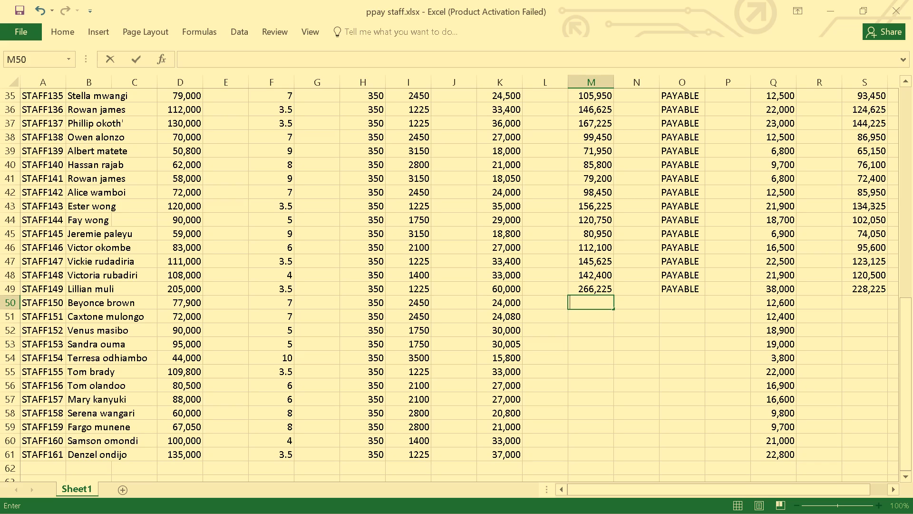
Calculate the gross salary for STAFF150 in cell M50 with the formula =D50+I50+K50.
key(equal)
text(D5)
key(0)
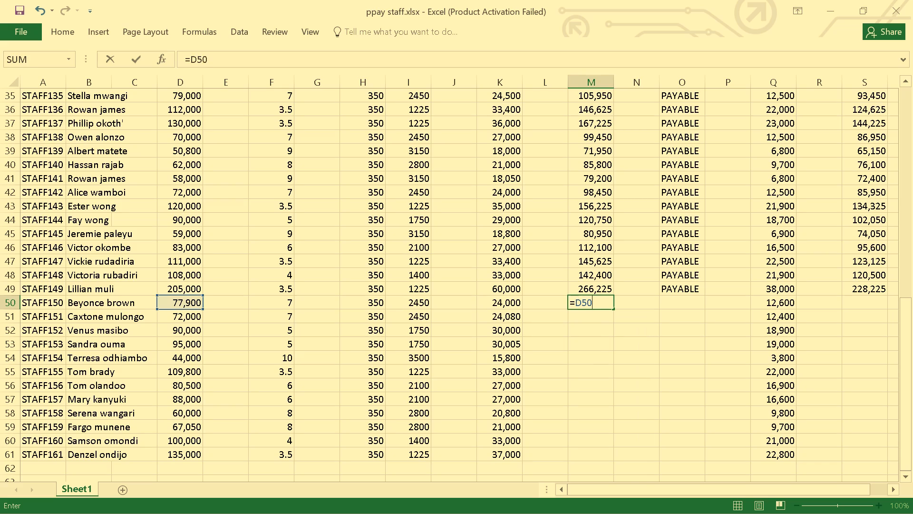
key(shift+plus)
text(I50)
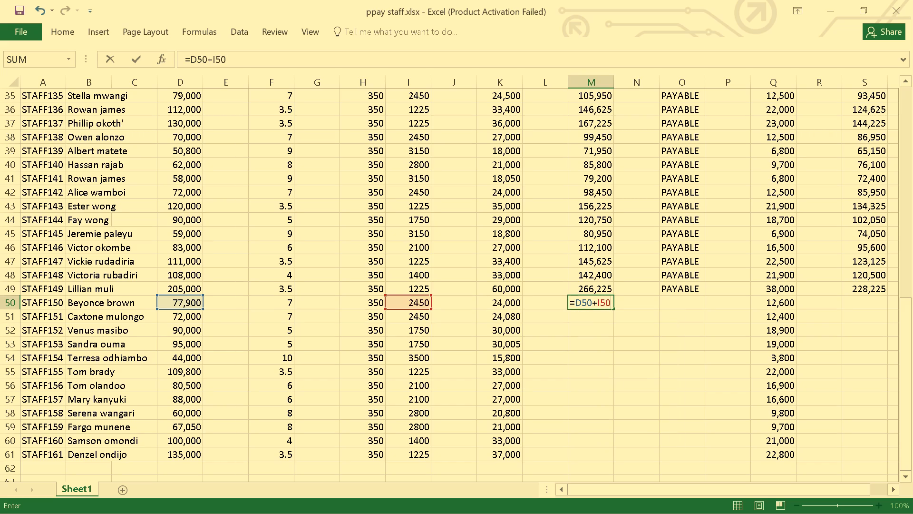
key(shift+plus)
key(k)
key(5)
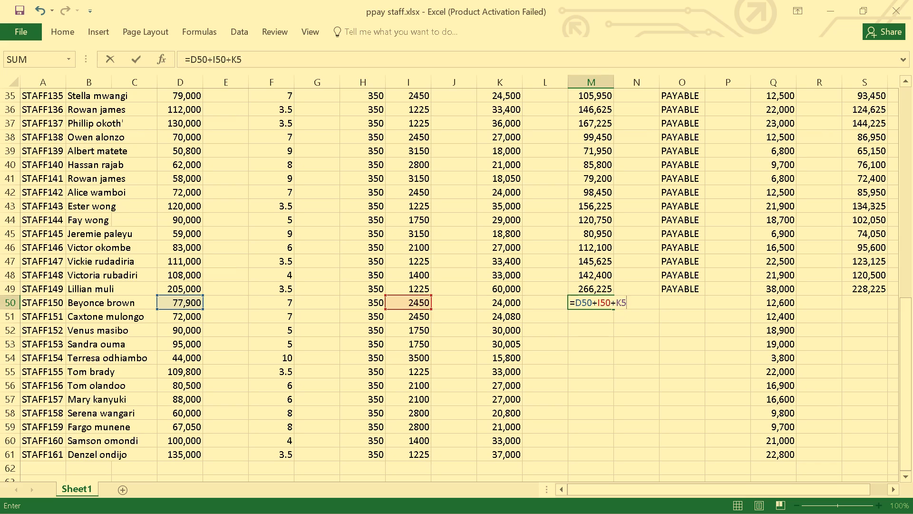
key(0)
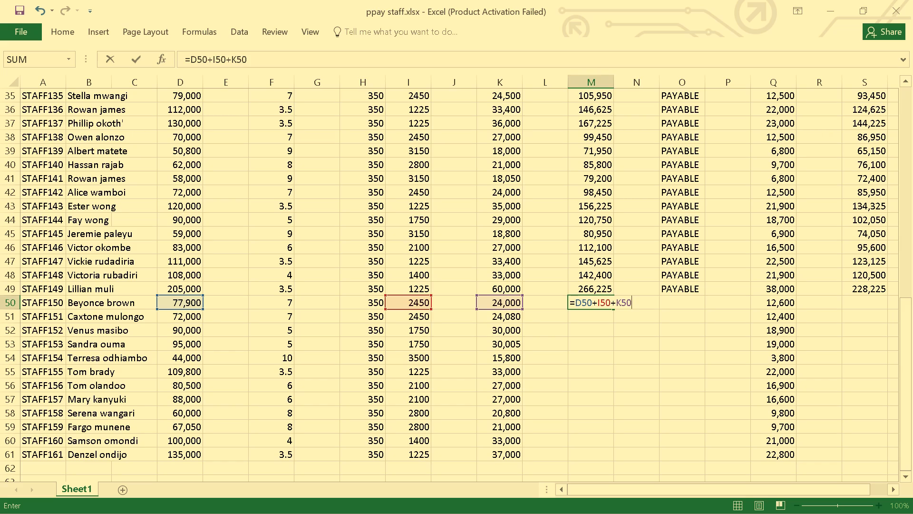
key(Return)
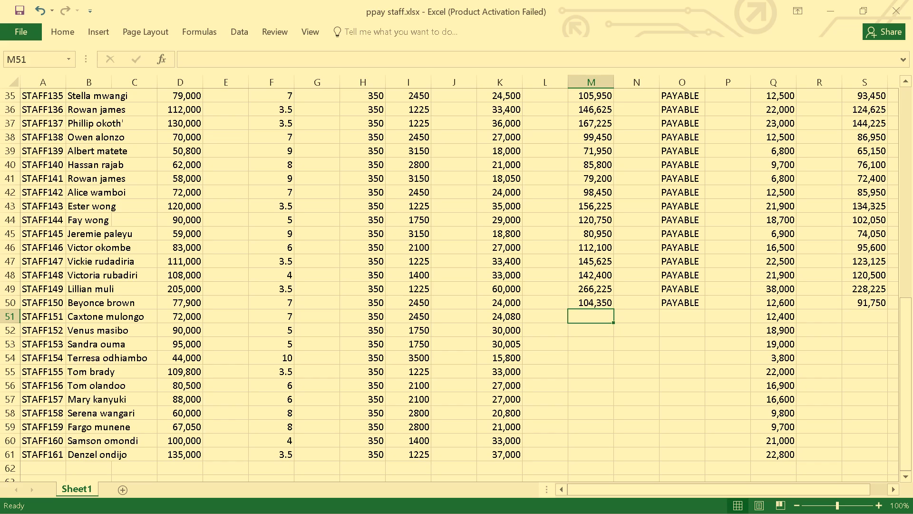
key(equal)
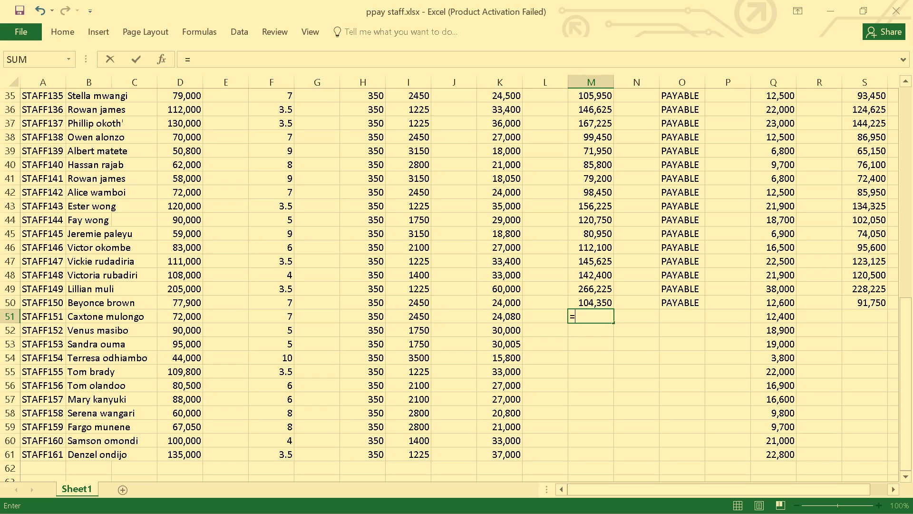
key(d)
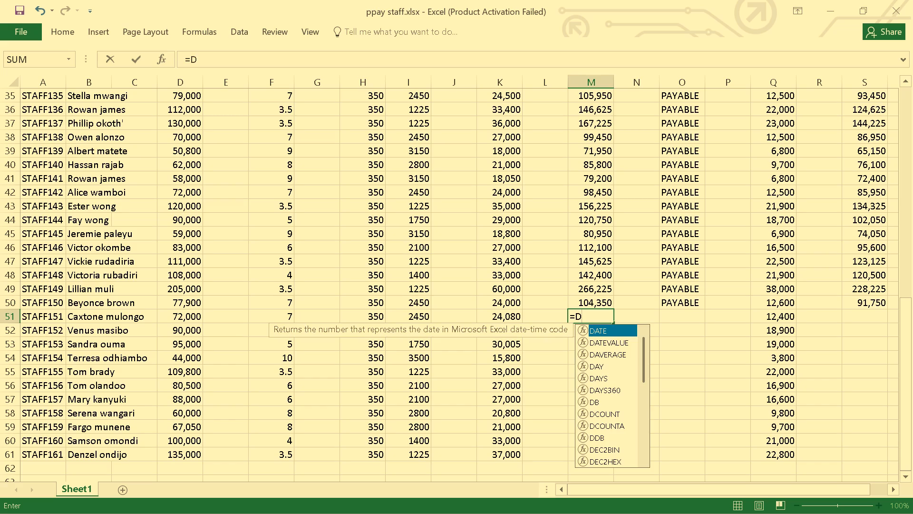
text(51)
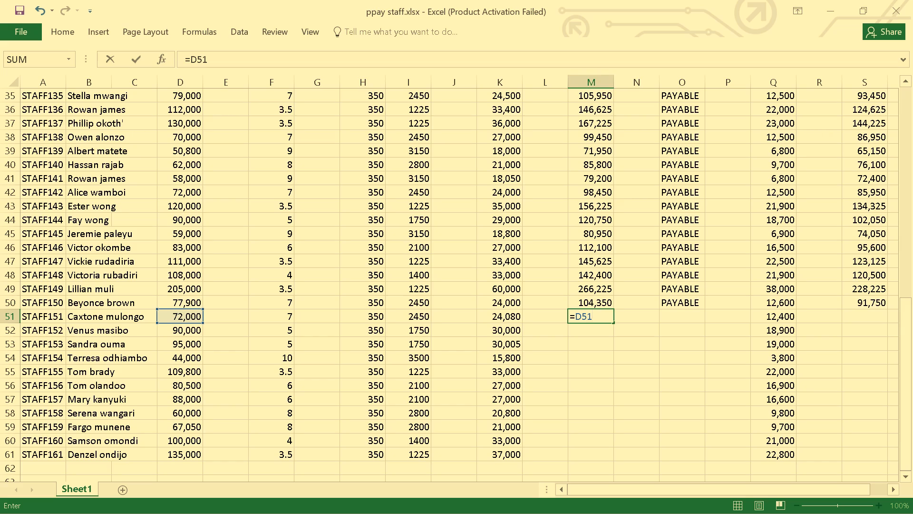
key(shift+plus)
key(i)
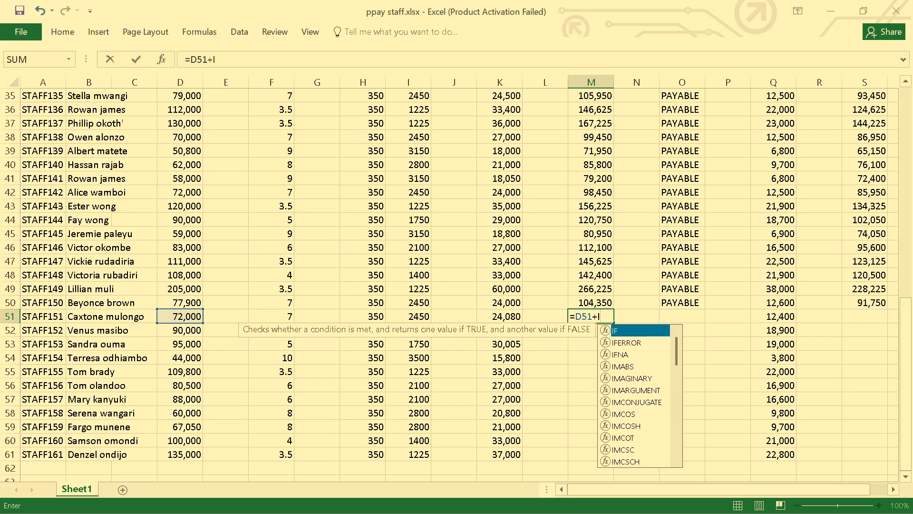
text(51)
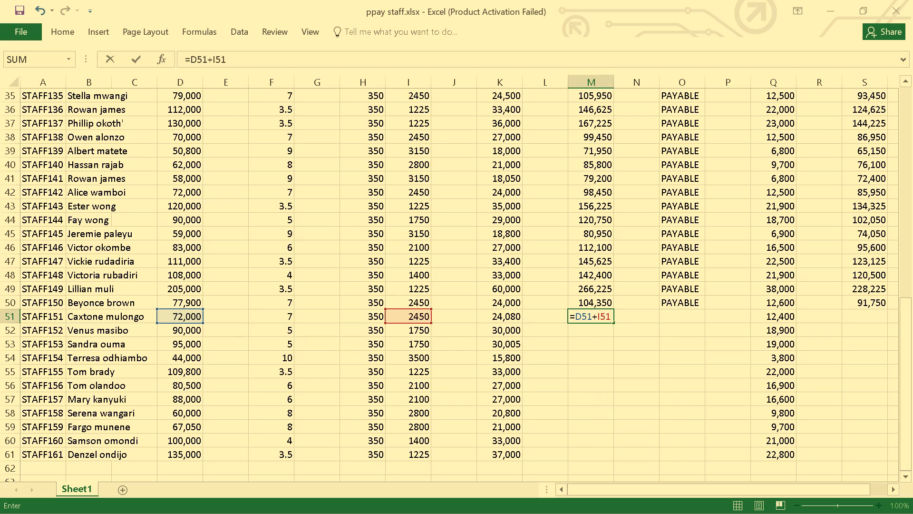
key(shift+plus)
key(k)
text(51)
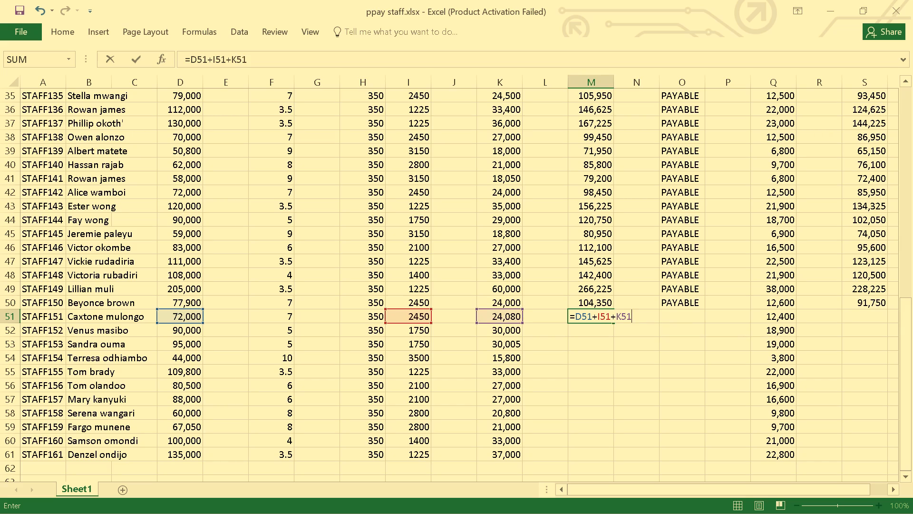
key(Return)
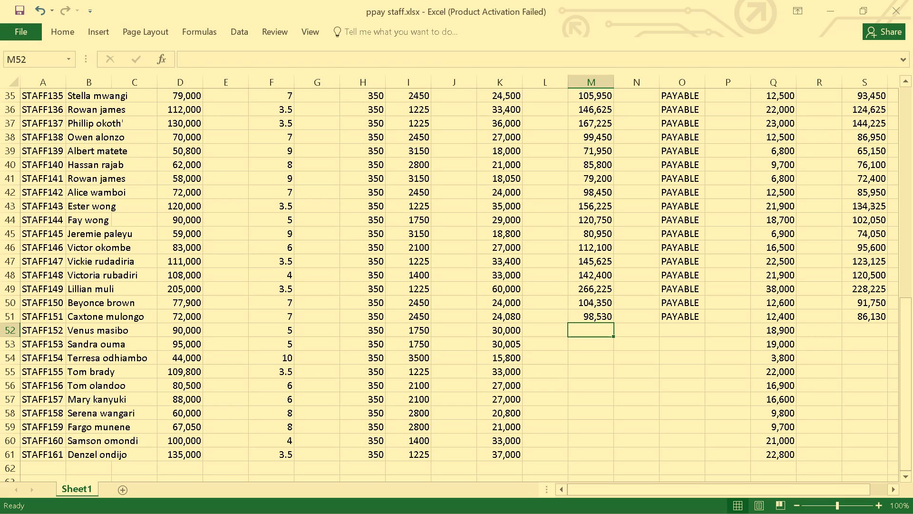
Calculate the gross salary for STAFF152 in cell M52 with the formula =D52+I52+K52.
key(equal)
key(d)
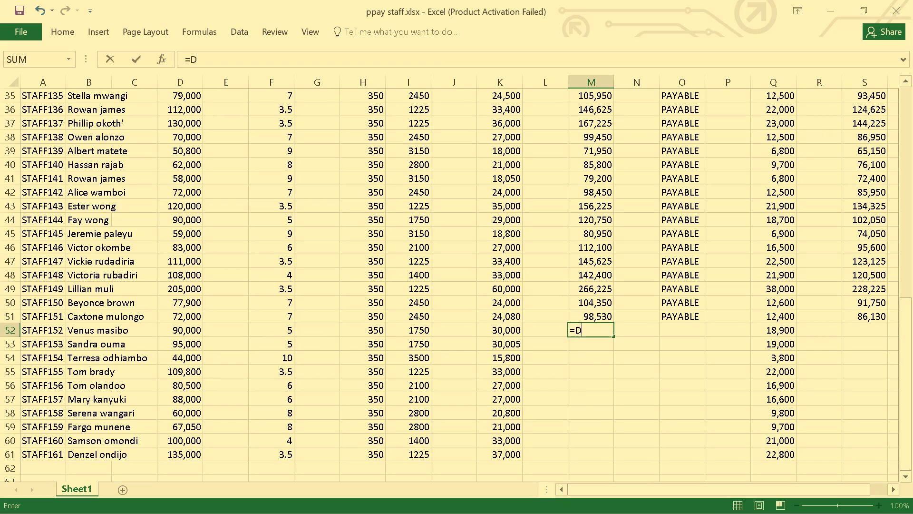
text(52)
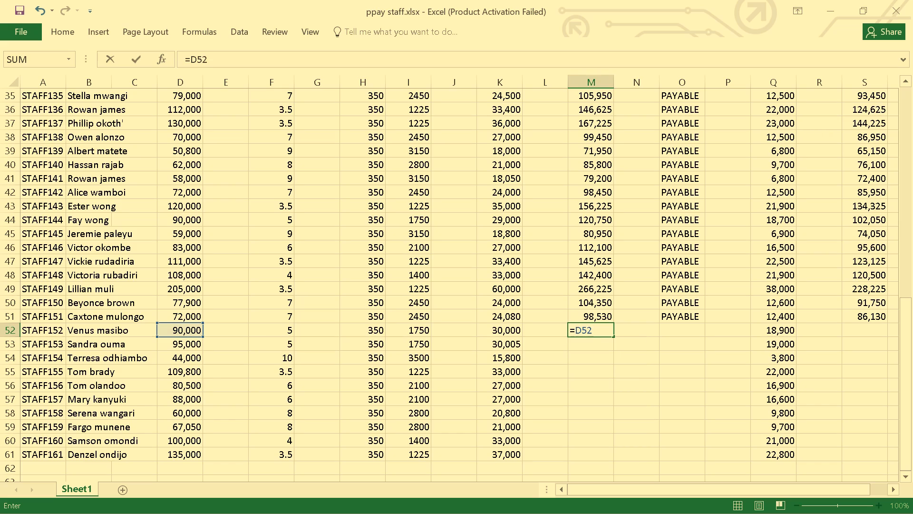
key(shift+plus)
key(i)
text(52)
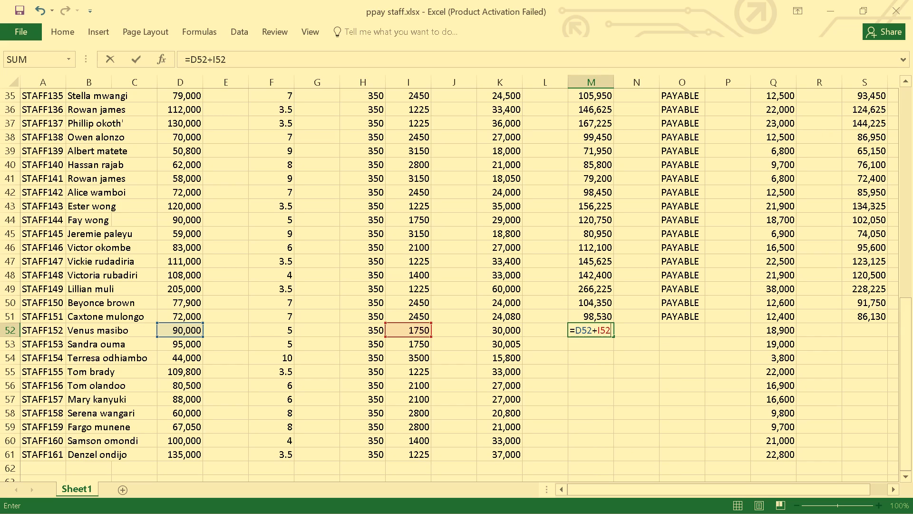
key(shift+plus)
key(k)
text(52)
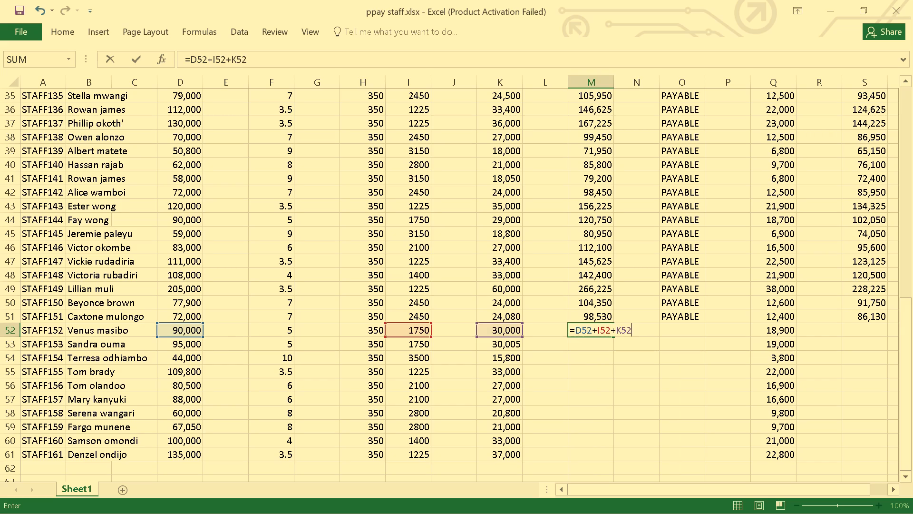
key(Return)
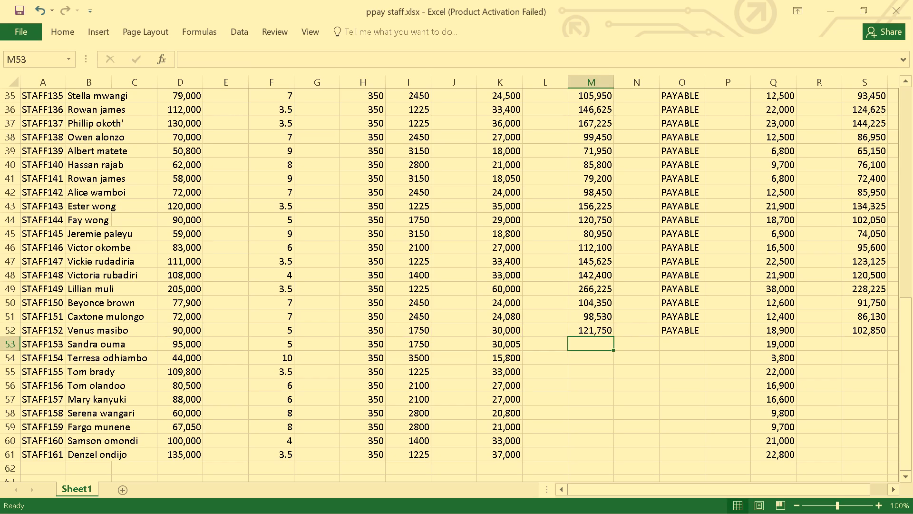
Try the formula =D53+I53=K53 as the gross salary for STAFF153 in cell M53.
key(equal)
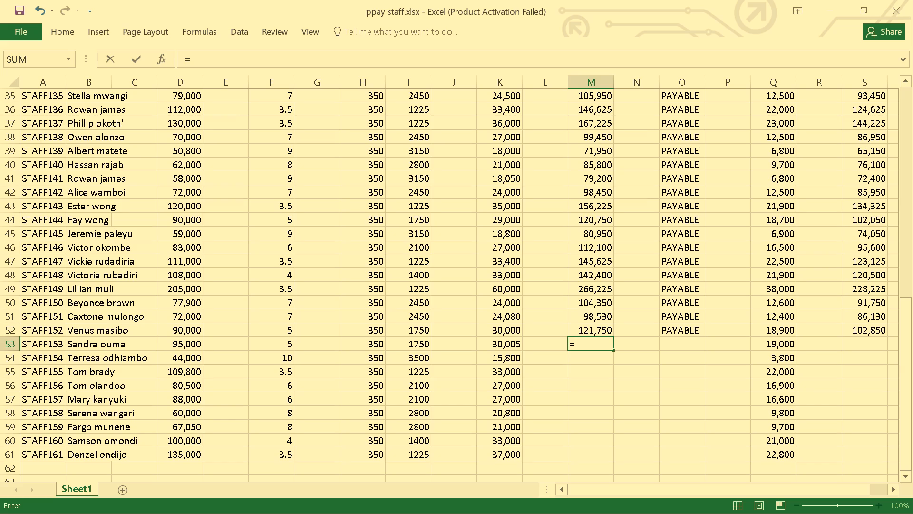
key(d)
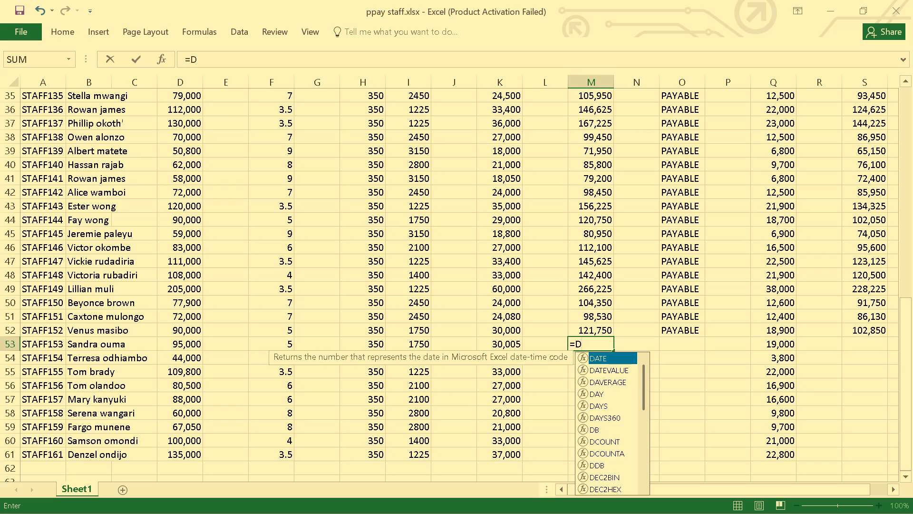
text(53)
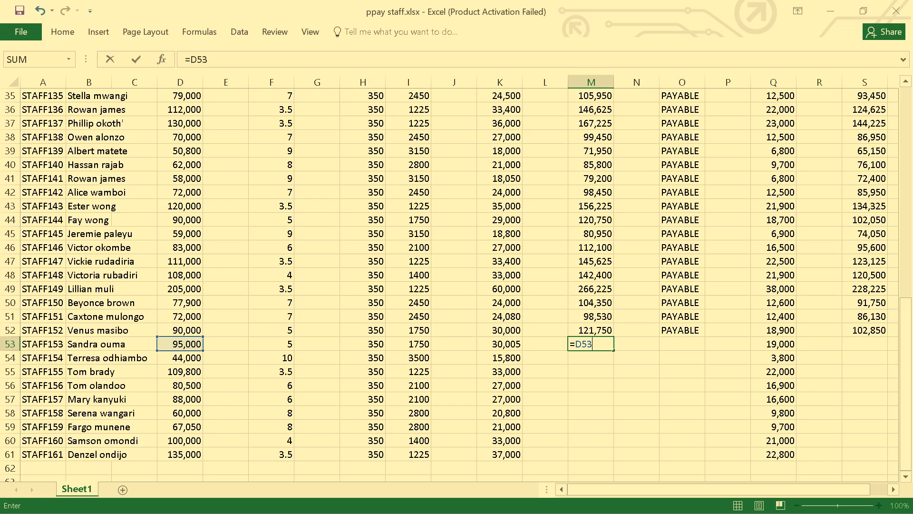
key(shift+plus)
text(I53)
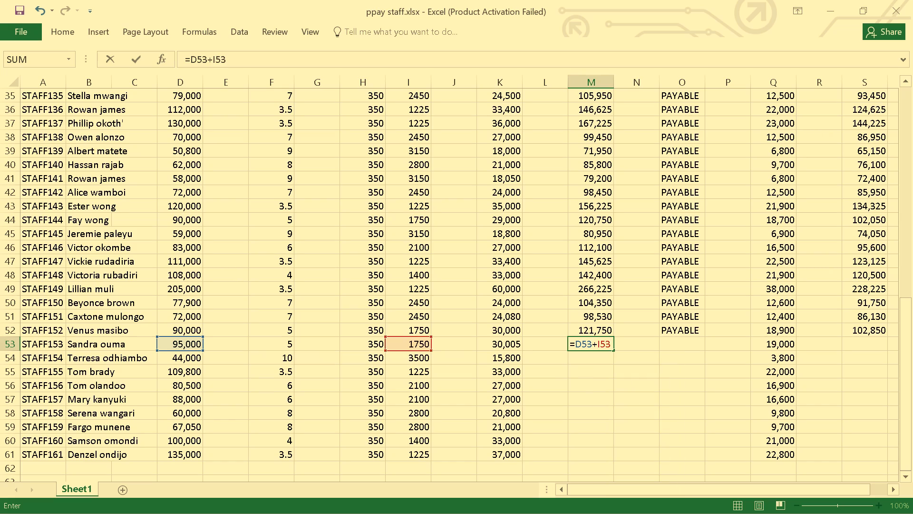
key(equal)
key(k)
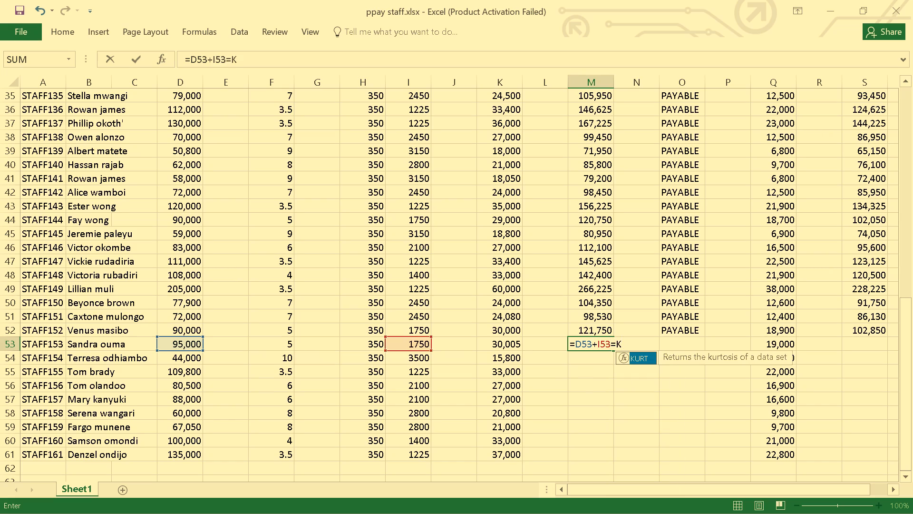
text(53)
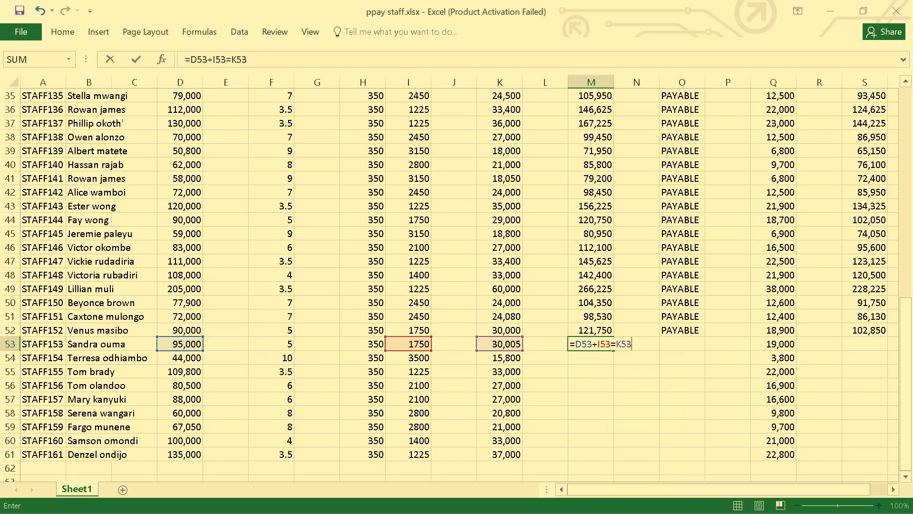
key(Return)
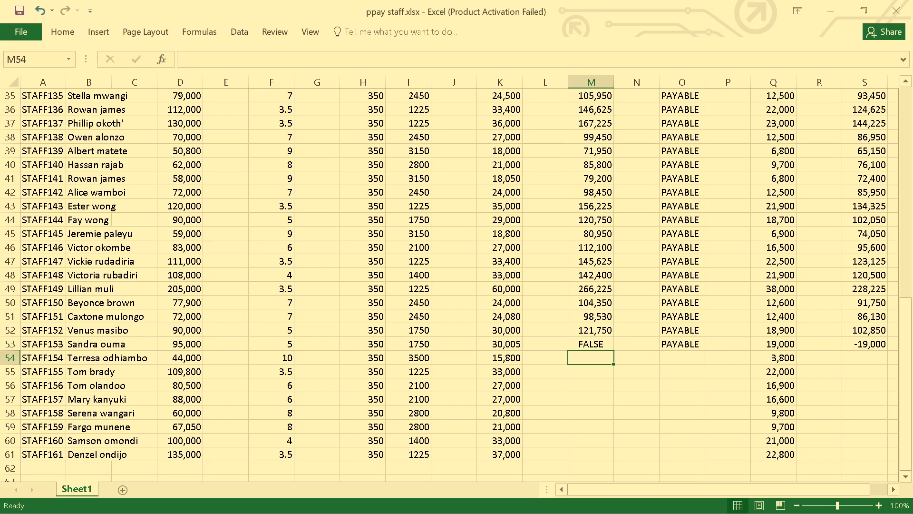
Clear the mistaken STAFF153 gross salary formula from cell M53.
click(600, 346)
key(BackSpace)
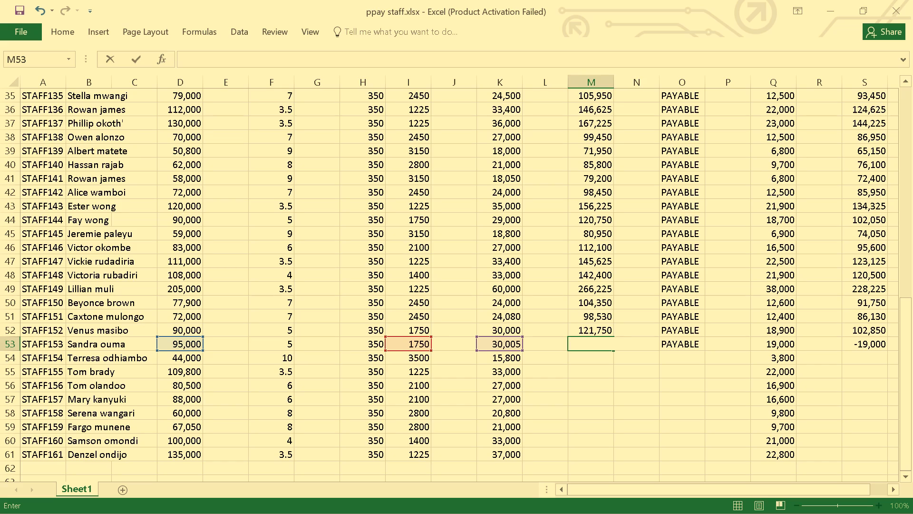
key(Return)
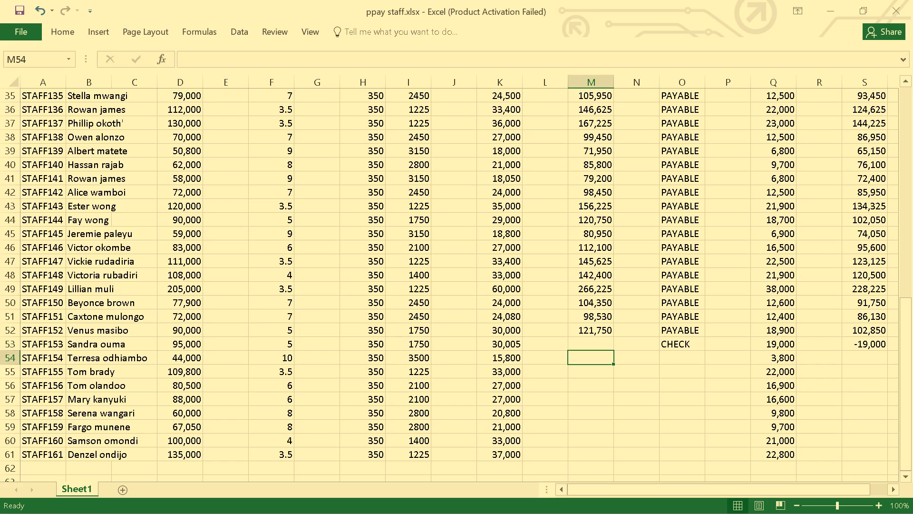
Calculate the gross salary for STAFF153 in cell M53 with the formula =D53+I53+K53.
click(604, 345)
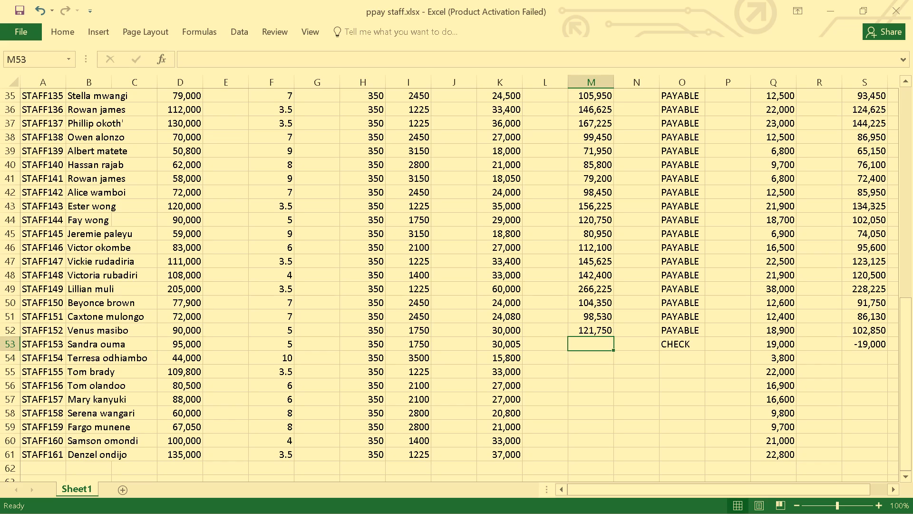
key(equal)
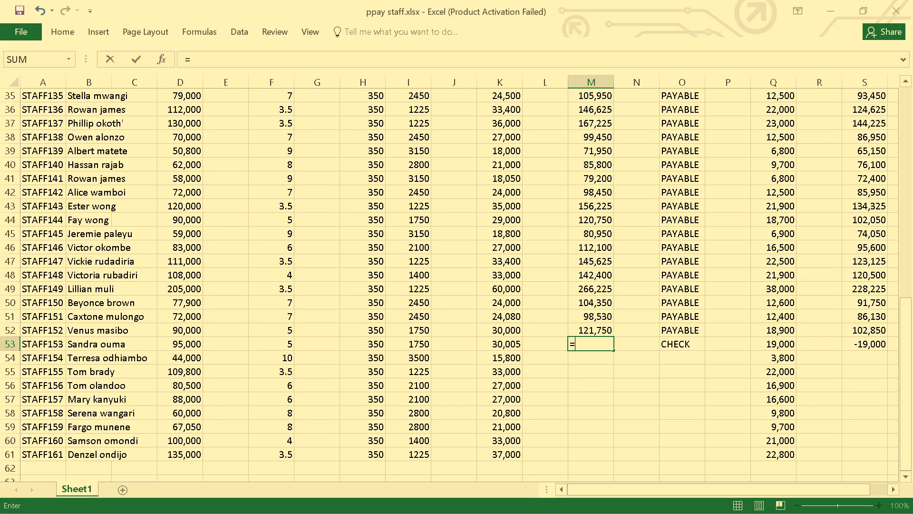
key(d)
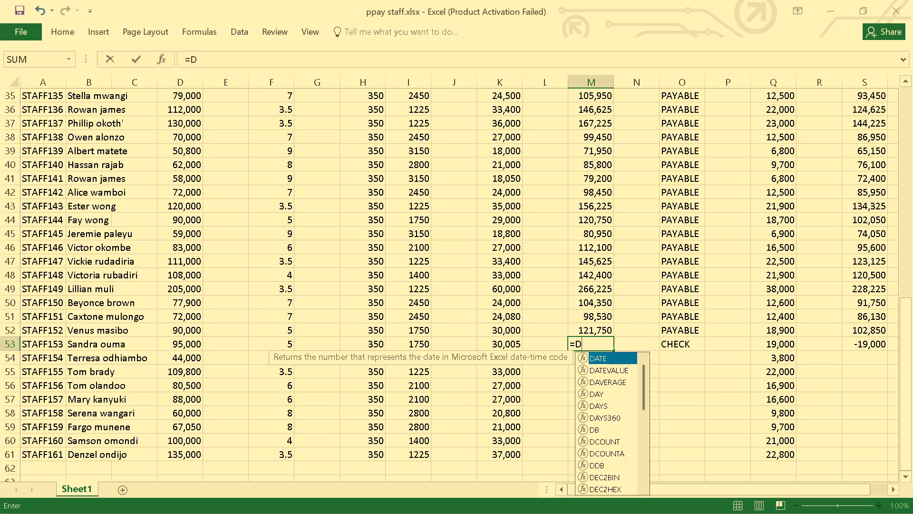
key(5)
key(3)
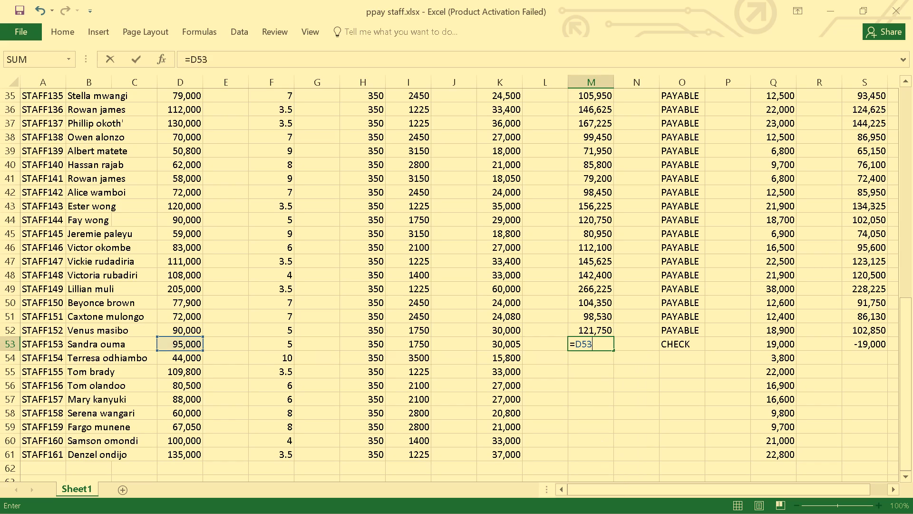
key(shift+plus)
text(I5)
key(3)
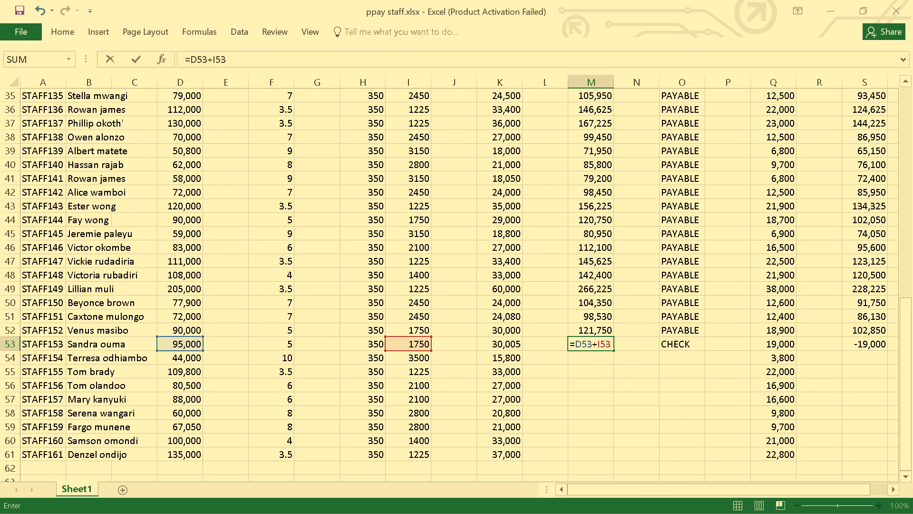
key(shift+plus)
text(K53)
key(Return)
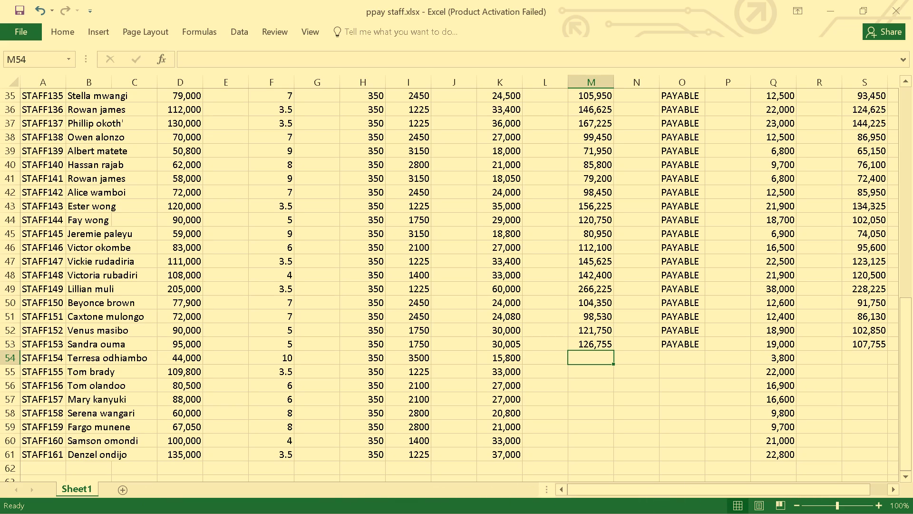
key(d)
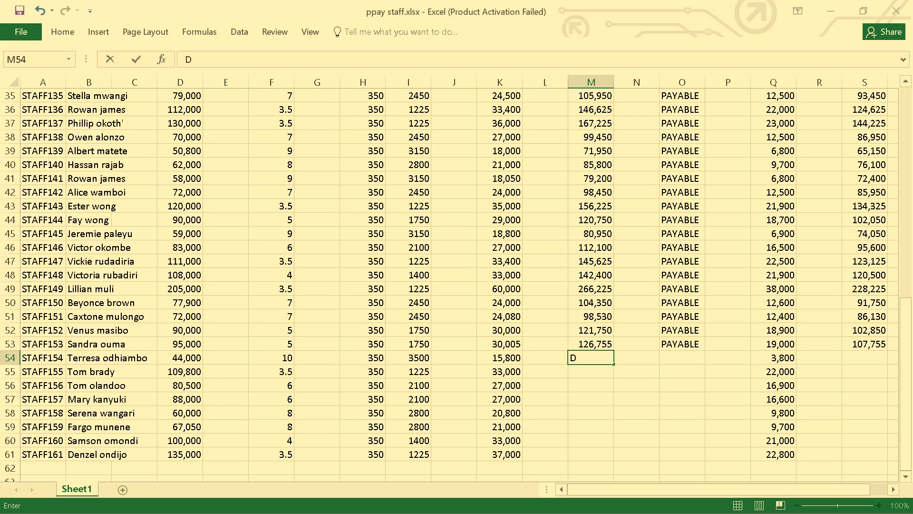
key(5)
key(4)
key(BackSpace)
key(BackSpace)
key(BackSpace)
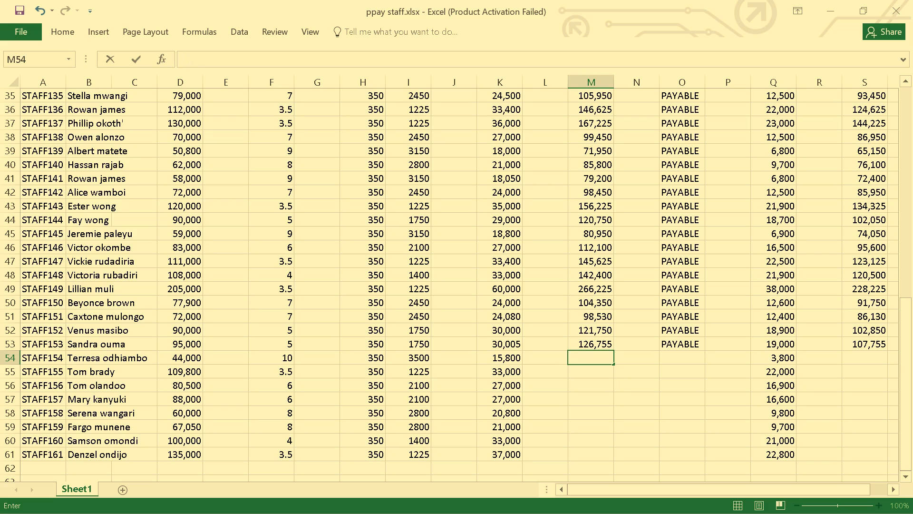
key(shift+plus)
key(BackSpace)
Calculate the gross salary for STAFF154 in cell M54 with the formula =D54+I54+K54.
key(equal)
key(d)
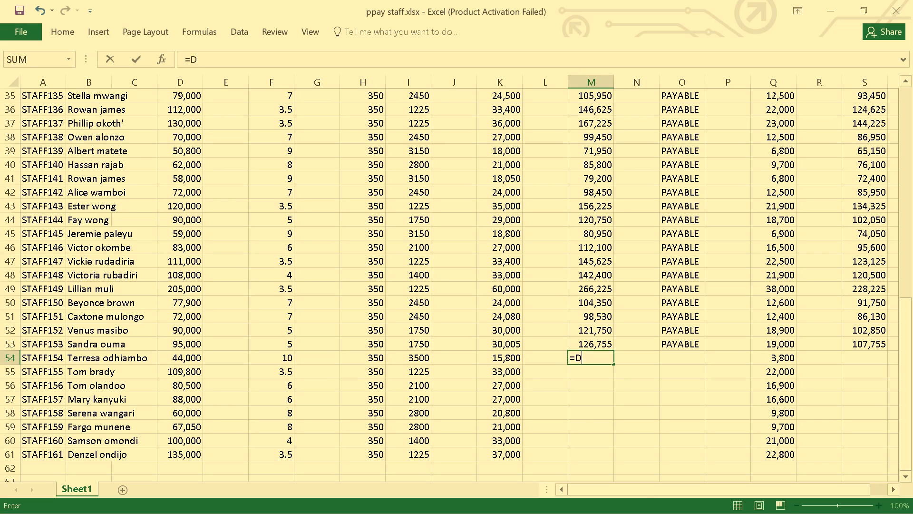
text(54)
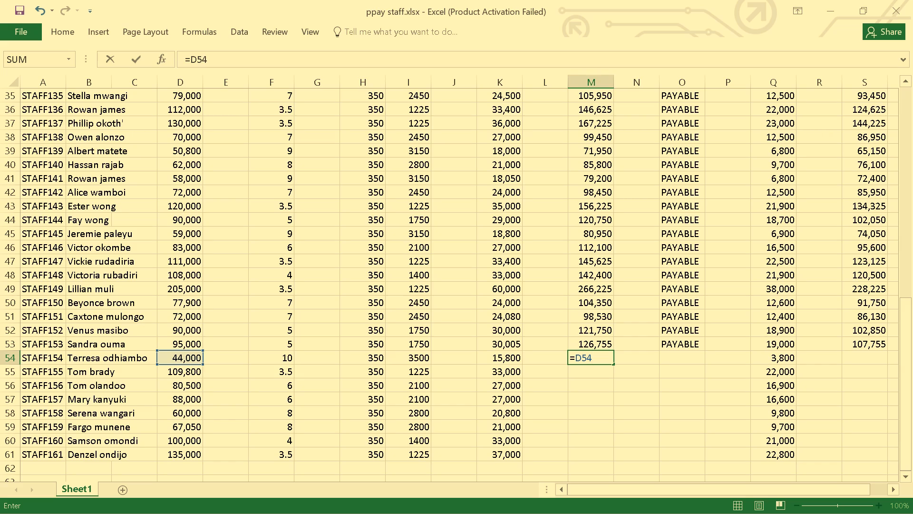
key(shift+plus)
key(i)
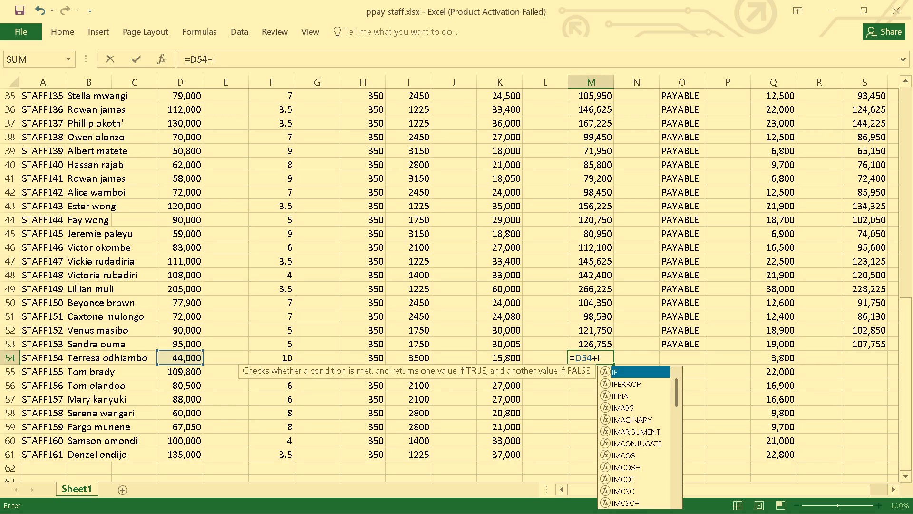
text(54)
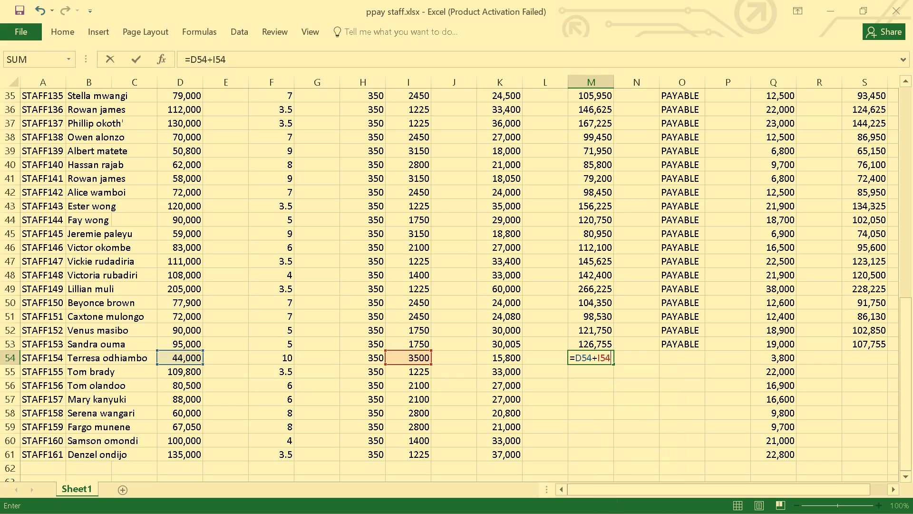
key(shift+plus)
key(k)
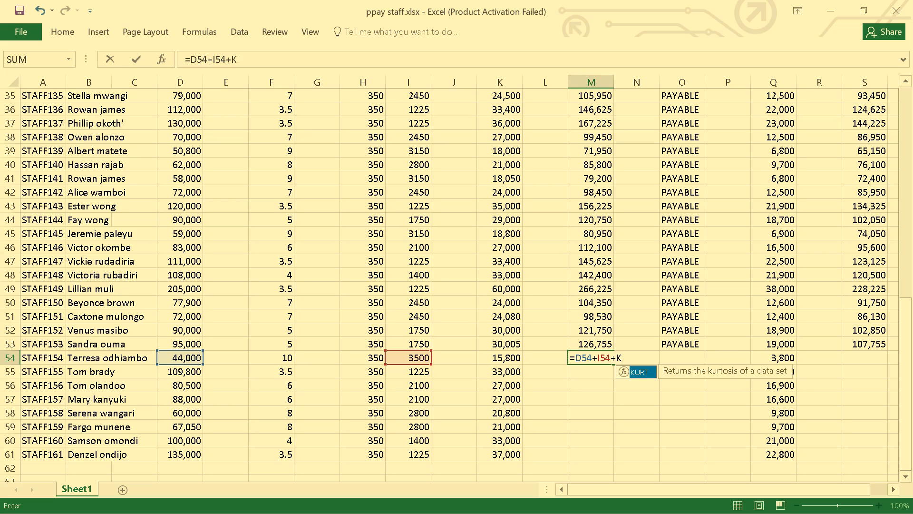
key(5)
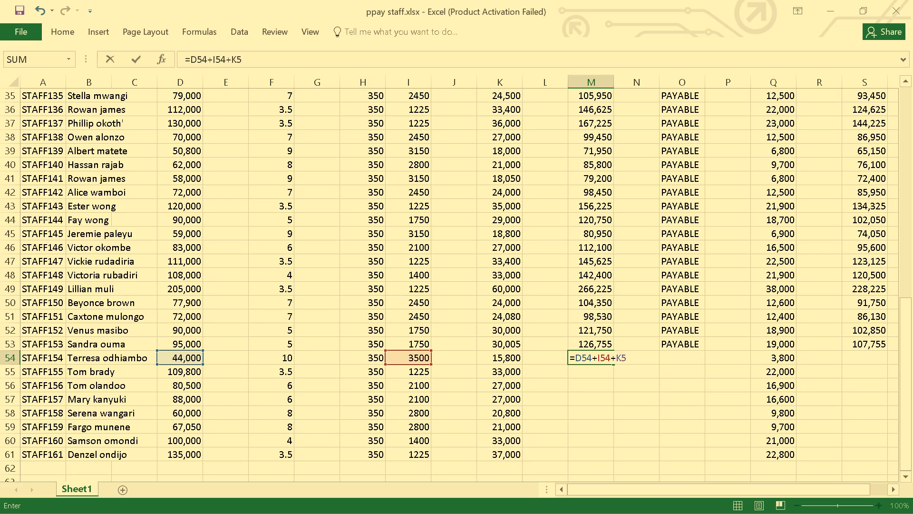
key(4)
key(Return)
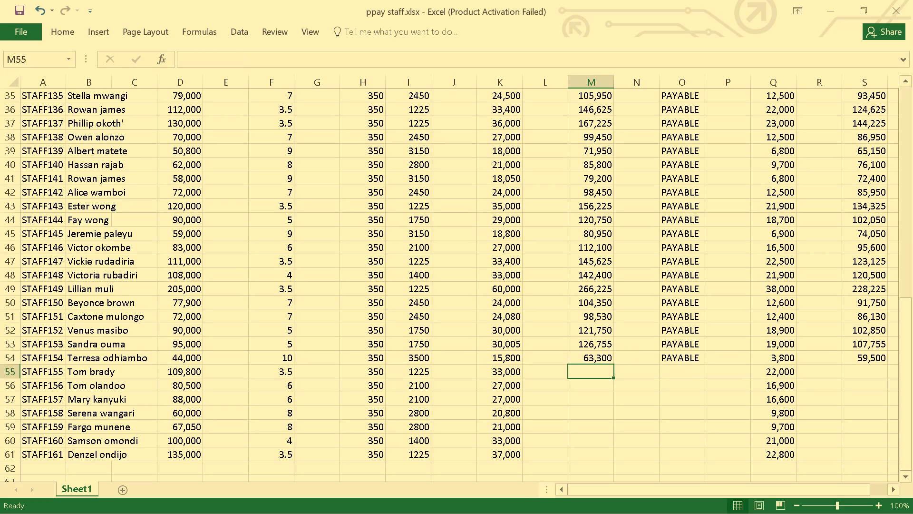
Calculate the gross salary for STAFF155 in cell M55 with the formula =D55+I55+K55.
key(equal)
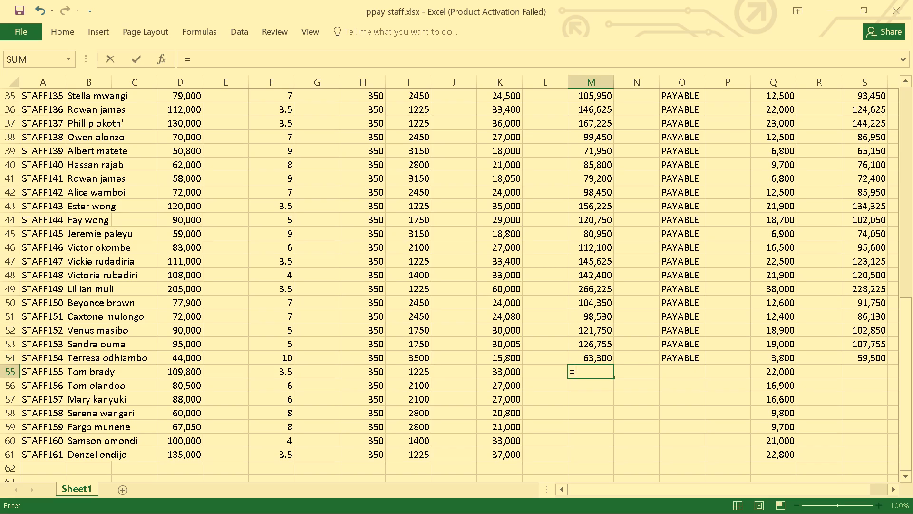
key(d)
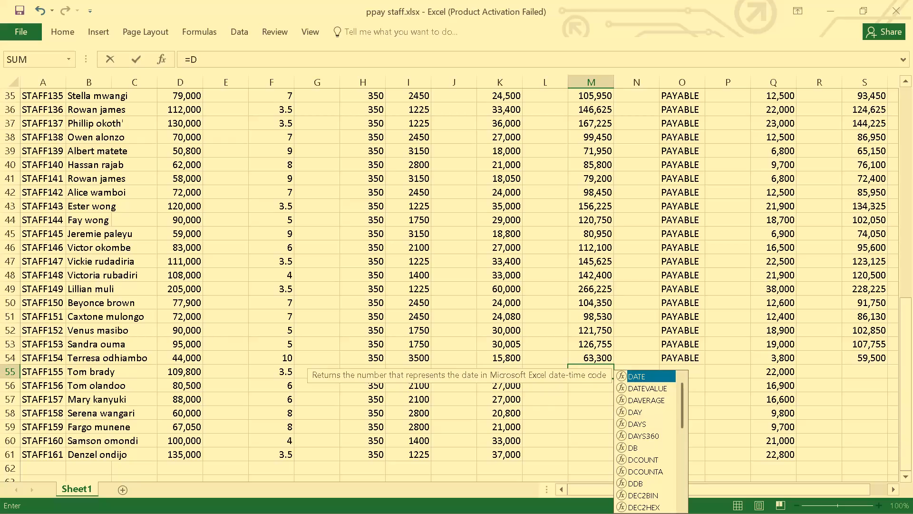
text(55)
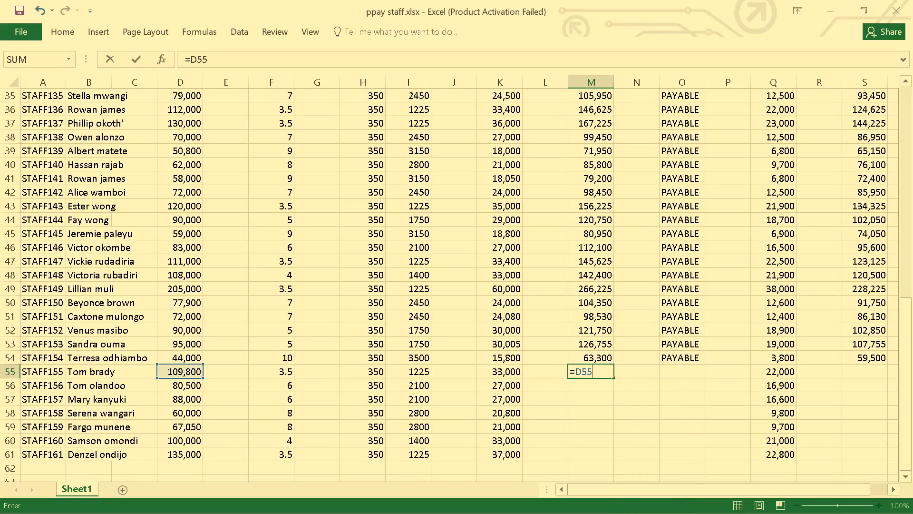
key(shift+plus)
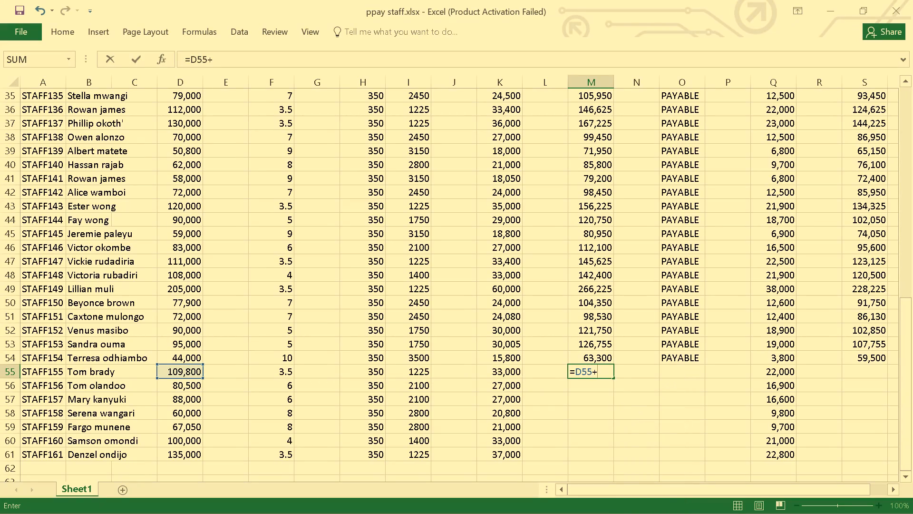
text(I55)
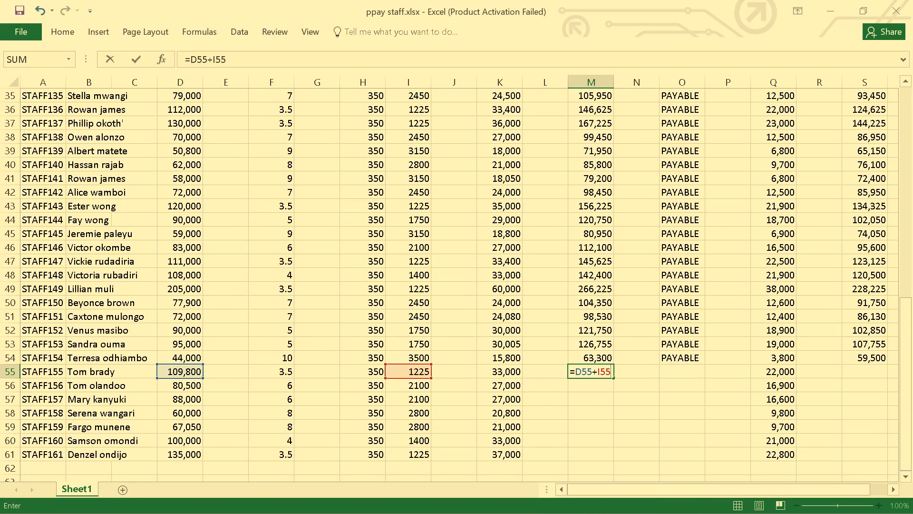
key(shift+plus)
text(K55)
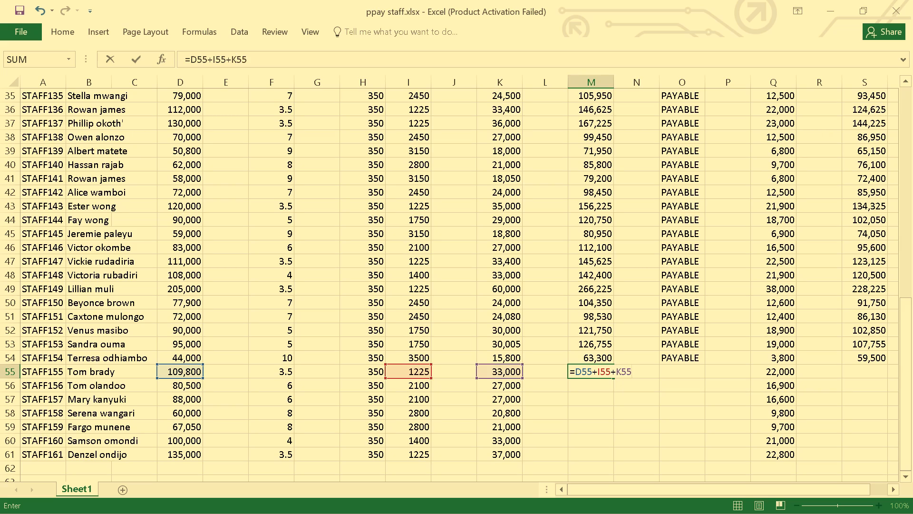
key(Return)
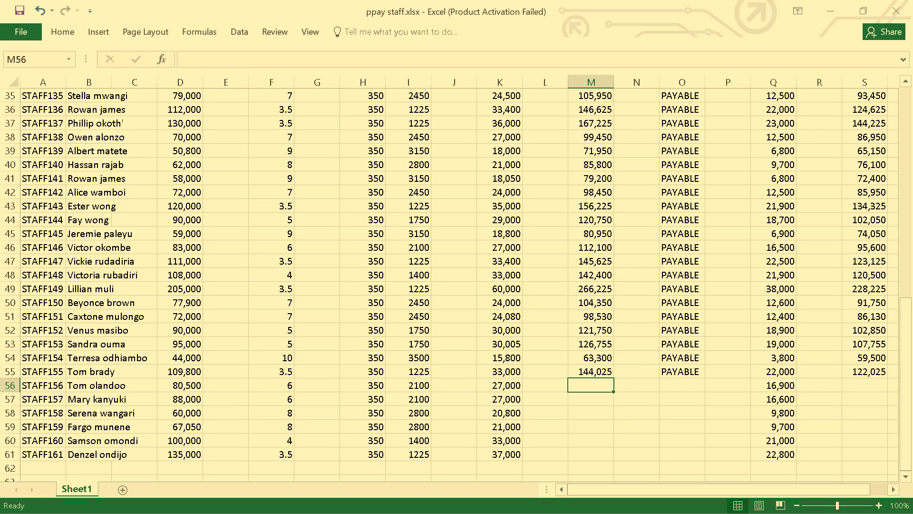
Save the payroll workbook under its existing name.
key(ctrl+s)
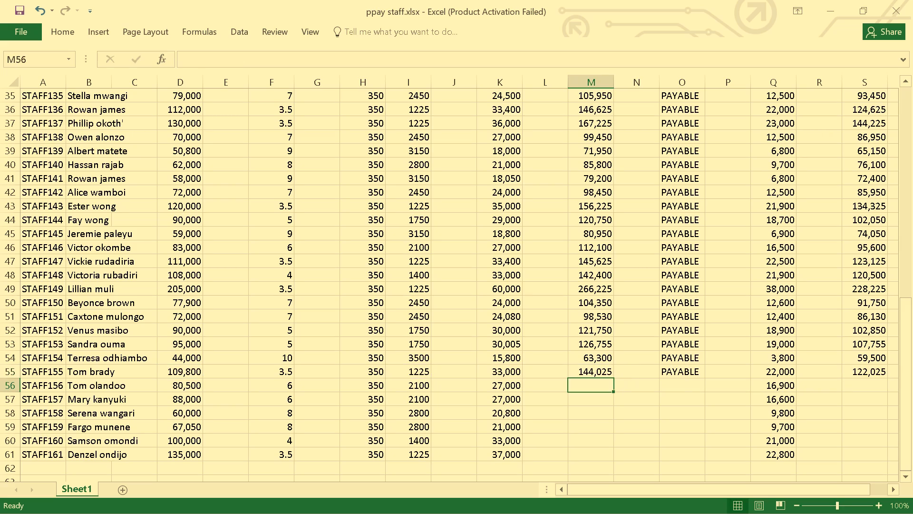